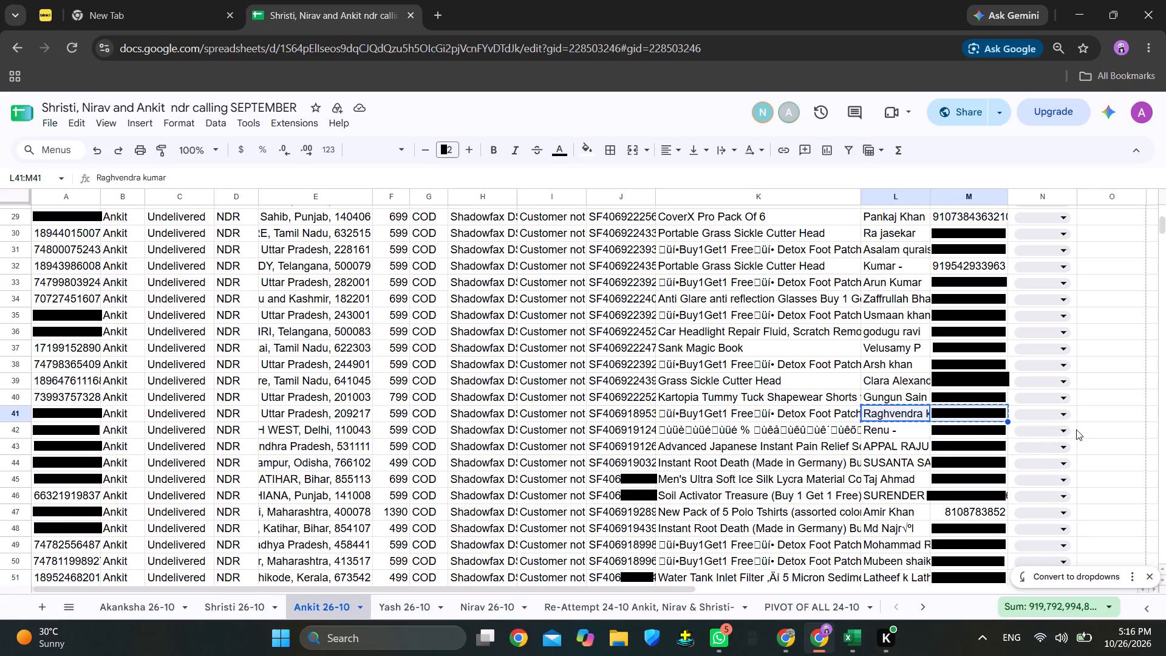
Find the row 182 order among the blank remarks on the Ankit 26-10 sheet and set its remark to Cx Disconnected.
{"action": "left_click", "coordinate": [1100, 419]}
{"action": "scroll", "coordinate": [797, 423], "scroll_direction": "down", "scroll_amount": 5}
{"action": "scroll", "coordinate": [977, 445], "scroll_direction": "down", "scroll_amount": 3}
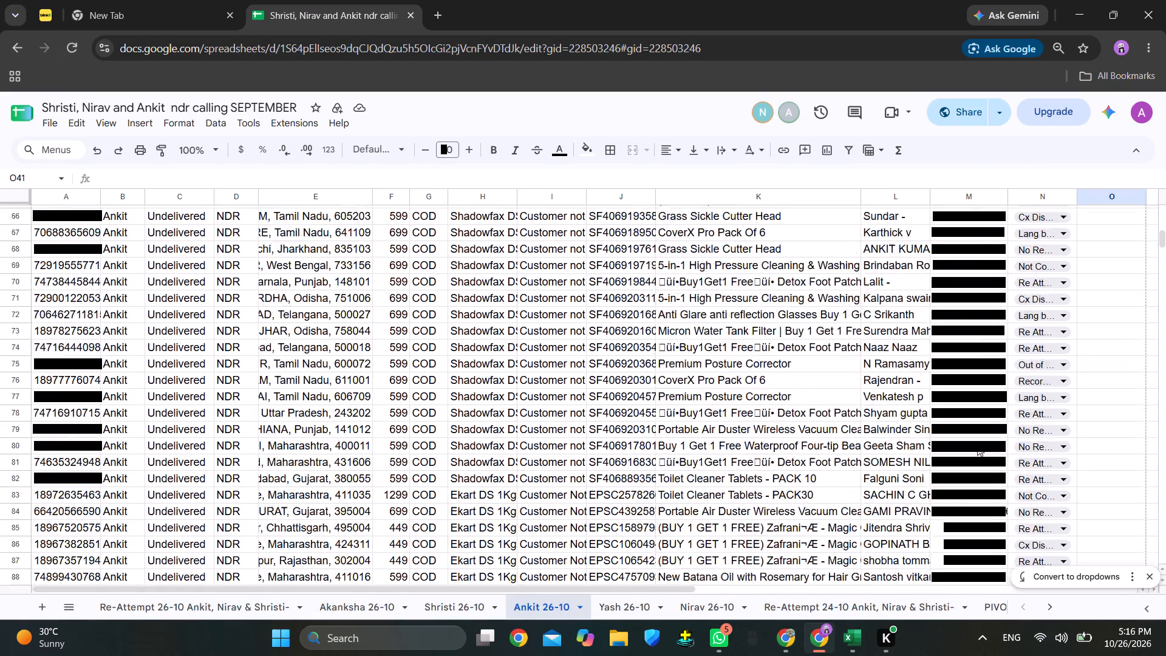
{"action": "scroll", "coordinate": [977, 445], "scroll_direction": "down", "scroll_amount": 4}
{"action": "scroll", "coordinate": [1012, 450], "scroll_direction": "up", "scroll_amount": 1}
{"action": "scroll", "coordinate": [1012, 450], "scroll_direction": "down", "scroll_amount": 3}
{"action": "scroll", "coordinate": [1032, 456], "scroll_direction": "up", "scroll_amount": 1}
{"action": "scroll", "coordinate": [1032, 456], "scroll_direction": "down", "scroll_amount": 4}
{"action": "scroll", "coordinate": [1032, 456], "scroll_direction": "up", "scroll_amount": 1}
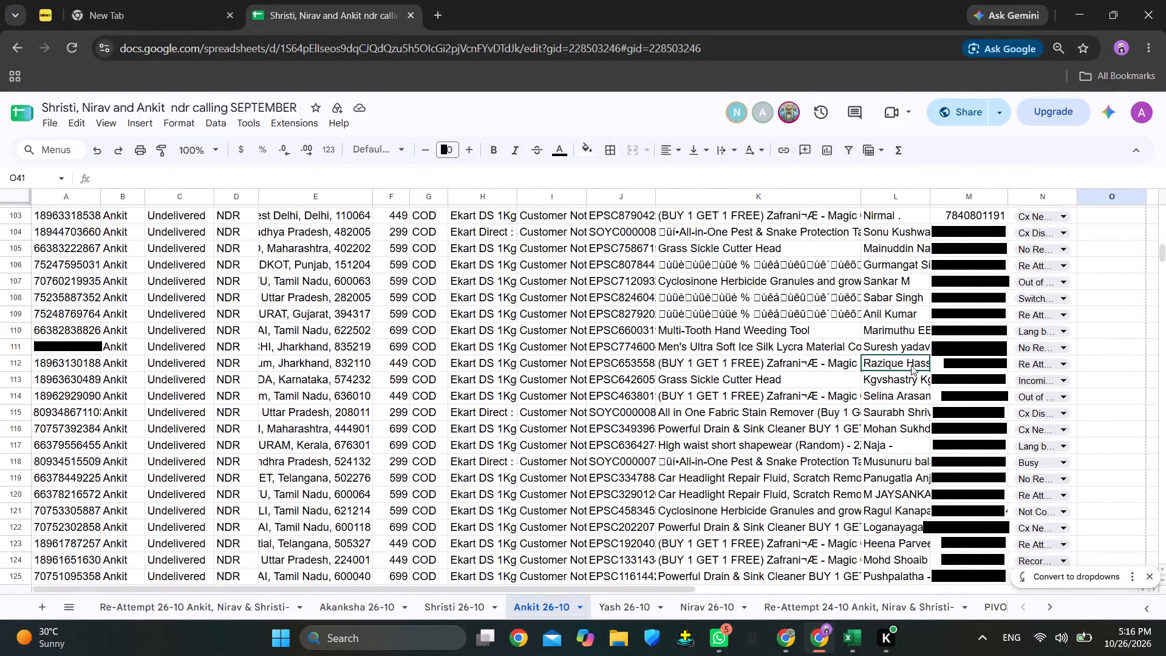
{"action": "scroll", "coordinate": [906, 369], "scroll_direction": "up", "scroll_amount": 3}
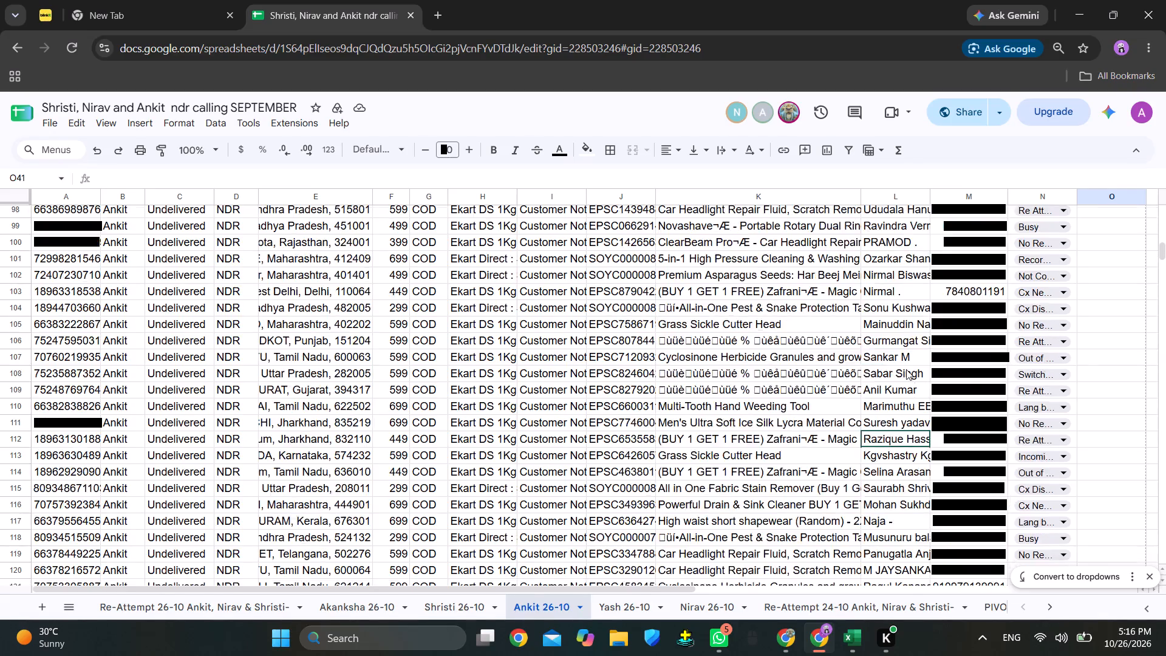
{"action": "scroll", "coordinate": [906, 369], "scroll_direction": "down", "scroll_amount": 7}
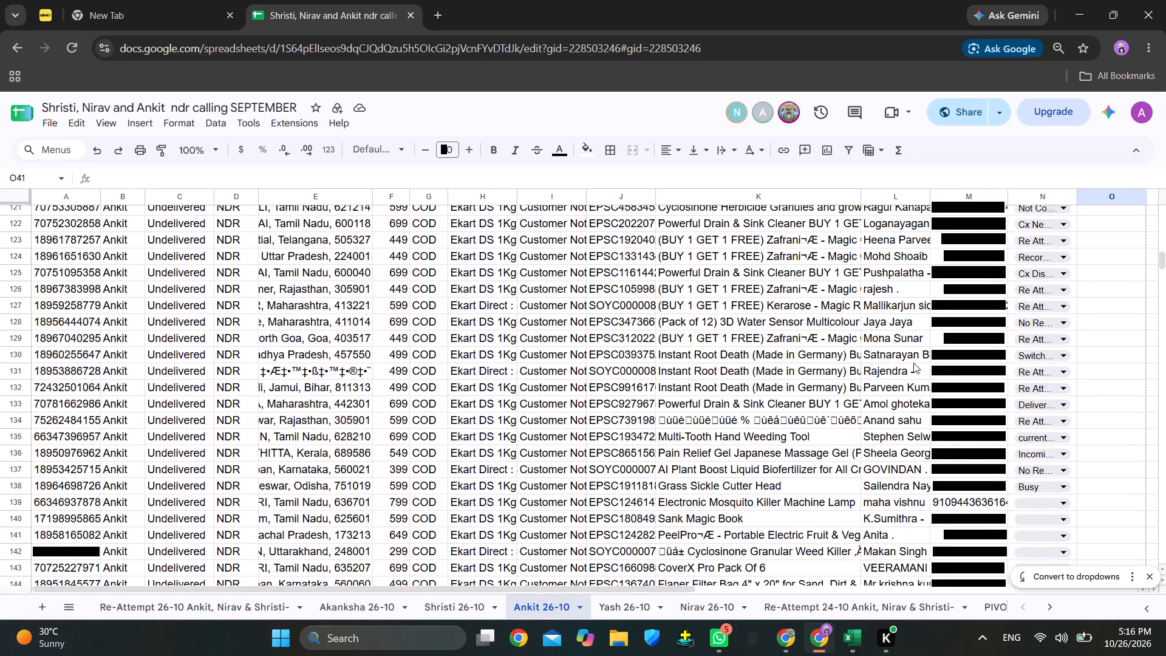
{"action": "scroll", "coordinate": [913, 363], "scroll_direction": "down", "scroll_amount": 6}
{"action": "scroll", "coordinate": [963, 388], "scroll_direction": "down", "scroll_amount": 2}
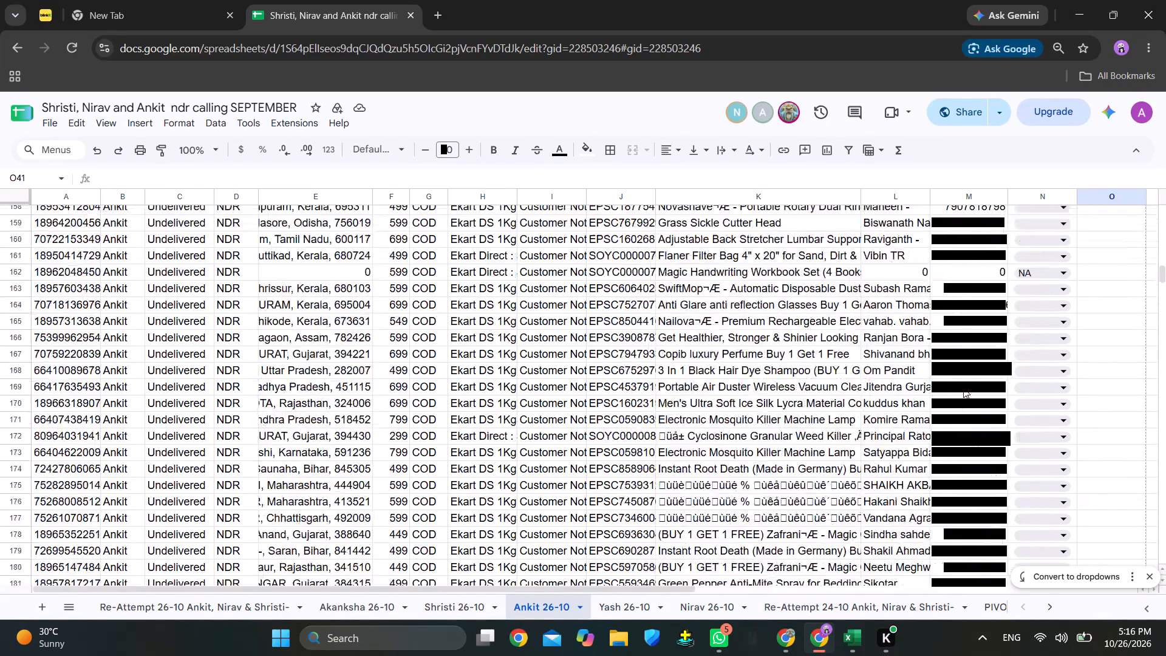
{"action": "scroll", "coordinate": [963, 388], "scroll_direction": "down", "scroll_amount": 2}
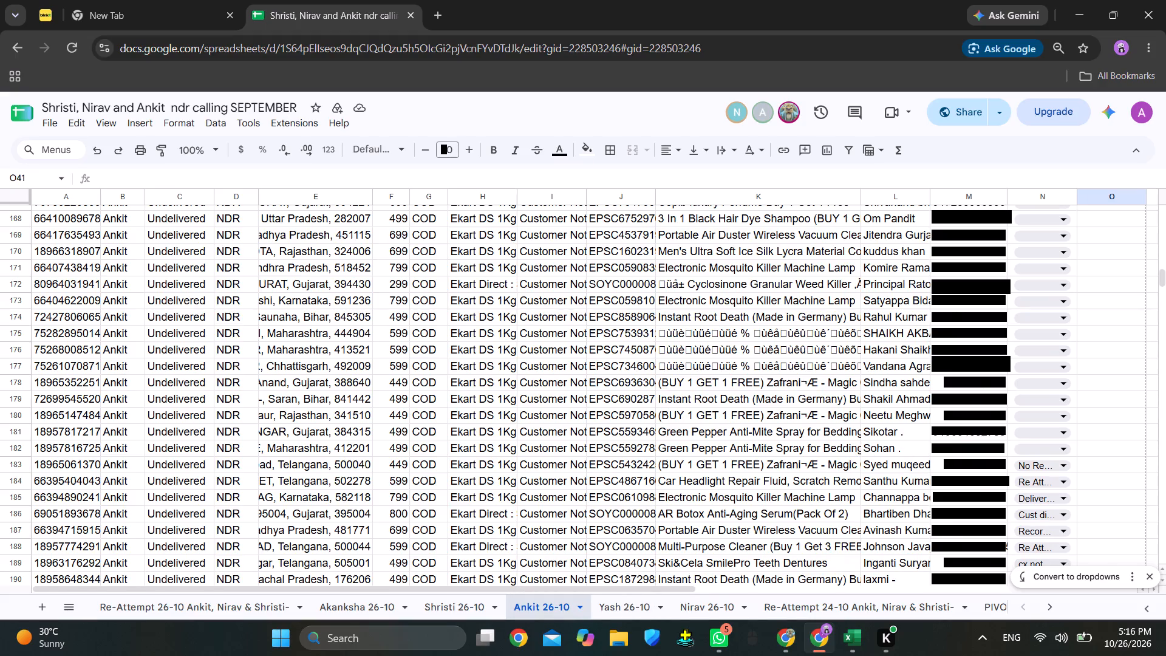
{"action": "scroll", "coordinate": [1003, 357], "scroll_direction": "up", "scroll_amount": 5}
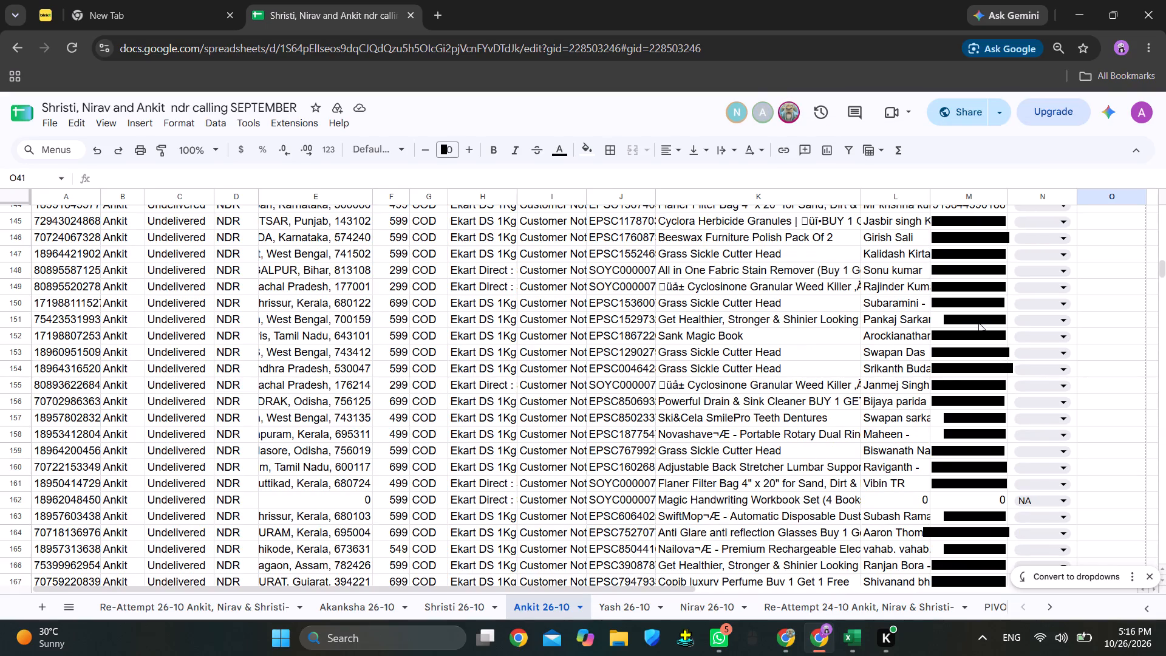
{"action": "scroll", "coordinate": [979, 323], "scroll_direction": "up", "scroll_amount": 1}
{"action": "scroll", "coordinate": [979, 323], "scroll_direction": "down", "scroll_amount": 7}
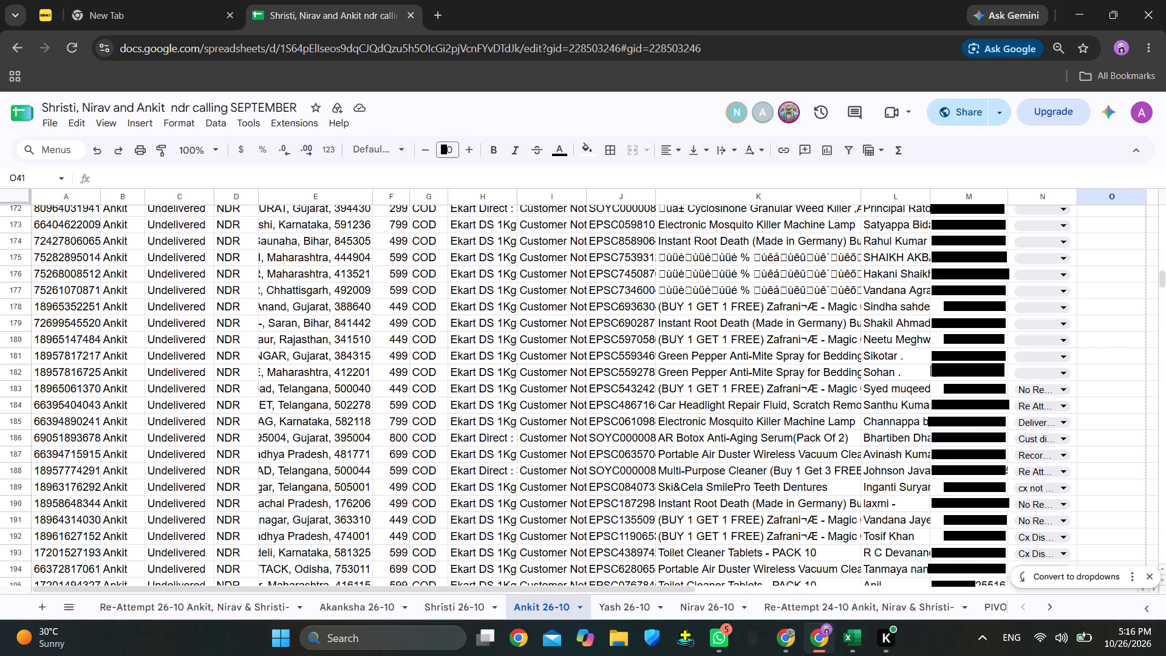
{"action": "left_click", "coordinate": [1034, 370]}
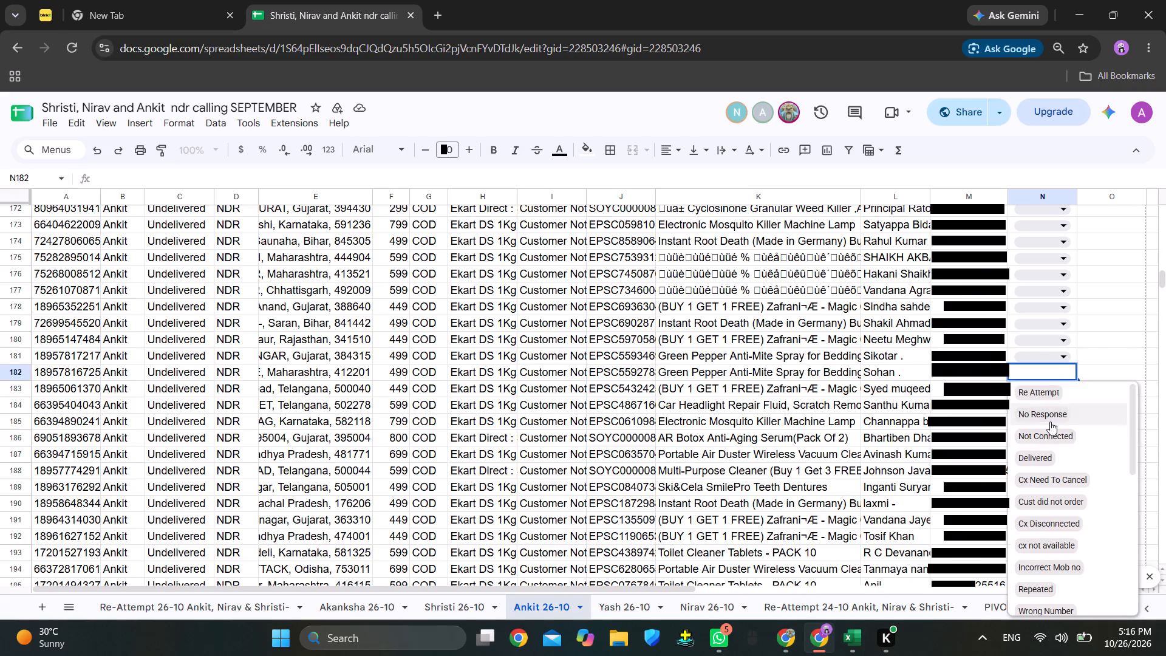
{"action": "left_click", "coordinate": [1060, 524]}
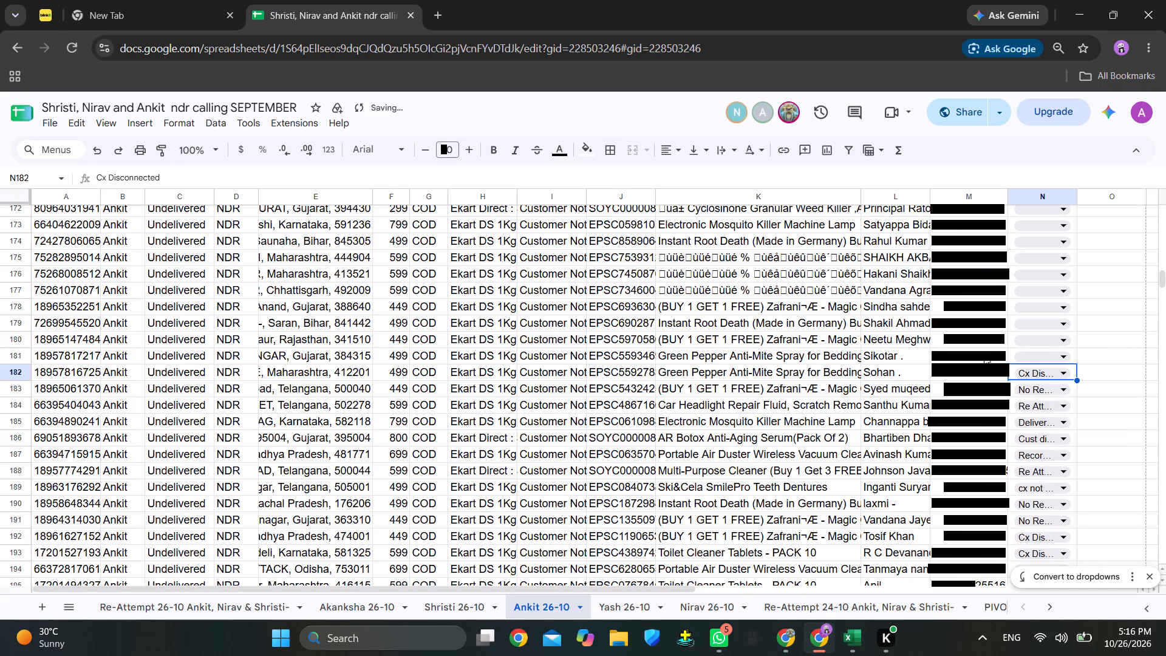
Consult the phone number and customer name in row 181, and set that row's remark to Cx Need To Cancel.
{"action": "left_click", "coordinate": [984, 355]}
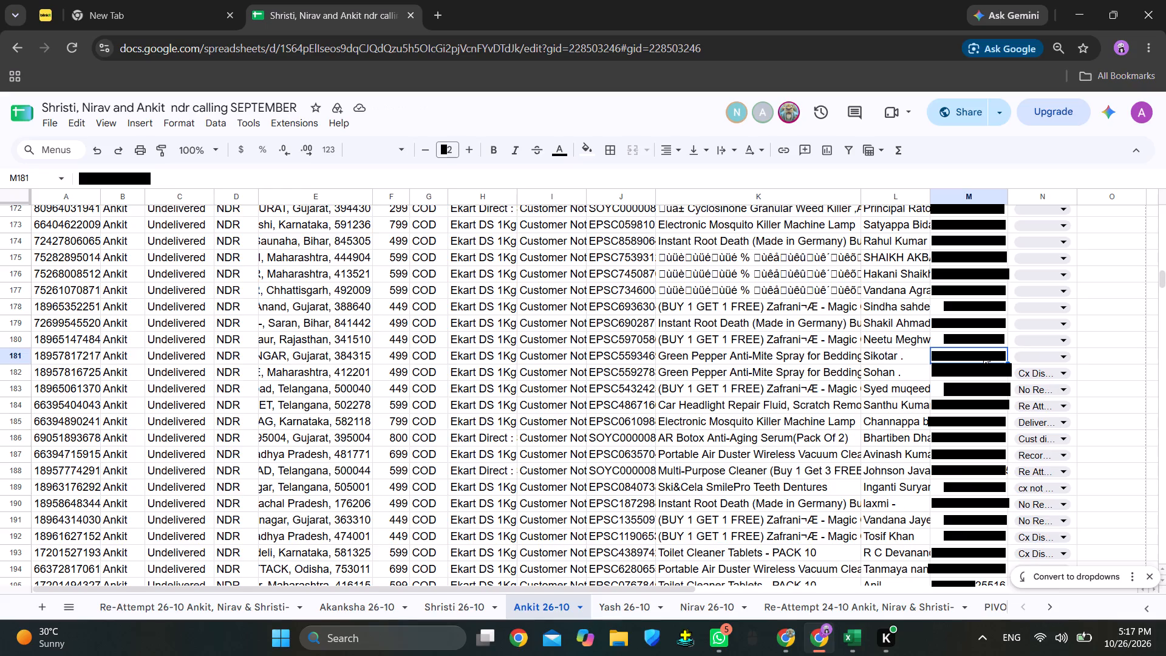
{"action": "left_click", "coordinate": [909, 357]}
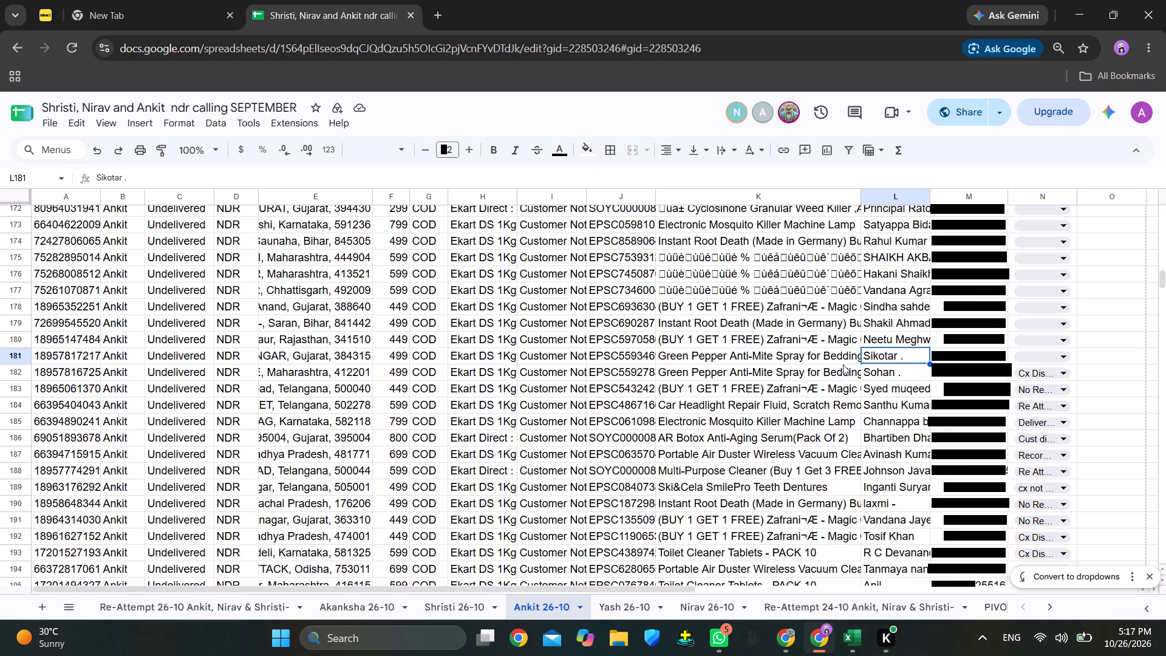
{"action": "scroll", "coordinate": [909, 361], "scroll_direction": "up", "scroll_amount": 1}
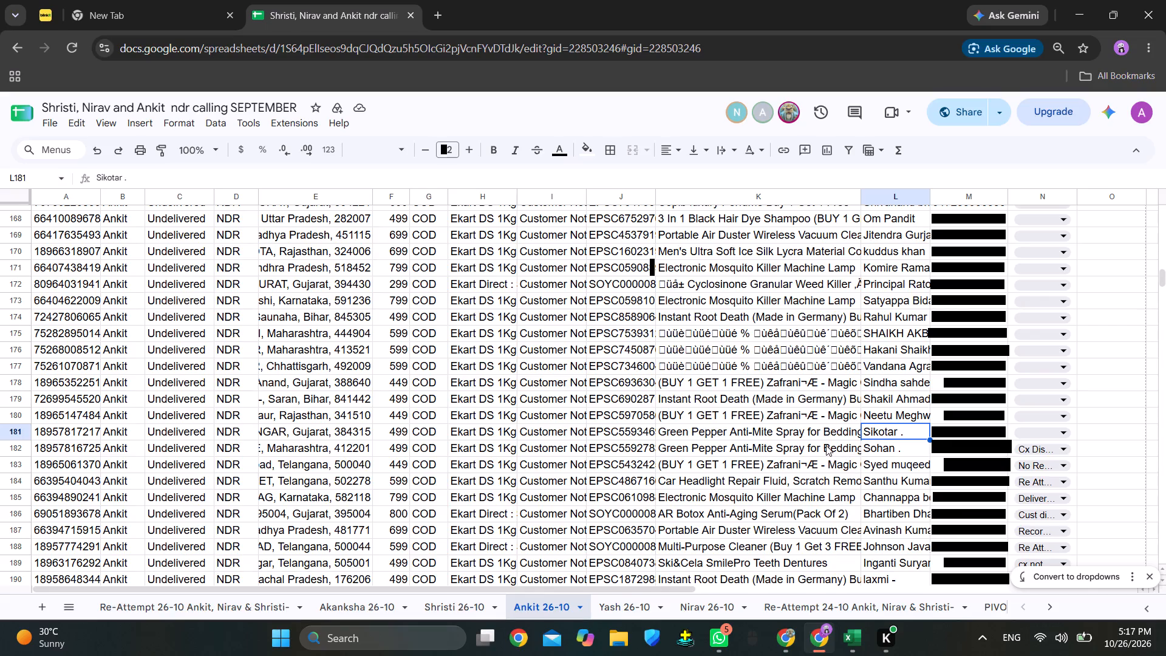
{"action": "left_click", "coordinate": [1040, 429]}
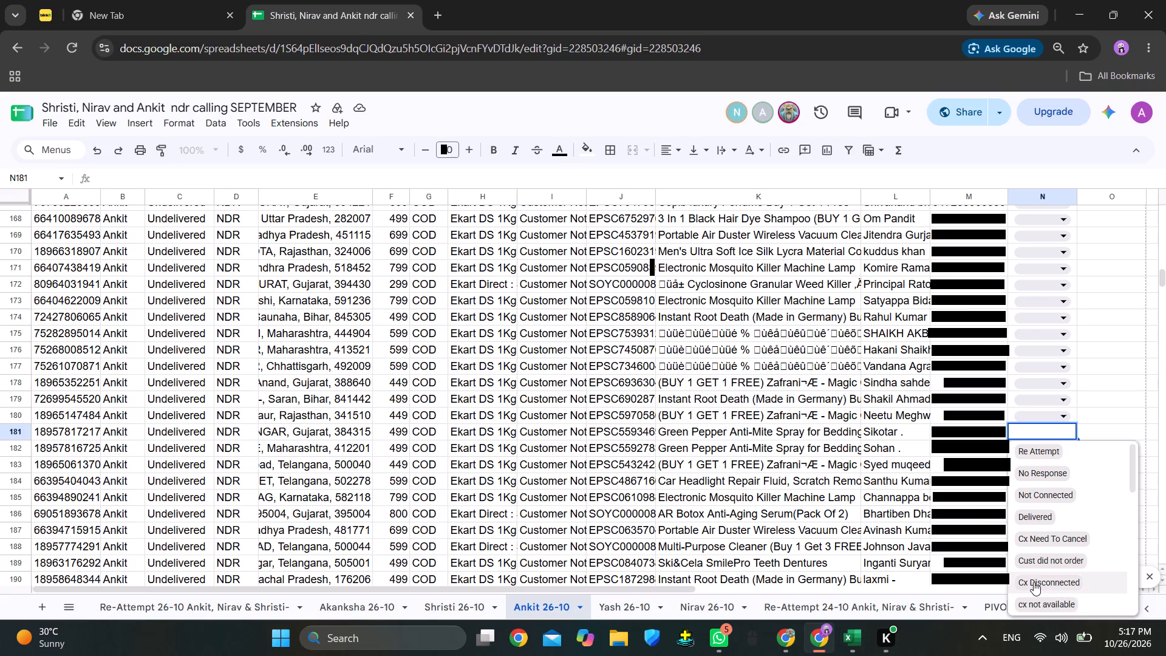
{"action": "left_click", "coordinate": [1040, 536]}
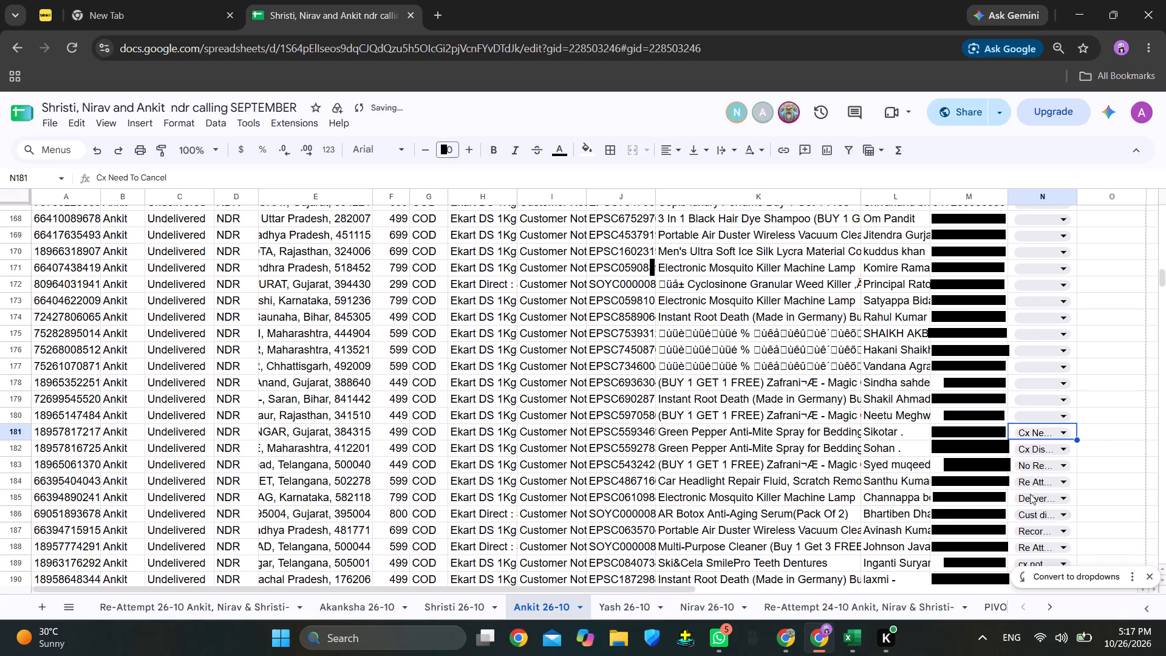
View the customer phone number in row 180.
{"action": "left_click", "coordinate": [961, 412]}
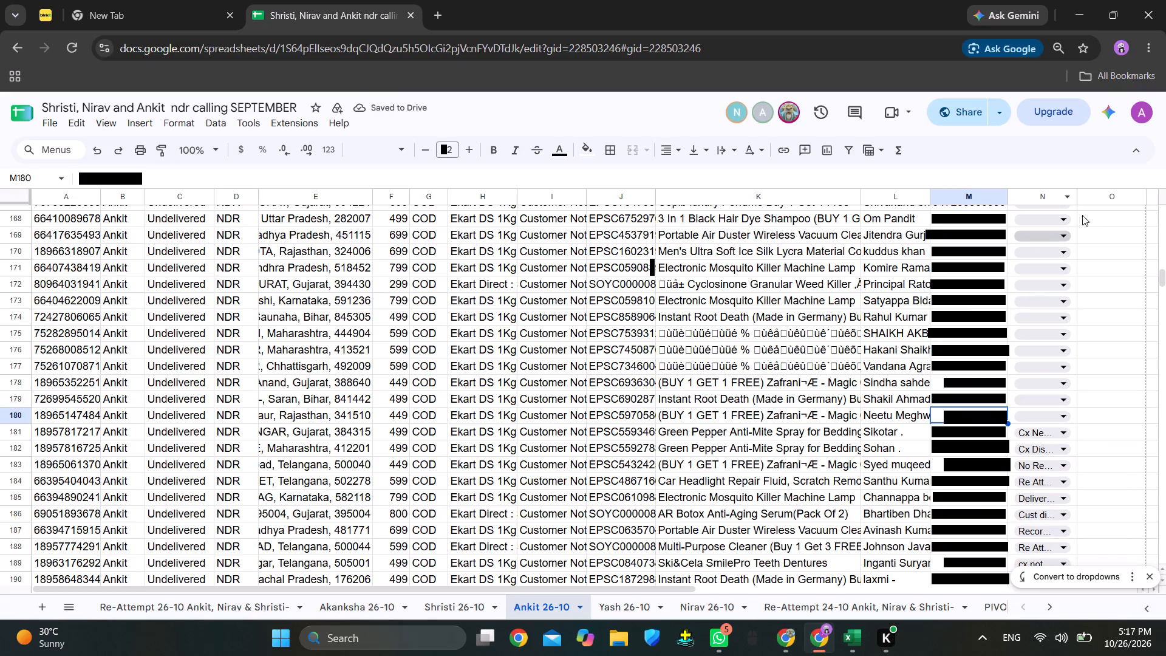
Create a pivot table from the whole remarks column N, placed on the existing Ankit 26-10 sheet at cell E261 below the data.
{"action": "left_click", "coordinate": [1042, 194]}
{"action": "scroll", "coordinate": [859, 331], "scroll_direction": "down", "scroll_amount": 1}
{"action": "scroll", "coordinate": [818, 341], "scroll_direction": "up", "scroll_amount": 2}
{"action": "scroll", "coordinate": [749, 360], "scroll_direction": "down", "scroll_amount": 4}
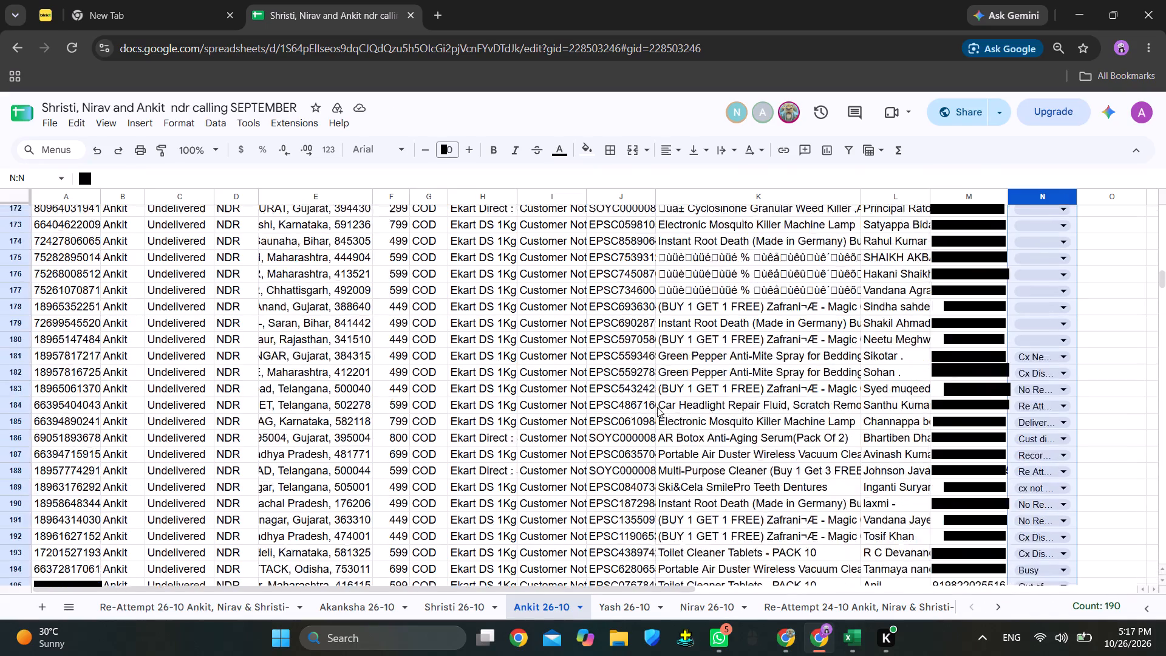
{"action": "scroll", "coordinate": [657, 407], "scroll_direction": "down", "scroll_amount": 6}
{"action": "scroll", "coordinate": [643, 414], "scroll_direction": "up", "scroll_amount": 1}
{"action": "scroll", "coordinate": [640, 415], "scroll_direction": "down", "scroll_amount": 10}
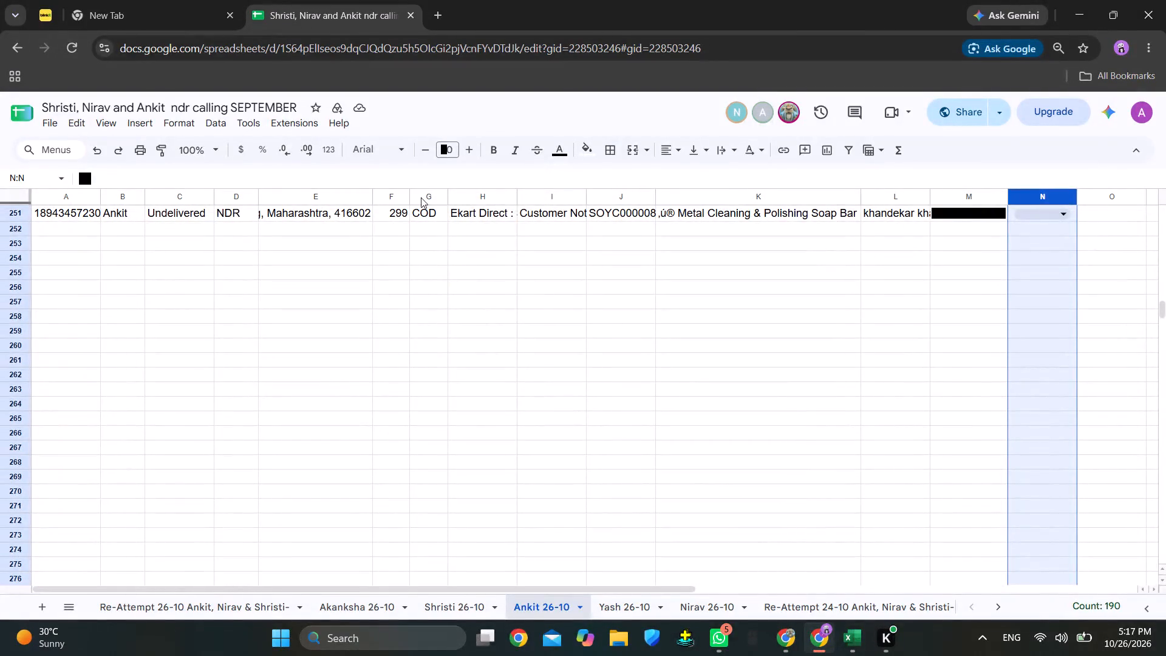
{"action": "left_click", "coordinate": [127, 115]}
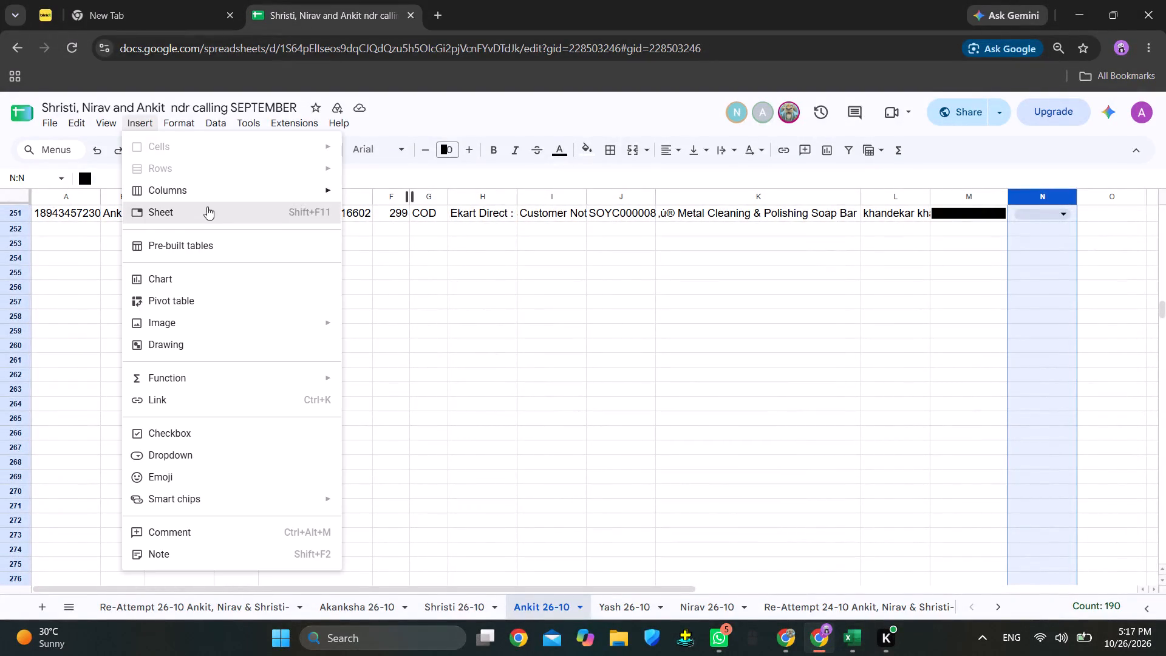
{"action": "left_click", "coordinate": [183, 302]}
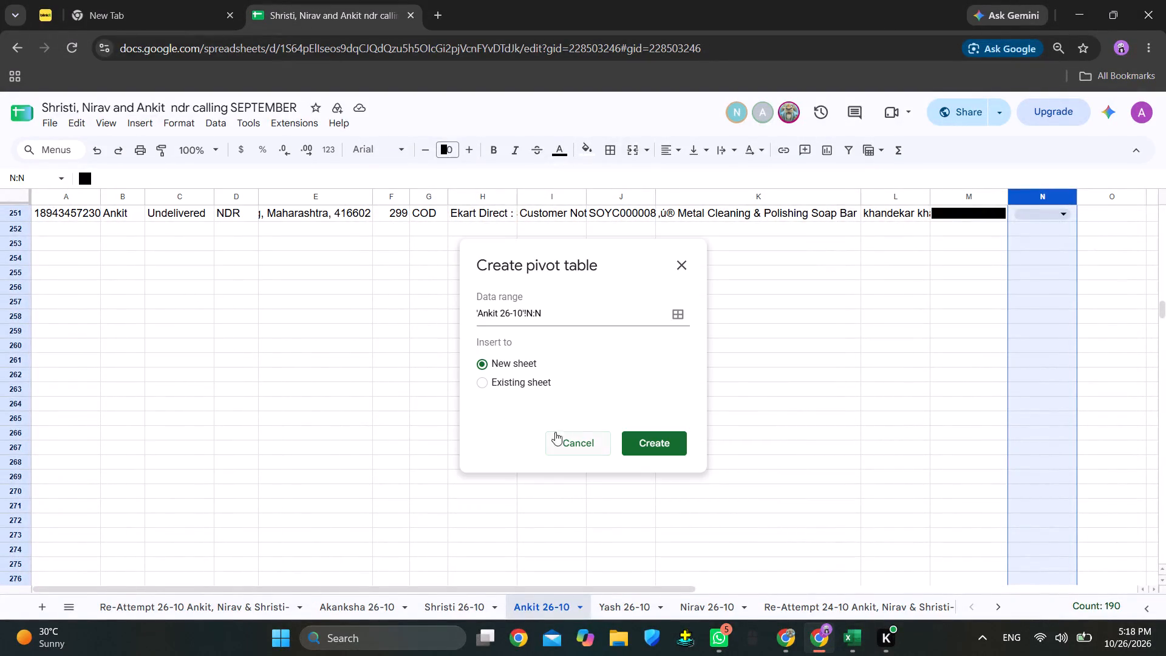
{"action": "left_click", "coordinate": [483, 378]}
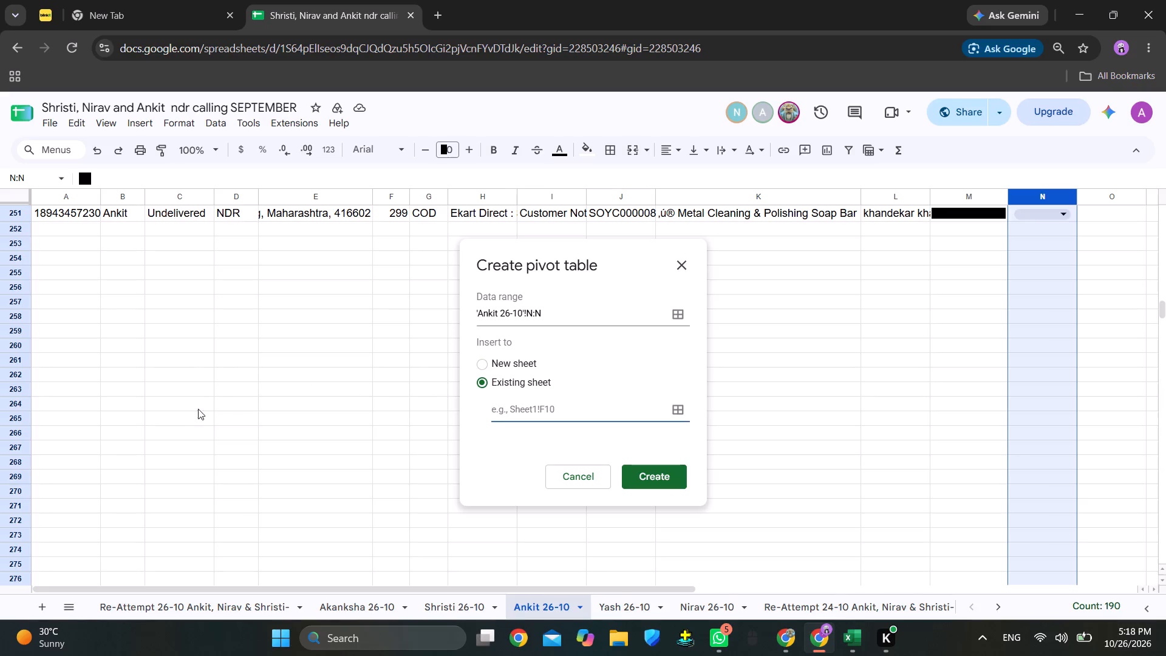
{"action": "left_click", "coordinate": [297, 361]}
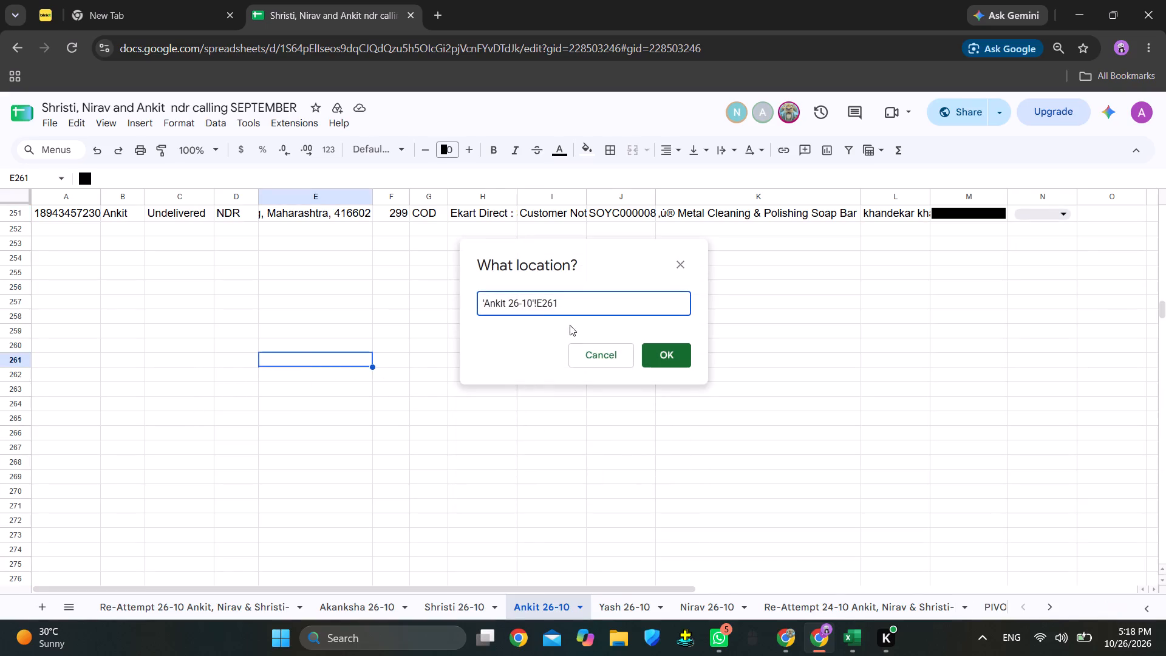
{"action": "left_click", "coordinate": [661, 351]}
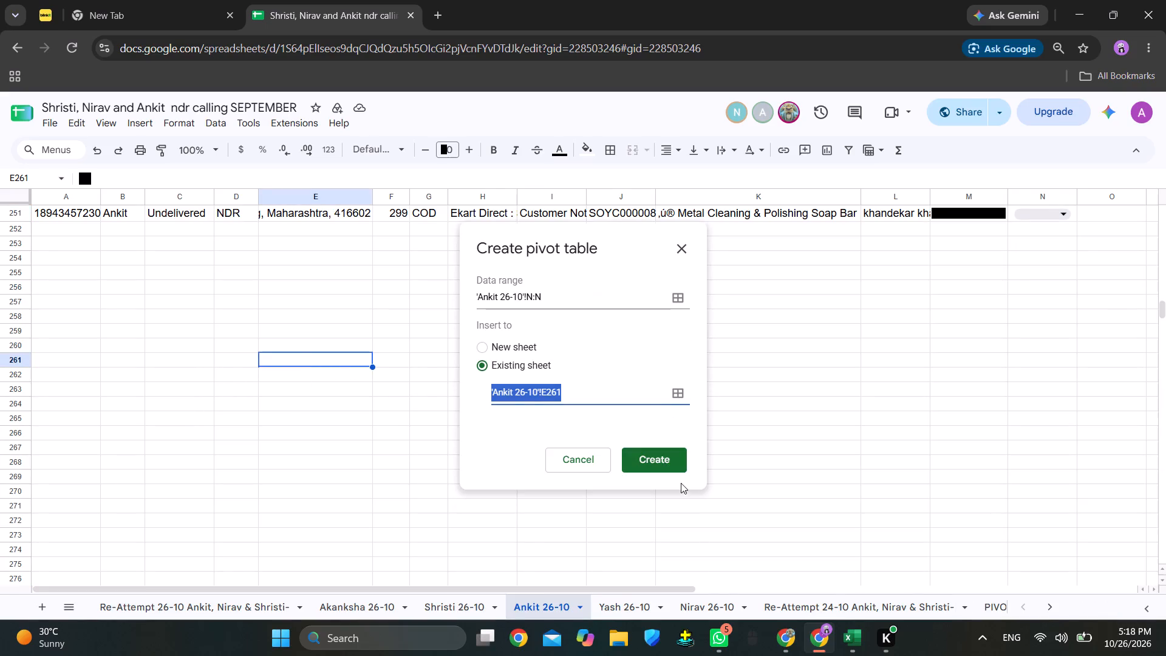
{"action": "left_click", "coordinate": [663, 460]}
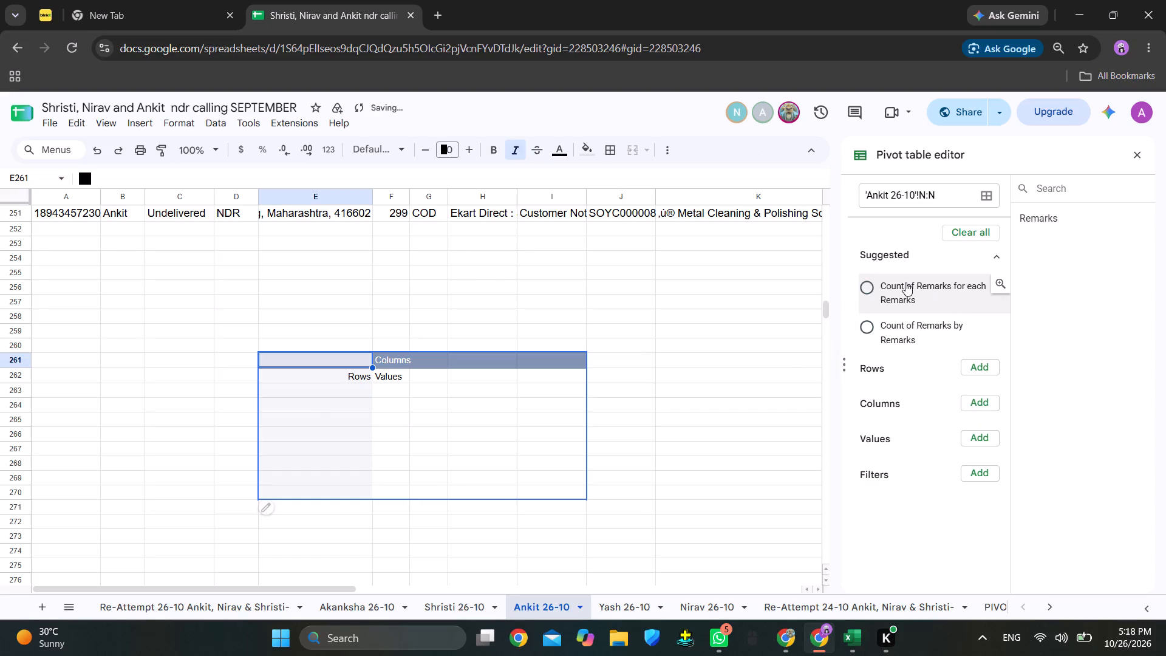
Build the pivot table from the suggestion Count of Remarks for each Remarks and close its editor.
{"action": "left_click", "coordinate": [907, 282]}
{"action": "left_click", "coordinate": [1136, 152]}
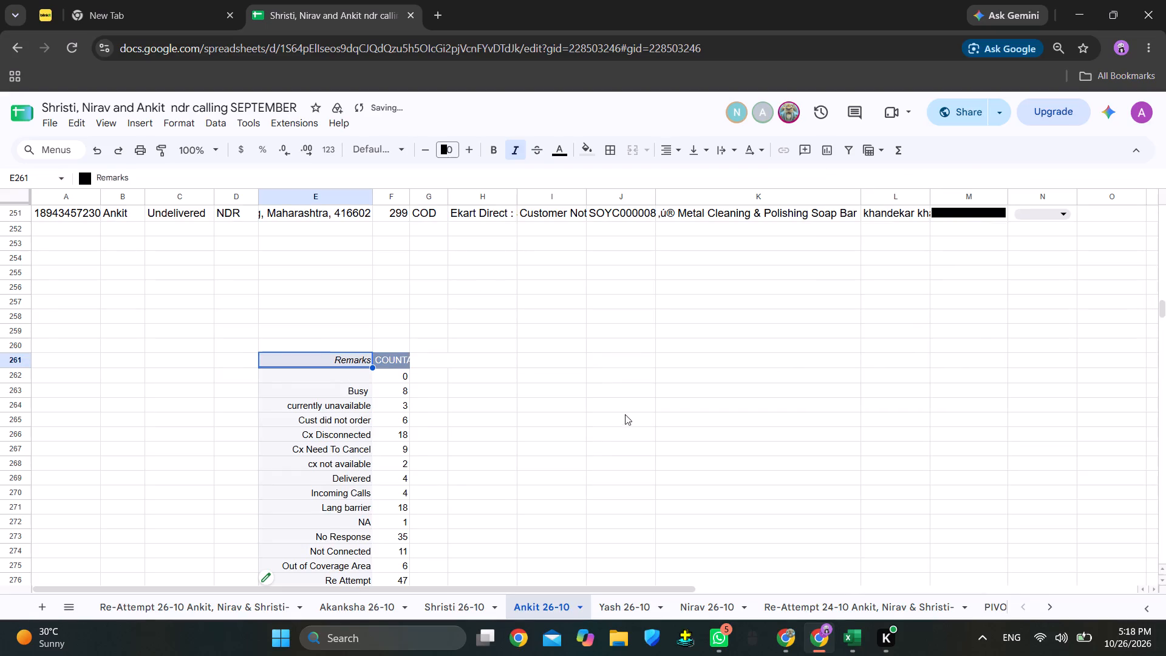
{"action": "scroll", "coordinate": [520, 413], "scroll_direction": "down", "scroll_amount": 1}
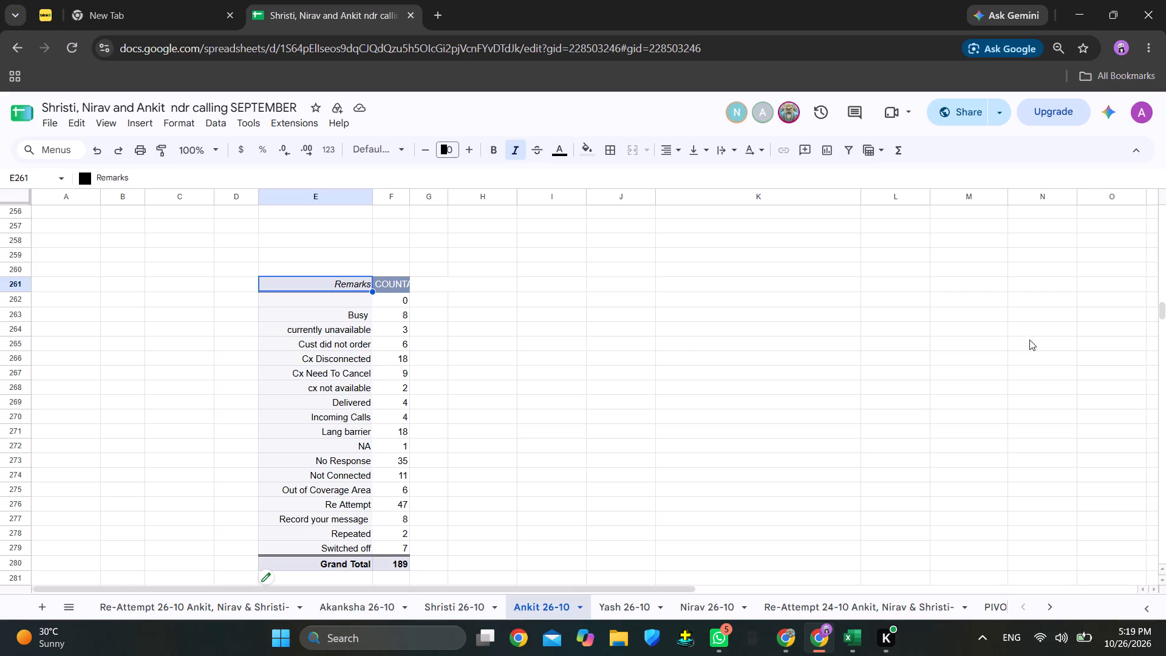
Return to the order in row 180 and set its remark to Re Attempt.
{"action": "scroll", "coordinate": [1029, 333], "scroll_direction": "down", "scroll_amount": 2}
{"action": "scroll", "coordinate": [1029, 333], "scroll_direction": "up", "scroll_amount": 10}
{"action": "scroll", "coordinate": [1029, 329], "scroll_direction": "down", "scroll_amount": 1}
{"action": "scroll", "coordinate": [1029, 324], "scroll_direction": "up", "scroll_amount": 1}
{"action": "scroll", "coordinate": [1029, 324], "scroll_direction": "down", "scroll_amount": 1}
{"action": "scroll", "coordinate": [1029, 324], "scroll_direction": "up", "scroll_amount": 17}
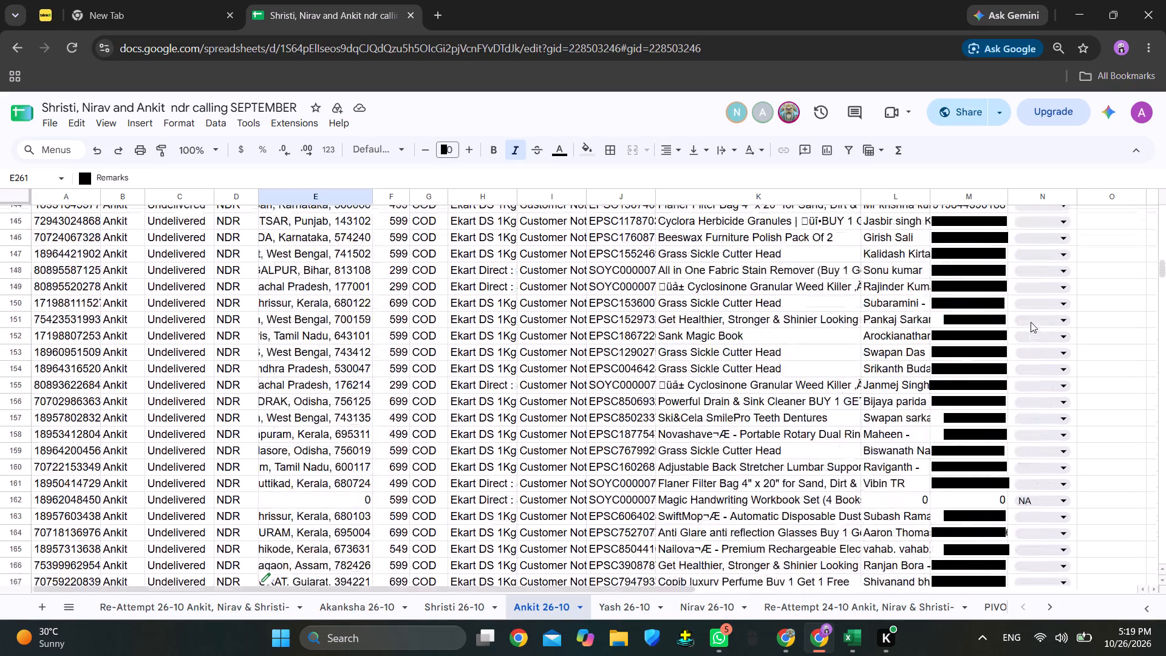
{"action": "scroll", "coordinate": [1031, 322], "scroll_direction": "down", "scroll_amount": 1}
{"action": "scroll", "coordinate": [1031, 322], "scroll_direction": "up", "scroll_amount": 5}
{"action": "scroll", "coordinate": [1031, 322], "scroll_direction": "down", "scroll_amount": 1}
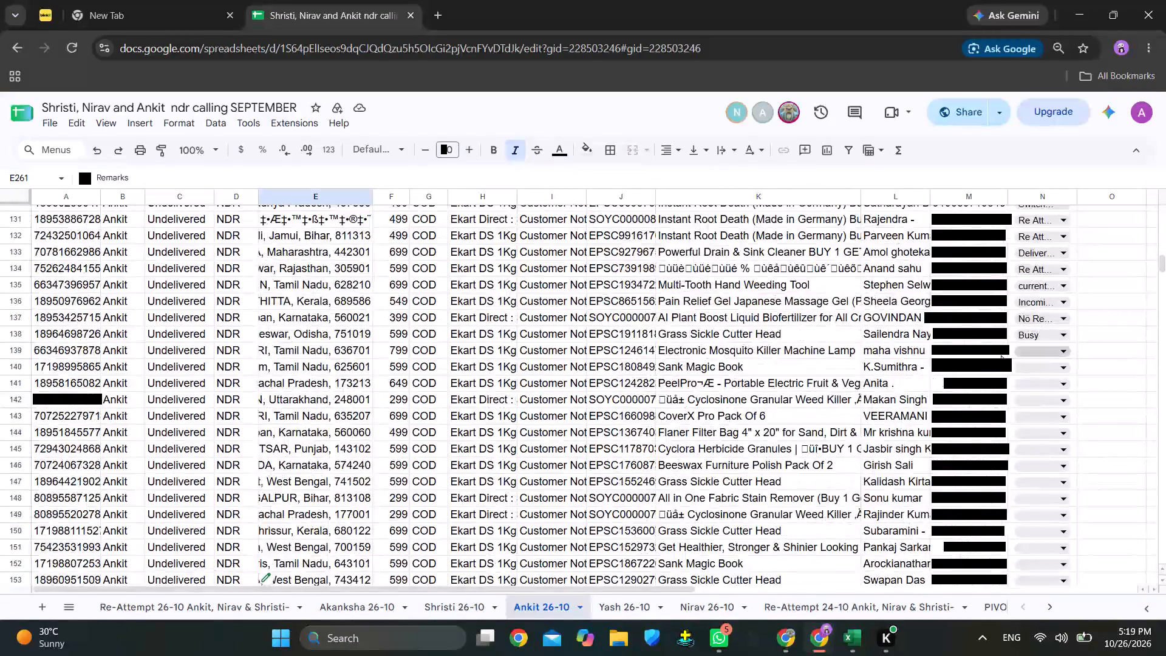
{"action": "scroll", "coordinate": [1051, 394], "scroll_direction": "down", "scroll_amount": 4}
{"action": "scroll", "coordinate": [1051, 394], "scroll_direction": "up", "scroll_amount": 1}
{"action": "scroll", "coordinate": [1051, 394], "scroll_direction": "down", "scroll_amount": 5}
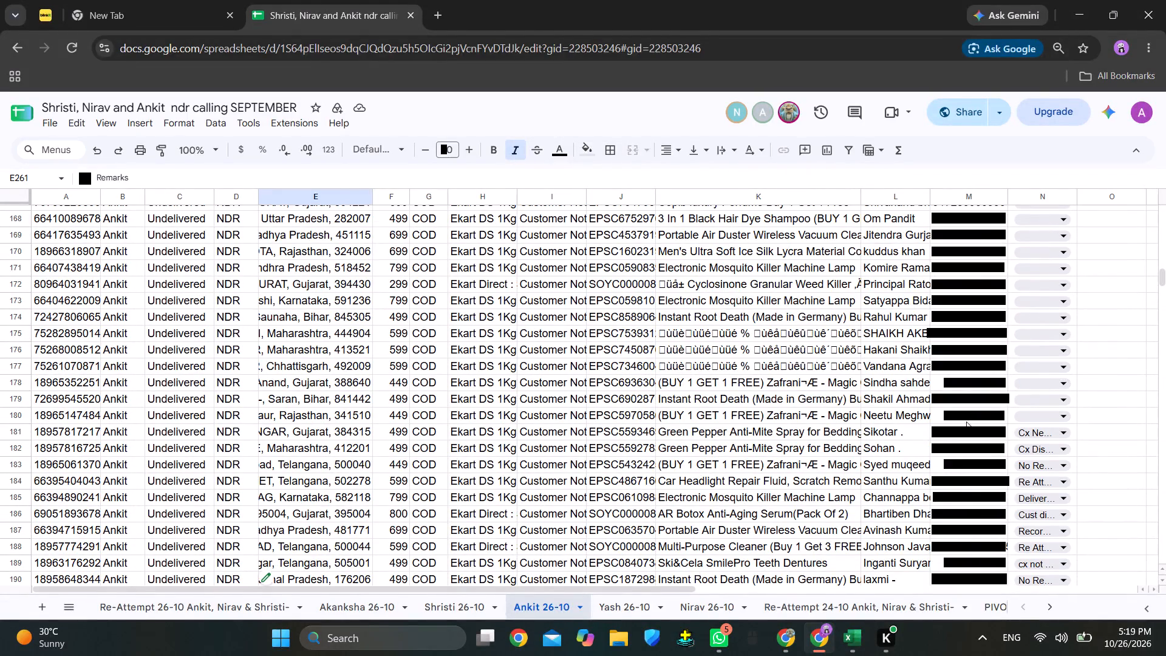
{"action": "left_click", "coordinate": [1036, 418]}
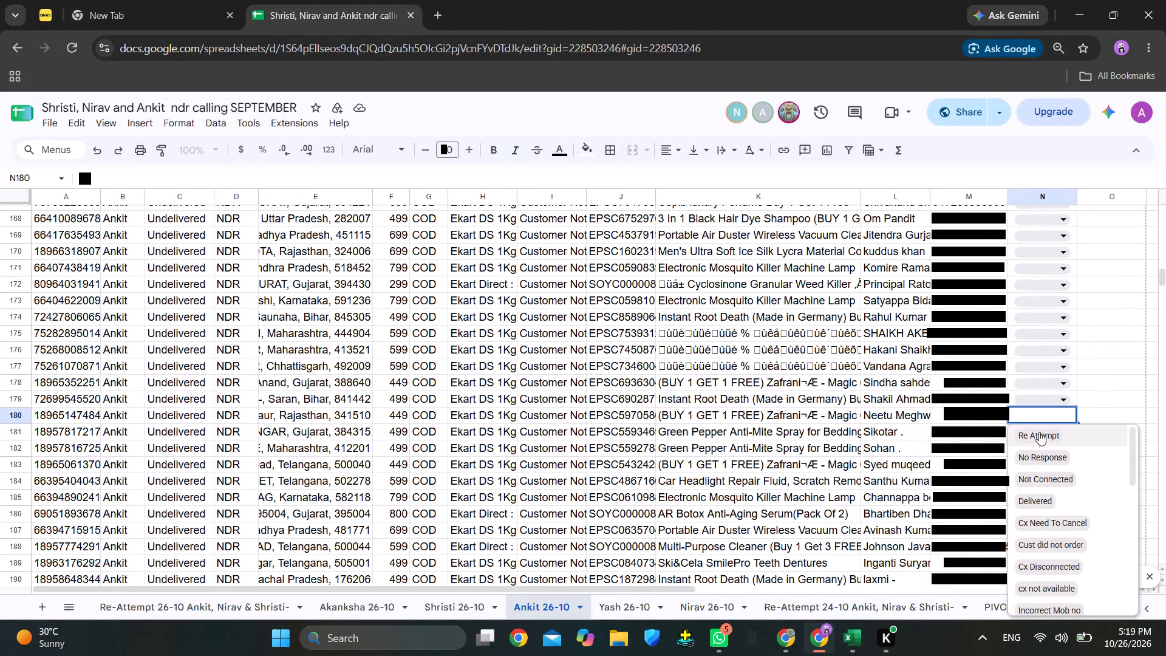
{"action": "left_click", "coordinate": [1035, 436]}
Select the phone number in row 179, and check the remark counts in the pivot table below the data.
{"action": "left_click", "coordinate": [977, 396]}
{"action": "scroll", "coordinate": [857, 426], "scroll_direction": "down", "scroll_amount": 3}
{"action": "scroll", "coordinate": [803, 419], "scroll_direction": "up", "scroll_amount": 1}
{"action": "scroll", "coordinate": [797, 419], "scroll_direction": "down", "scroll_amount": 1}
{"action": "scroll", "coordinate": [773, 415], "scroll_direction": "up", "scroll_amount": 3}
{"action": "scroll", "coordinate": [706, 425], "scroll_direction": "down", "scroll_amount": 2}
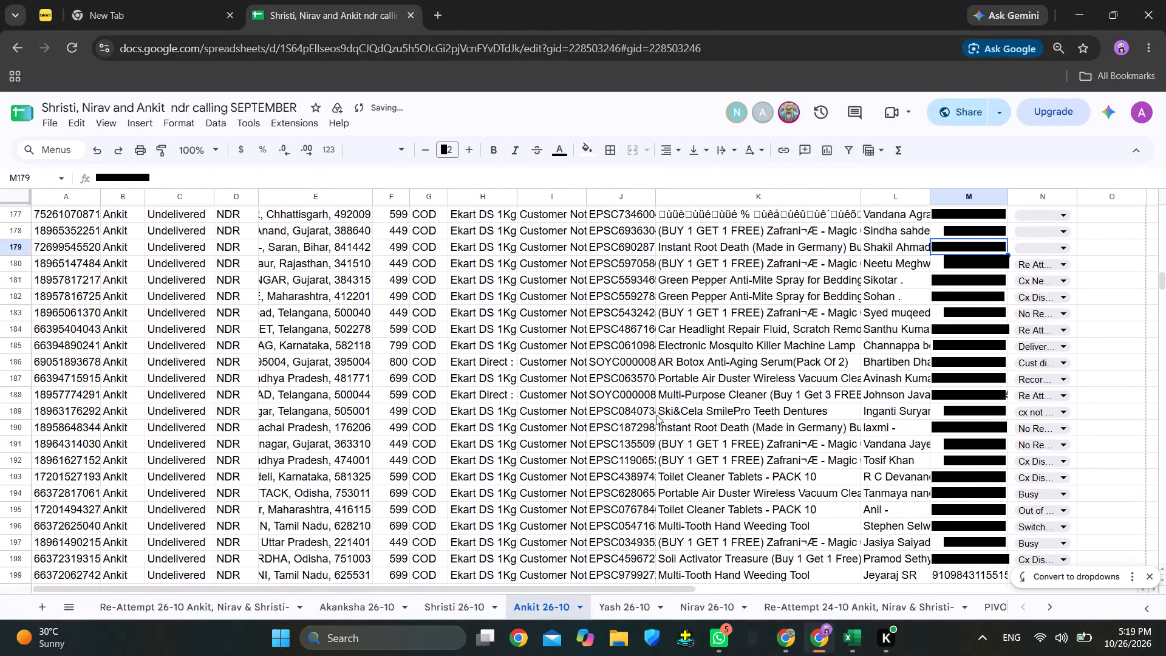
{"action": "scroll", "coordinate": [656, 415], "scroll_direction": "down", "scroll_amount": 16}
{"action": "scroll", "coordinate": [398, 414], "scroll_direction": "down", "scroll_amount": 3}
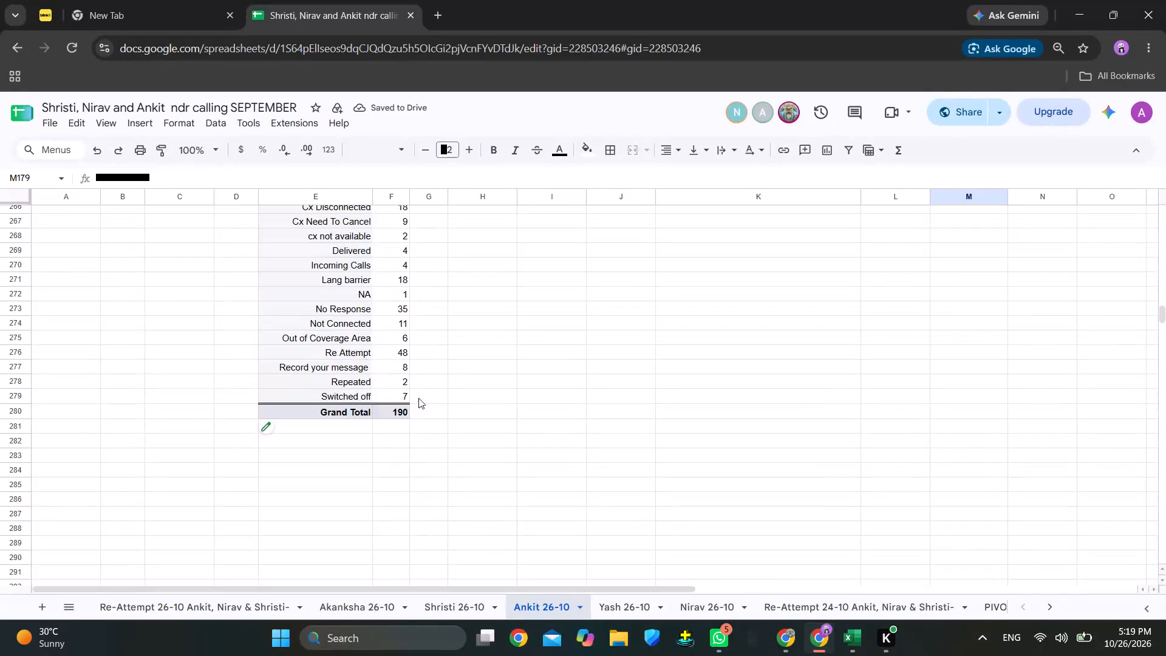
{"action": "scroll", "coordinate": [437, 380], "scroll_direction": "up", "scroll_amount": 1}
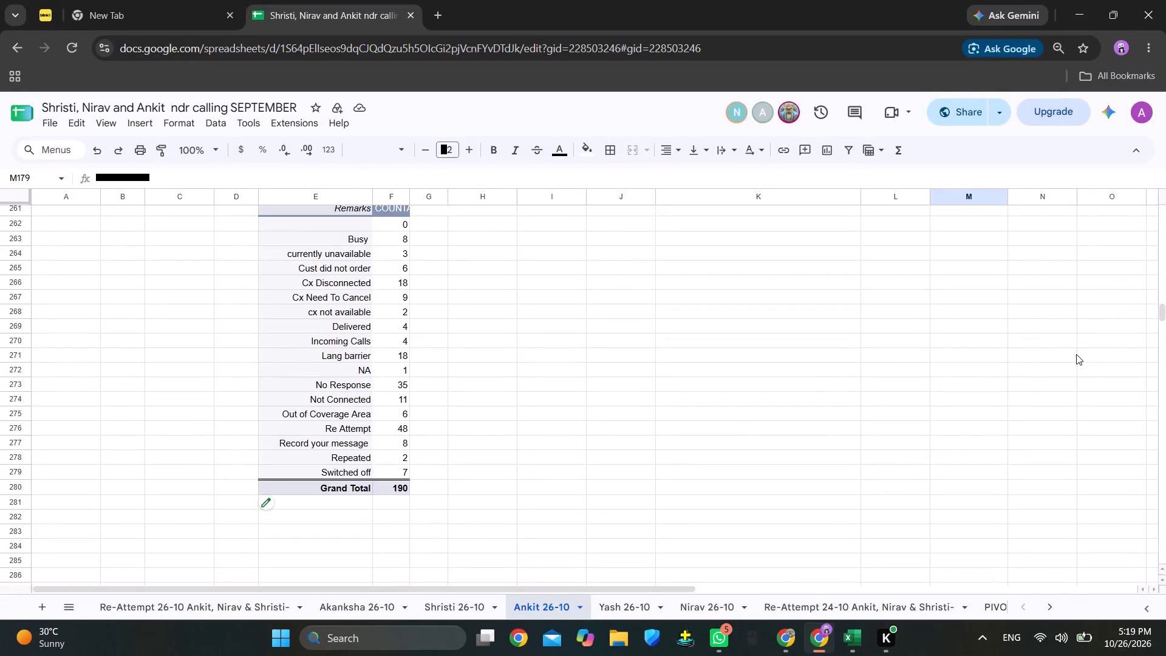
Return to the order in row 179 and set its remark to Re Attempt.
{"action": "scroll", "coordinate": [1076, 354], "scroll_direction": "up", "scroll_amount": 6}
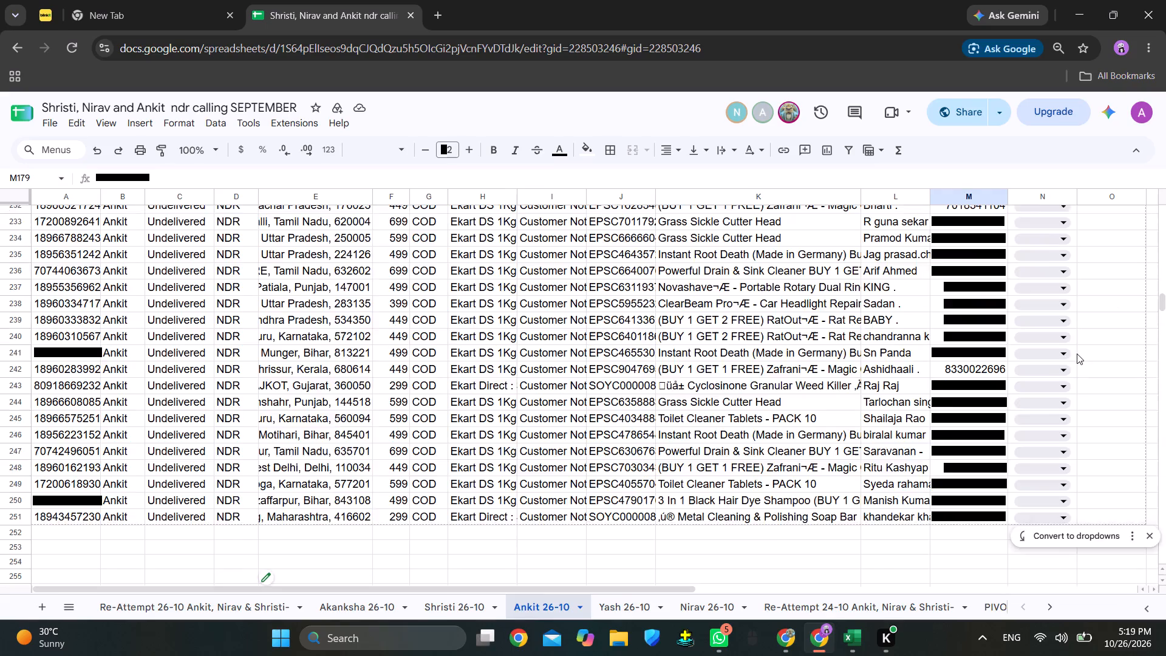
{"action": "scroll", "coordinate": [1077, 354], "scroll_direction": "up", "scroll_amount": 3}
{"action": "scroll", "coordinate": [1077, 354], "scroll_direction": "down", "scroll_amount": 1}
{"action": "scroll", "coordinate": [1077, 354], "scroll_direction": "up", "scroll_amount": 2}
{"action": "scroll", "coordinate": [1078, 352], "scroll_direction": "down", "scroll_amount": 1}
{"action": "scroll", "coordinate": [1078, 352], "scroll_direction": "up", "scroll_amount": 5}
{"action": "scroll", "coordinate": [1079, 351], "scroll_direction": "down", "scroll_amount": 1}
{"action": "scroll", "coordinate": [1079, 351], "scroll_direction": "up", "scroll_amount": 6}
{"action": "scroll", "coordinate": [1079, 351], "scroll_direction": "down", "scroll_amount": 1}
{"action": "scroll", "coordinate": [1079, 350], "scroll_direction": "up", "scroll_amount": 3}
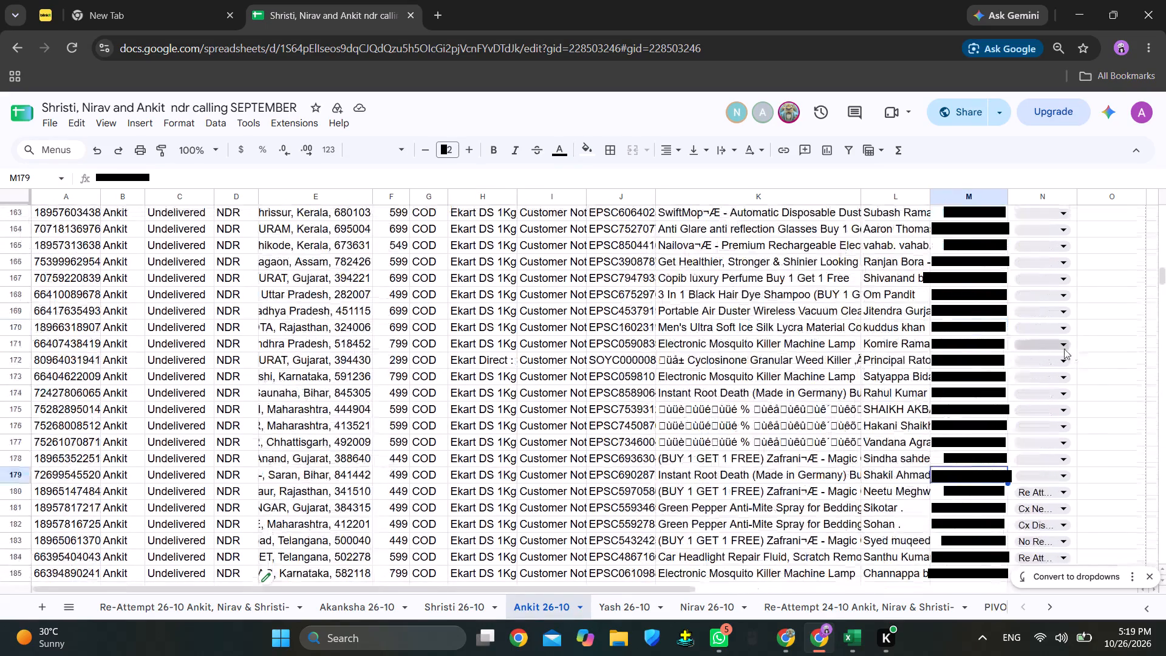
{"action": "left_click", "coordinate": [912, 475]}
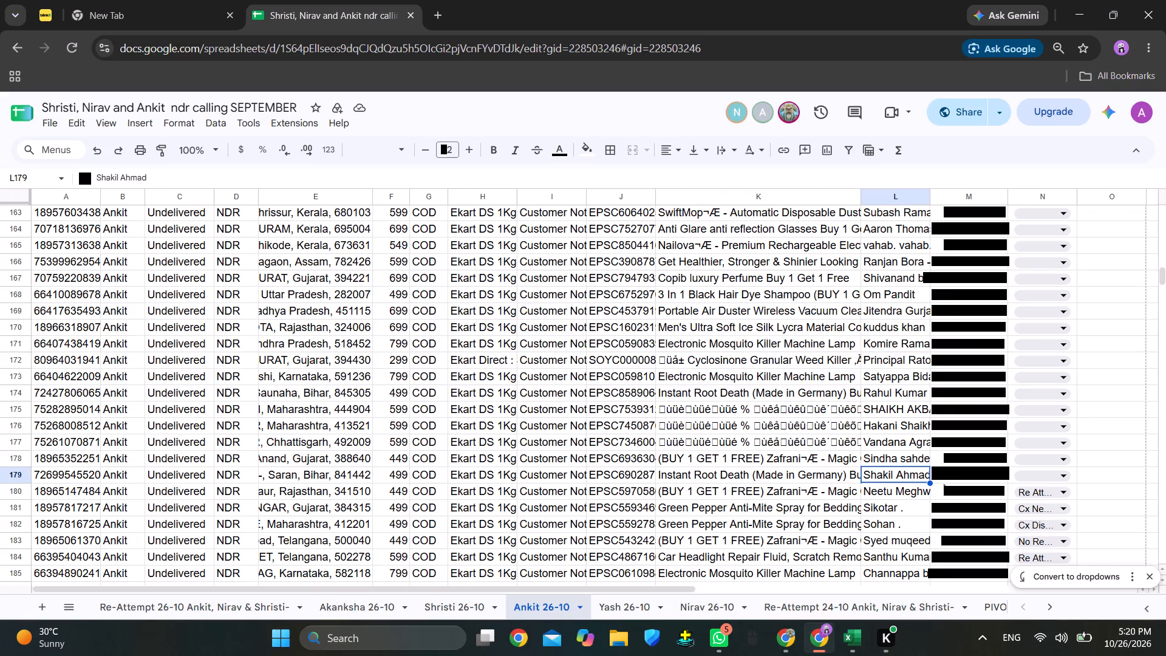
{"action": "left_click", "coordinate": [1046, 476]}
{"action": "left_click", "coordinate": [1050, 493]}
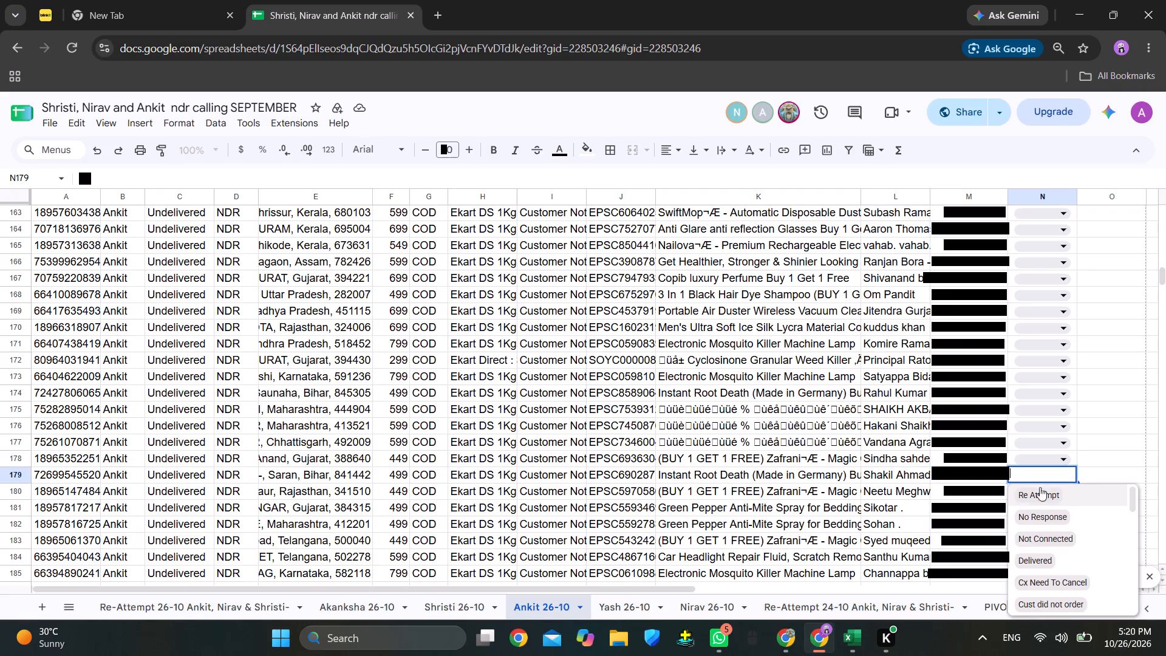
Select the phone number in row 178, and check the remark counts in the pivot table below the data.
{"action": "left_click", "coordinate": [983, 456]}
{"action": "scroll", "coordinate": [913, 474], "scroll_direction": "down", "scroll_amount": 1}
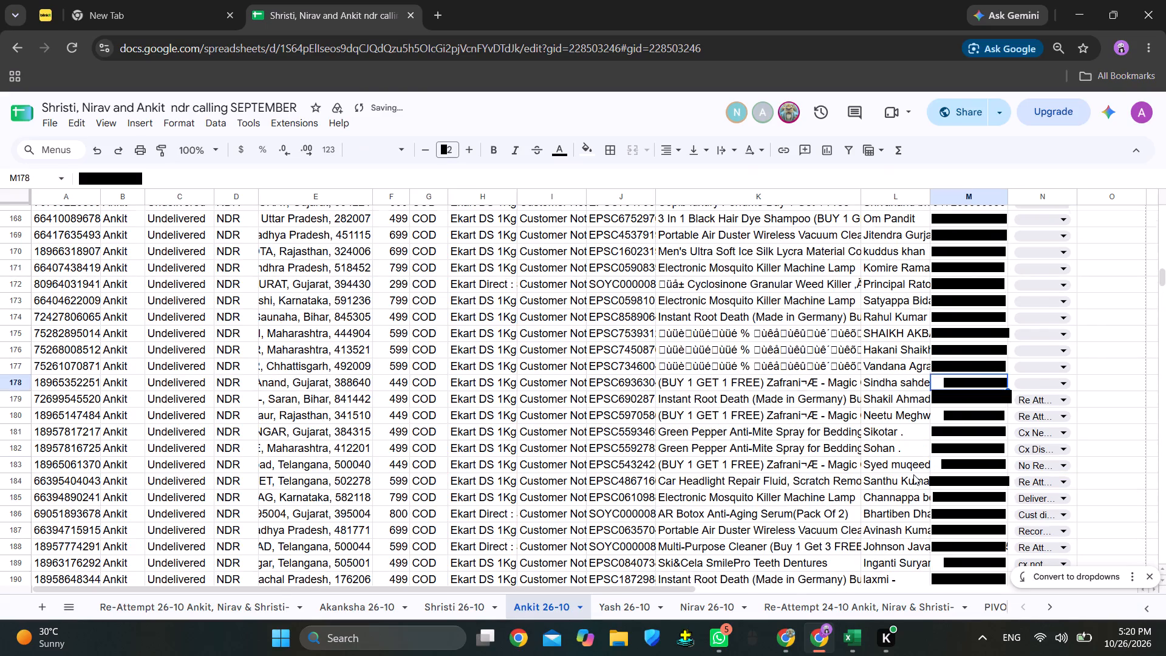
{"action": "scroll", "coordinate": [898, 475], "scroll_direction": "down", "scroll_amount": 11}
{"action": "scroll", "coordinate": [548, 444], "scroll_direction": "up", "scroll_amount": 2}
{"action": "scroll", "coordinate": [522, 440], "scroll_direction": "down", "scroll_amount": 6}
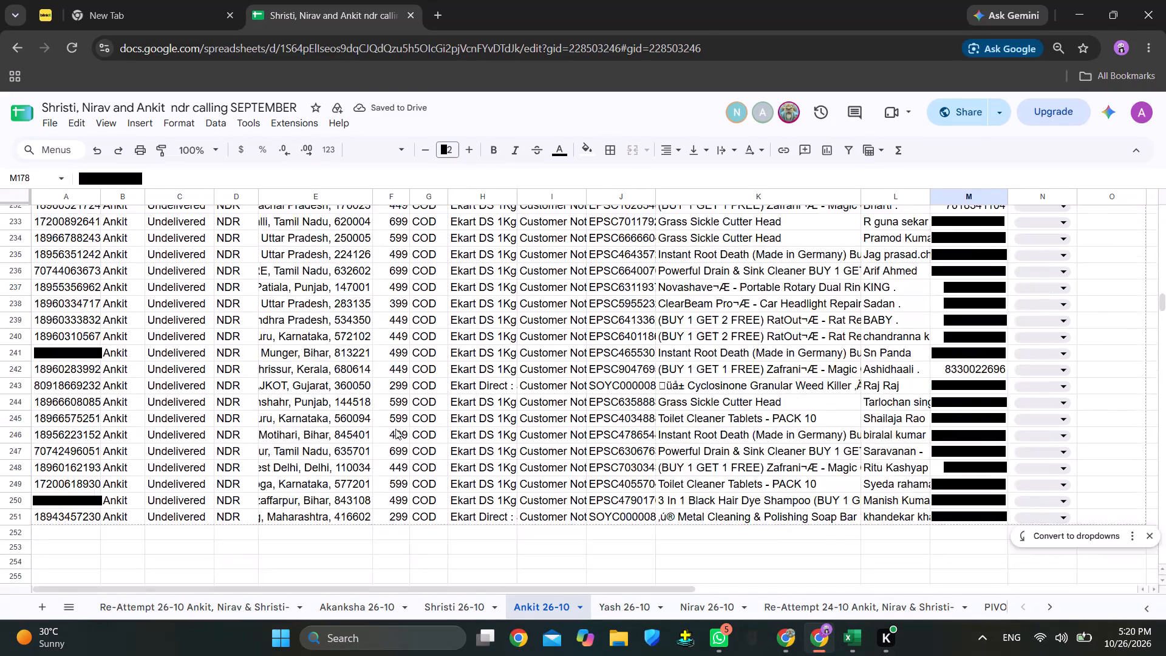
{"action": "scroll", "coordinate": [395, 429], "scroll_direction": "down", "scroll_amount": 4}
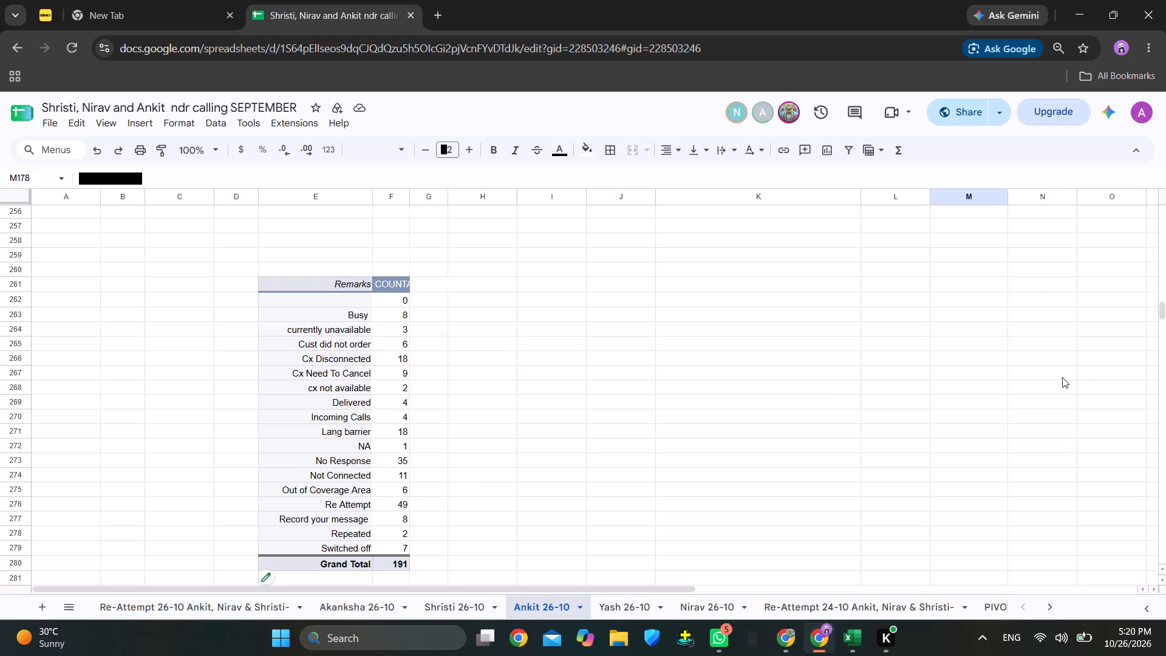
Return to the order in row 178 and set its remark to Not Connected.
{"action": "scroll", "coordinate": [1109, 362], "scroll_direction": "up", "scroll_amount": 14}
{"action": "scroll", "coordinate": [1110, 365], "scroll_direction": "down", "scroll_amount": 1}
{"action": "scroll", "coordinate": [1110, 365], "scroll_direction": "up", "scroll_amount": 6}
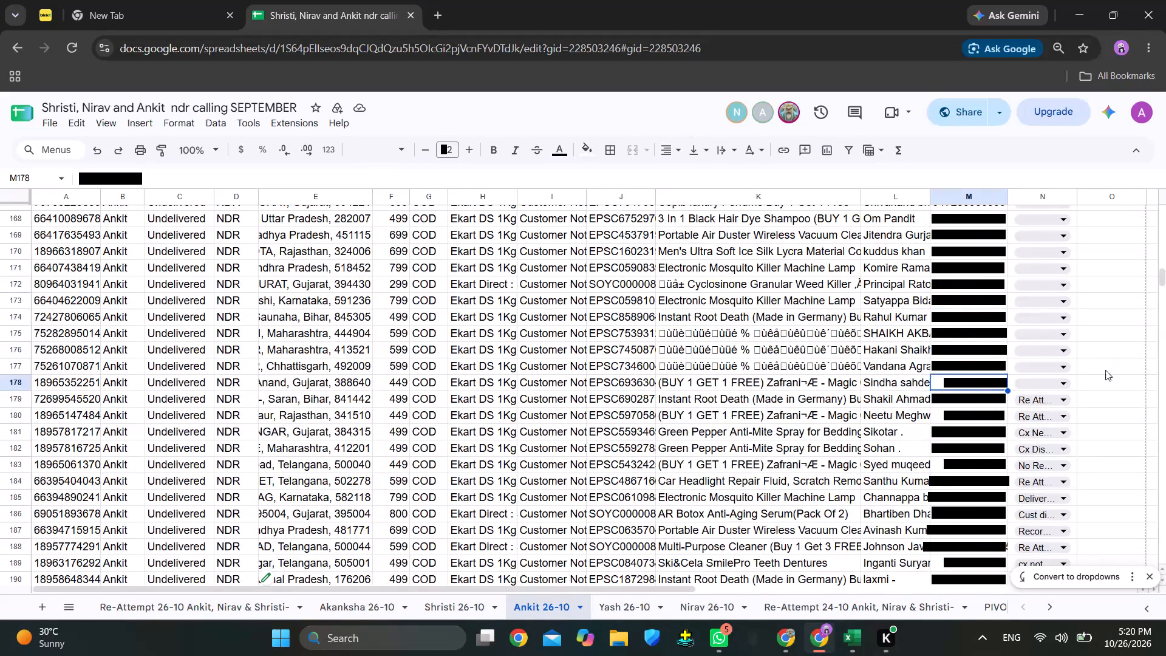
{"action": "left_click", "coordinate": [896, 380]}
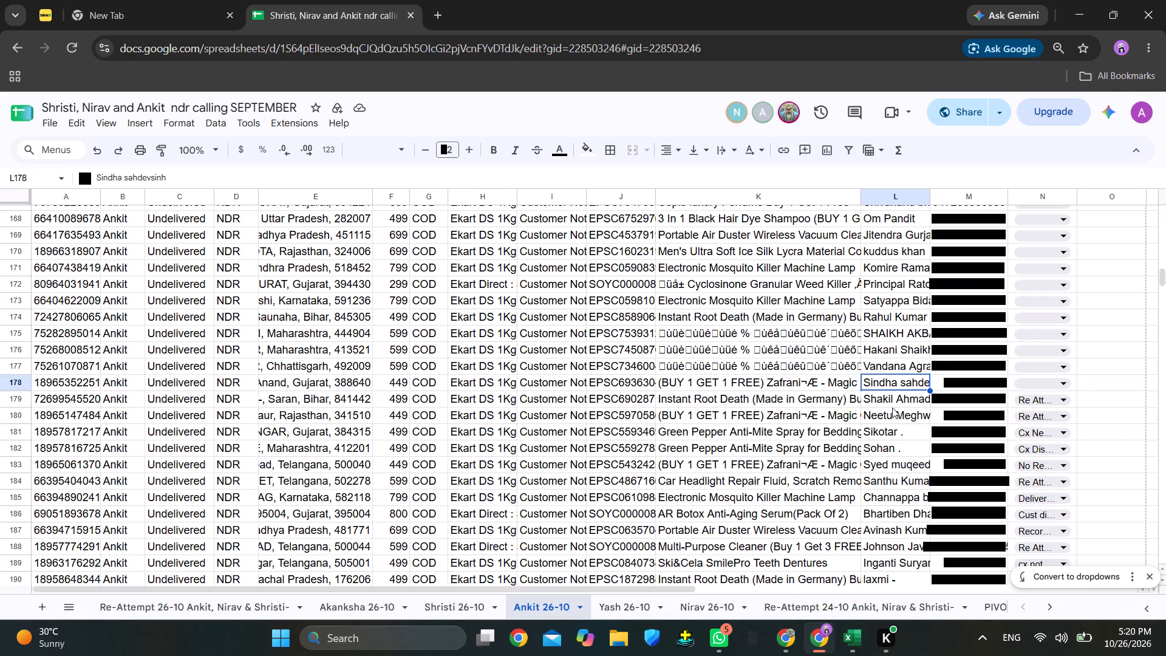
{"action": "left_click", "coordinate": [1049, 384]}
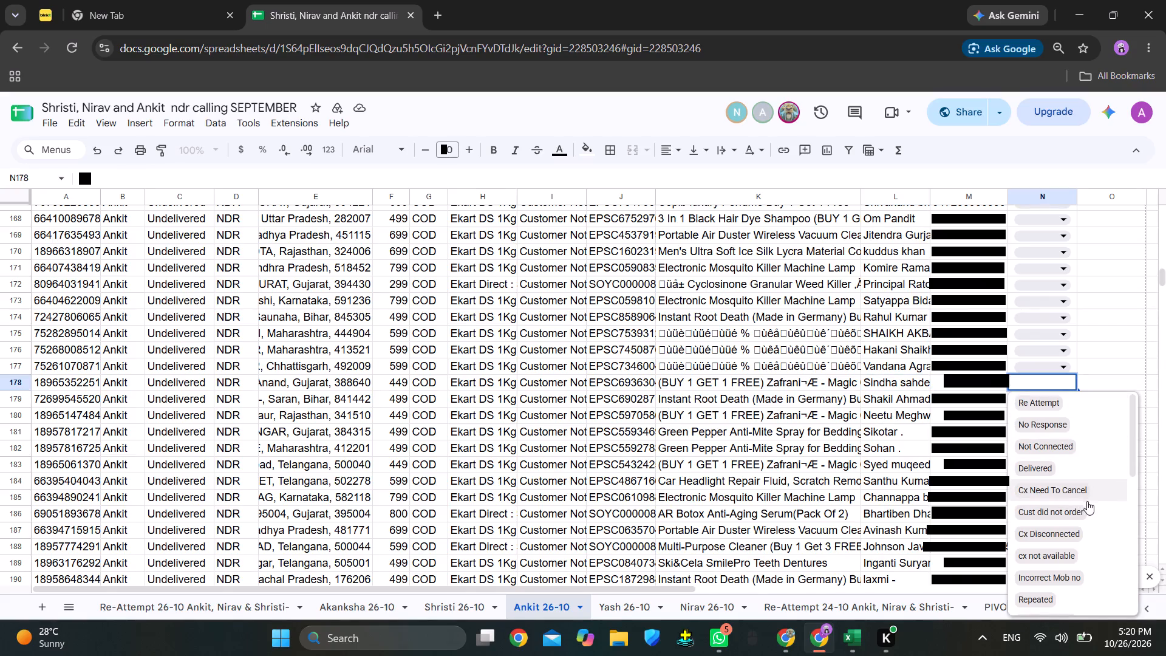
{"action": "left_click", "coordinate": [1057, 446]}
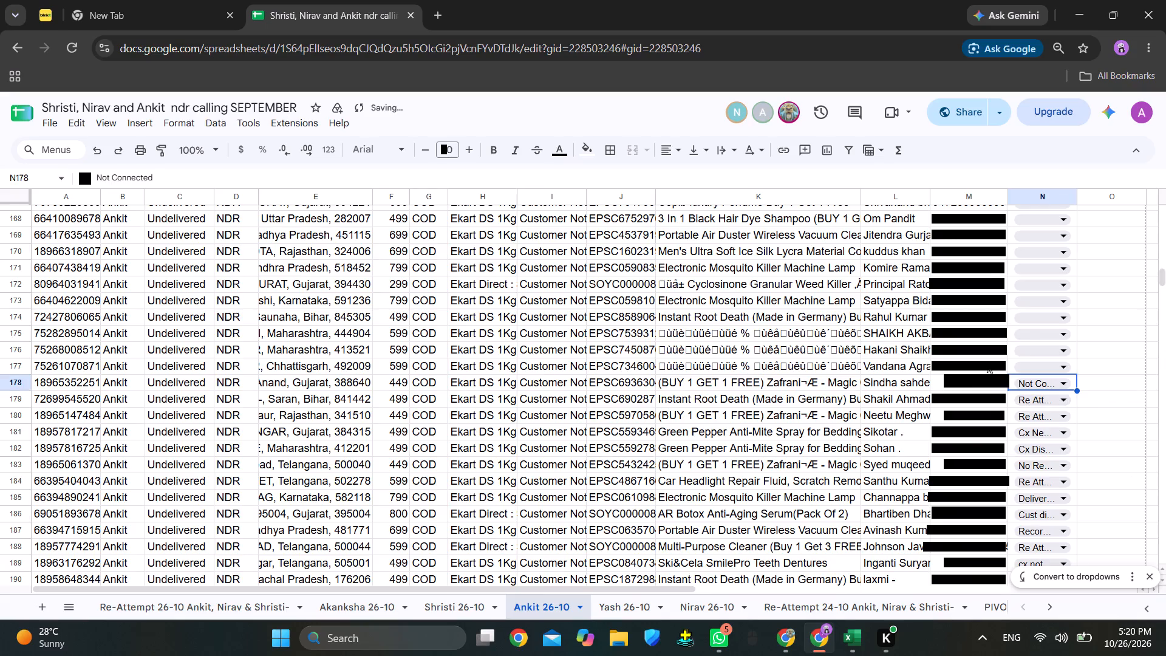
Select the phone number in row 177, and check the remark counts in the pivot table below the data.
{"action": "left_click", "coordinate": [987, 361]}
{"action": "scroll", "coordinate": [772, 457], "scroll_direction": "down", "scroll_amount": 6}
{"action": "scroll", "coordinate": [443, 432], "scroll_direction": "up", "scroll_amount": 1}
{"action": "scroll", "coordinate": [437, 430], "scroll_direction": "down", "scroll_amount": 6}
{"action": "scroll", "coordinate": [407, 454], "scroll_direction": "up", "scroll_amount": 1}
{"action": "scroll", "coordinate": [407, 454], "scroll_direction": "down", "scroll_amount": 1}
{"action": "scroll", "coordinate": [407, 454], "scroll_direction": "up", "scroll_amount": 1}
{"action": "scroll", "coordinate": [407, 454], "scroll_direction": "down", "scroll_amount": 7}
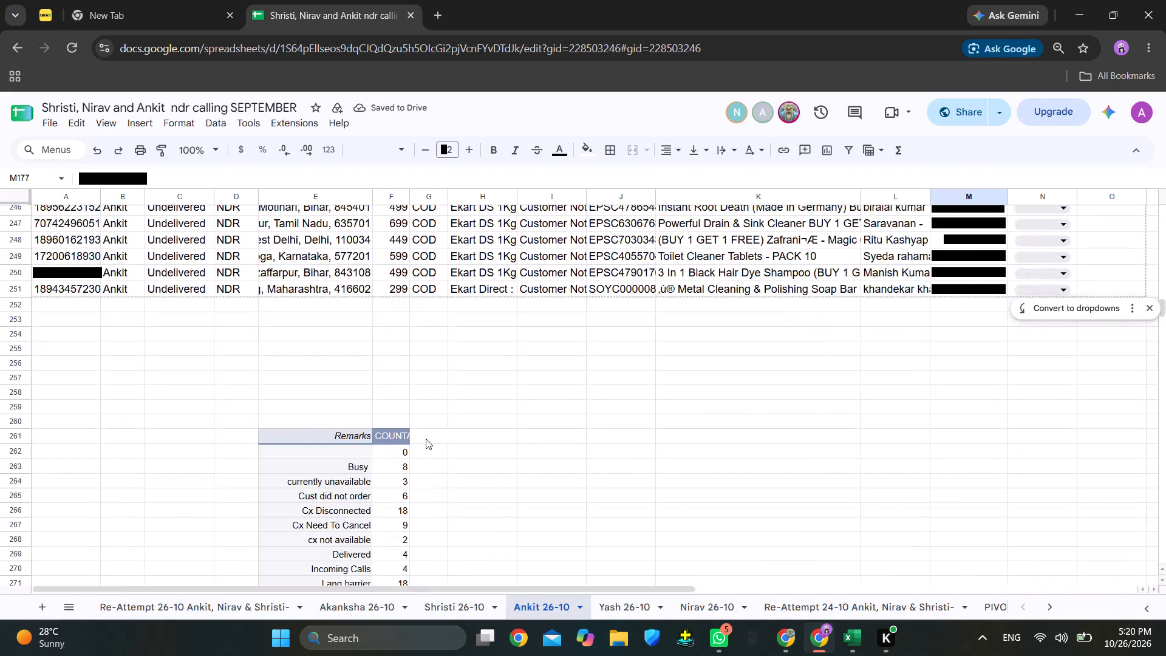
{"action": "scroll", "coordinate": [470, 416], "scroll_direction": "down", "scroll_amount": 3}
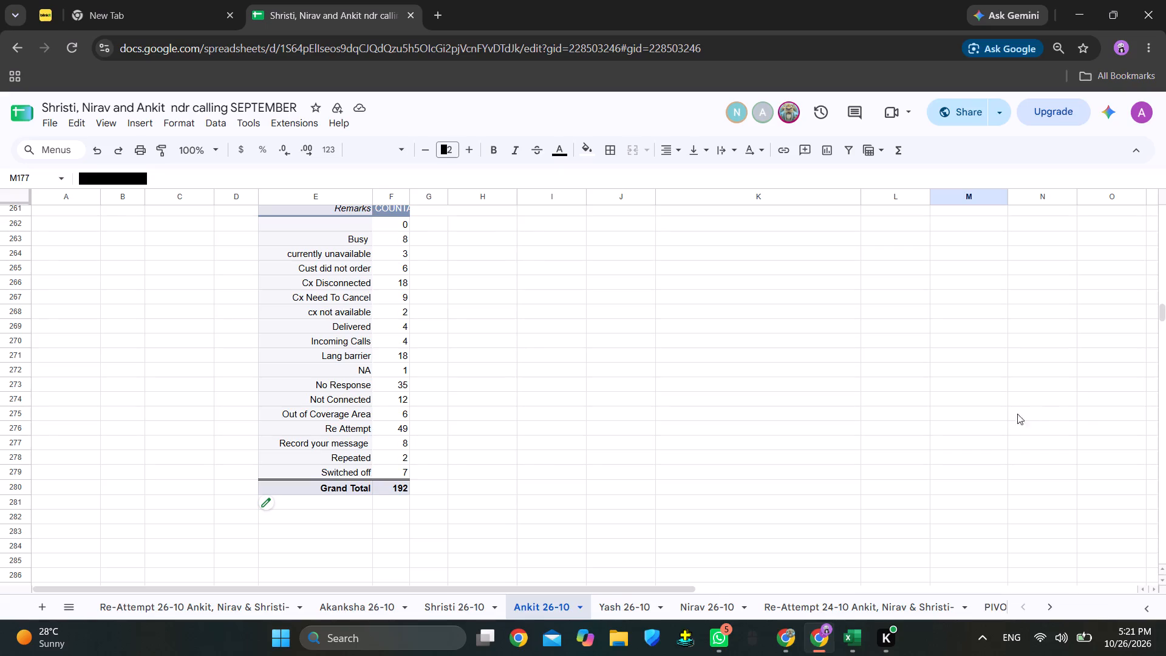
Return to the order in row 177 and set its remark to Re Attempt.
{"action": "scroll", "coordinate": [1118, 395], "scroll_direction": "up", "scroll_amount": 3}
{"action": "scroll", "coordinate": [1118, 395], "scroll_direction": "down", "scroll_amount": 1}
{"action": "scroll", "coordinate": [1118, 395], "scroll_direction": "up", "scroll_amount": 18}
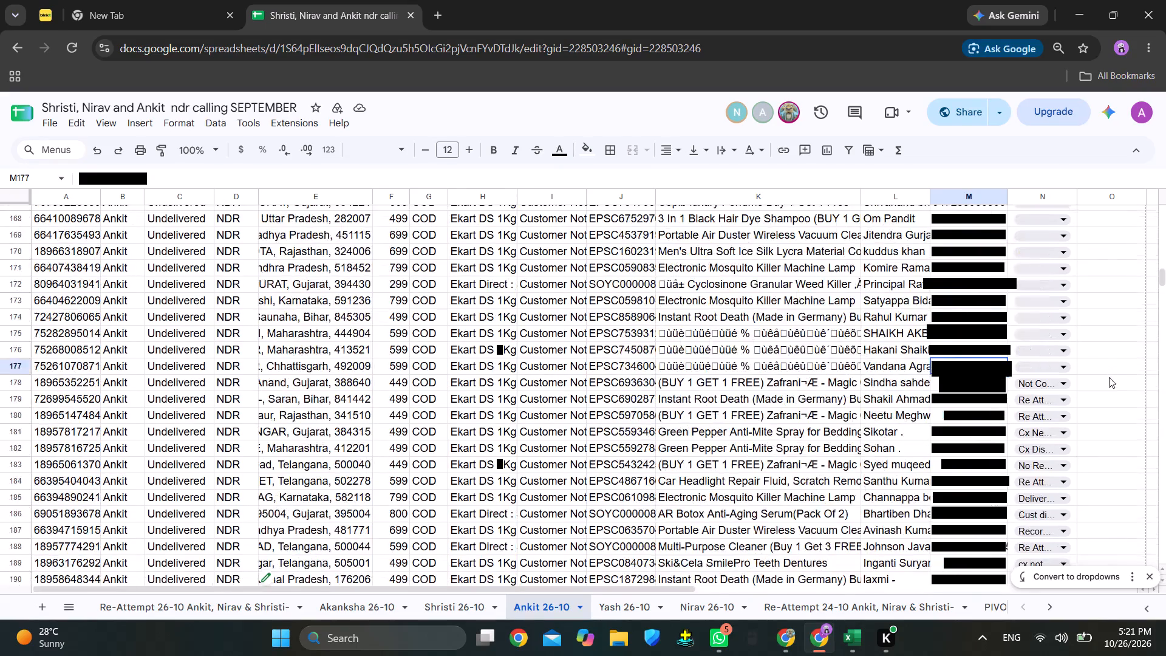
{"action": "left_click", "coordinate": [913, 358]}
{"action": "left_click", "coordinate": [911, 369]}
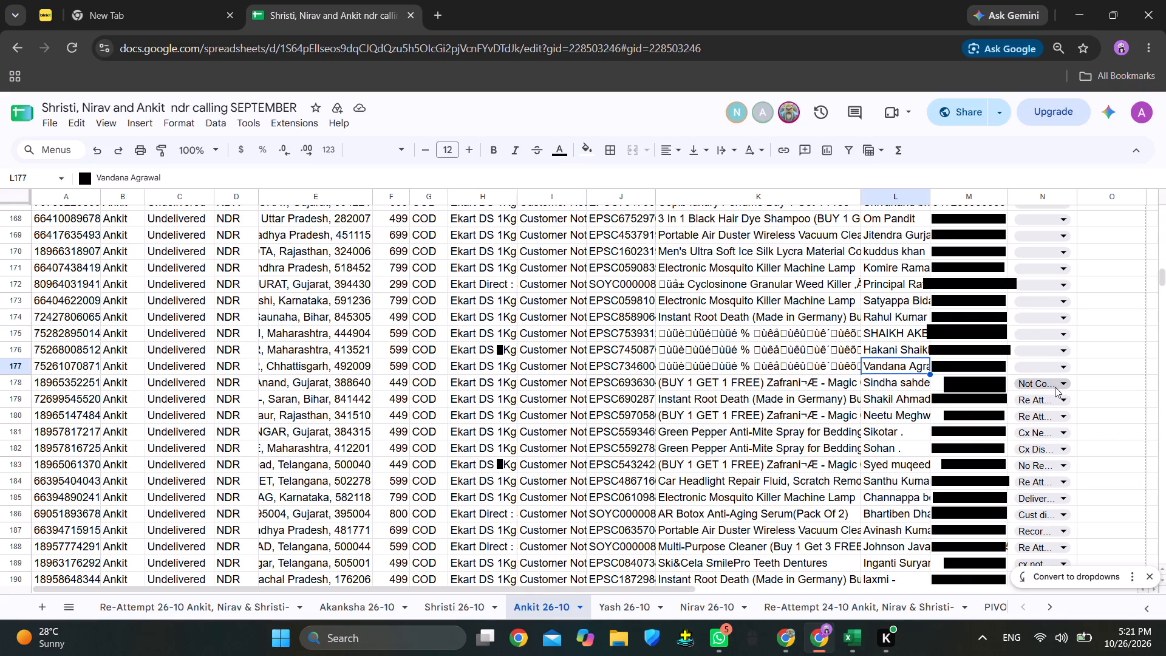
{"action": "left_click", "coordinate": [1048, 368]}
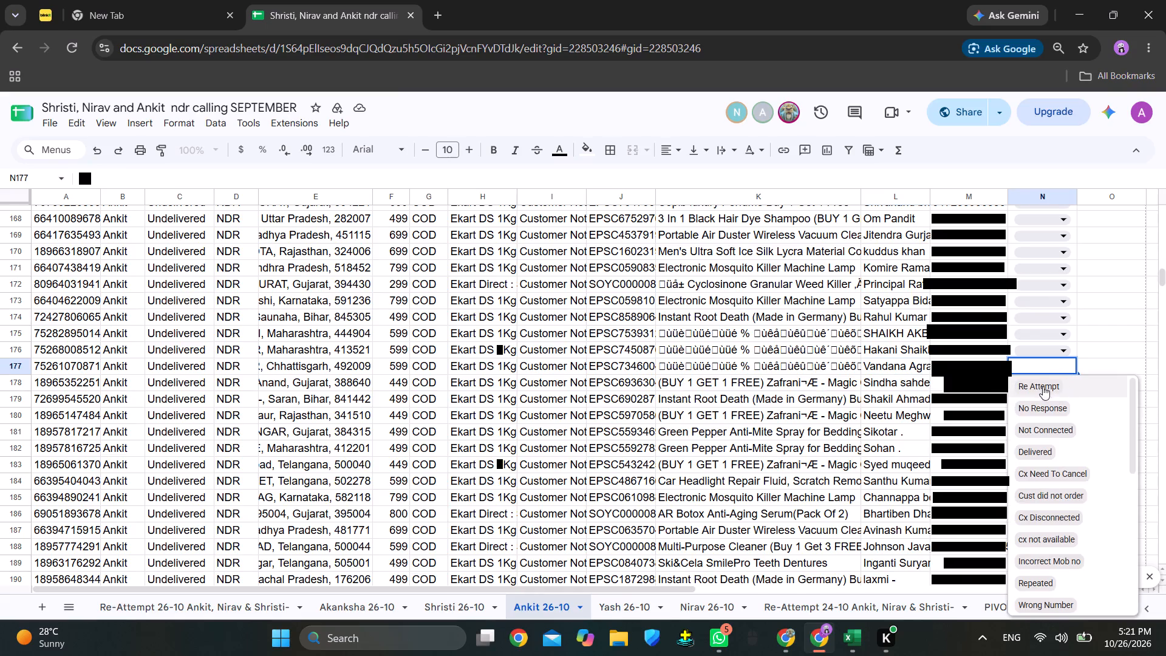
{"action": "left_click", "coordinate": [1043, 386]}
Select the phone number and customer name of the order in row 176 and set its remark to Busy.
{"action": "left_click", "coordinate": [979, 346]}
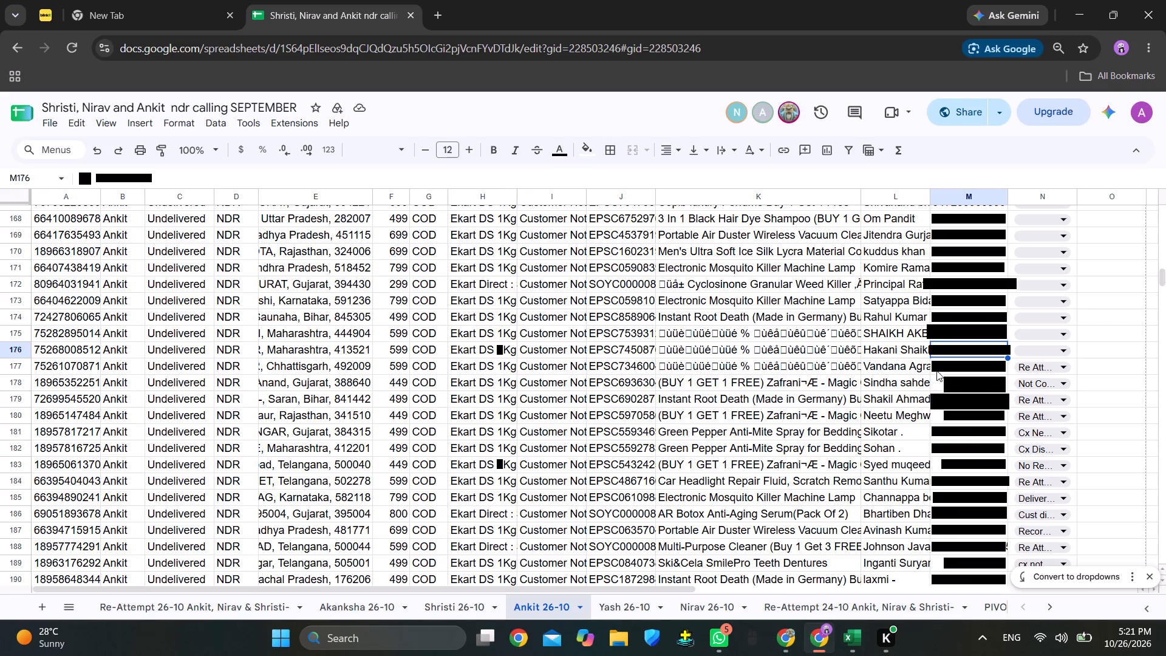
{"action": "left_click", "coordinate": [913, 349]}
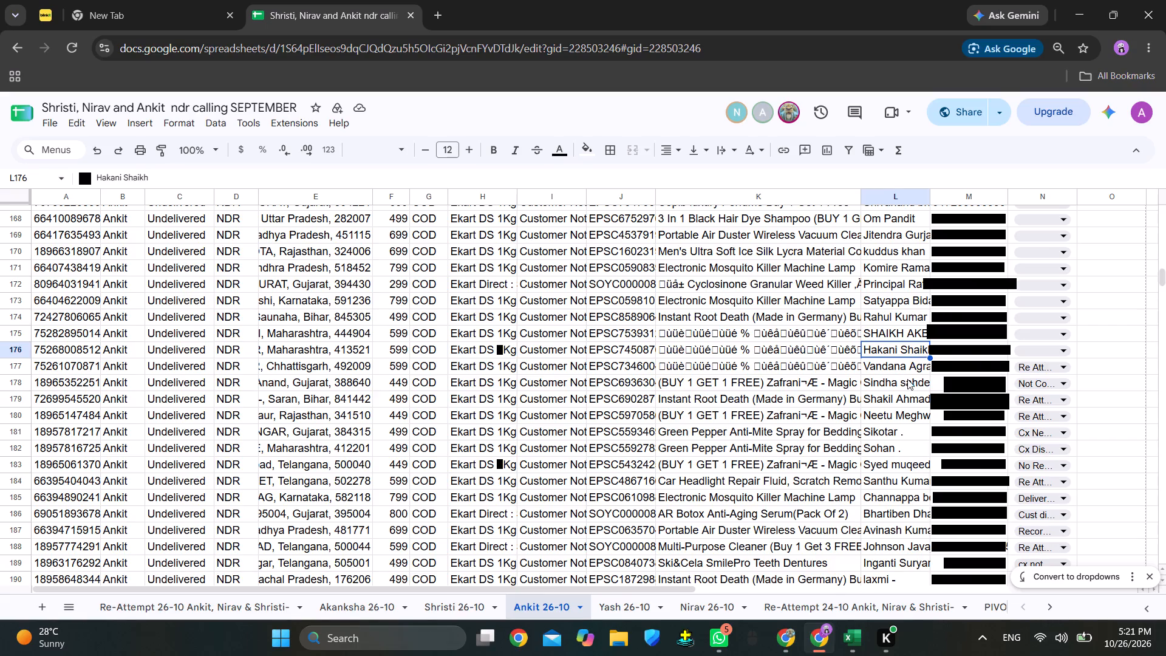
{"action": "left_click", "coordinate": [1034, 351]}
{"action": "scroll", "coordinate": [1019, 444], "scroll_direction": "down", "scroll_amount": 8}
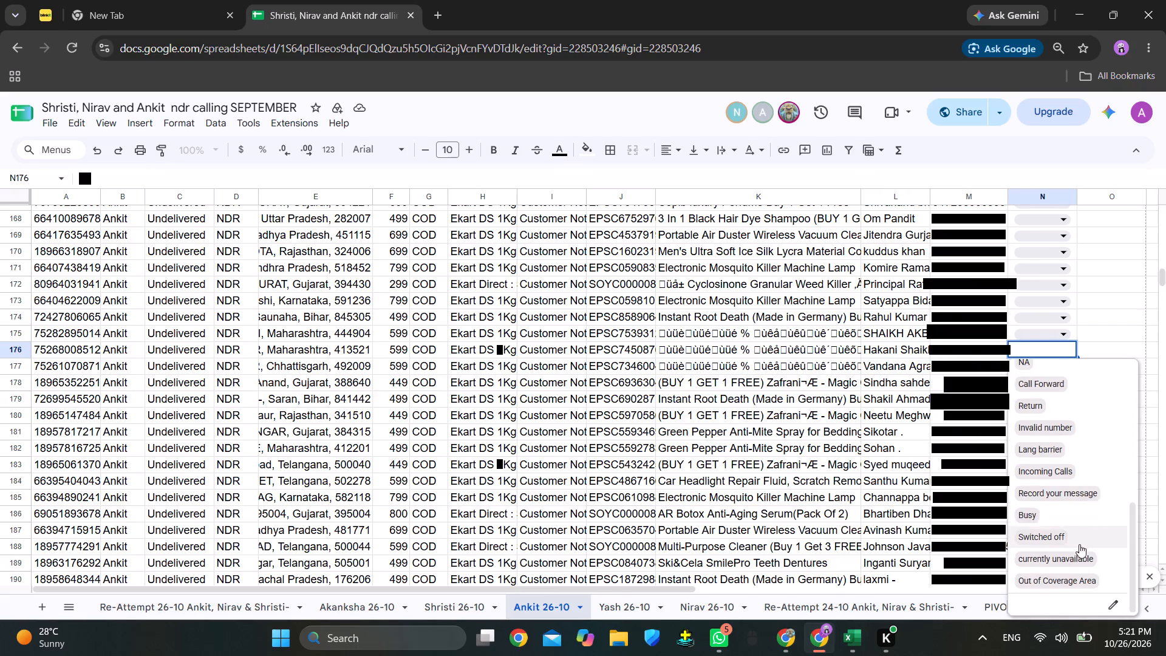
{"action": "left_click", "coordinate": [1026, 514]}
Select the phone number and customer name in row 175, and examine the Akanksha 26-10 sheet's remarks down to the end of its data.
{"action": "left_click", "coordinate": [984, 330]}
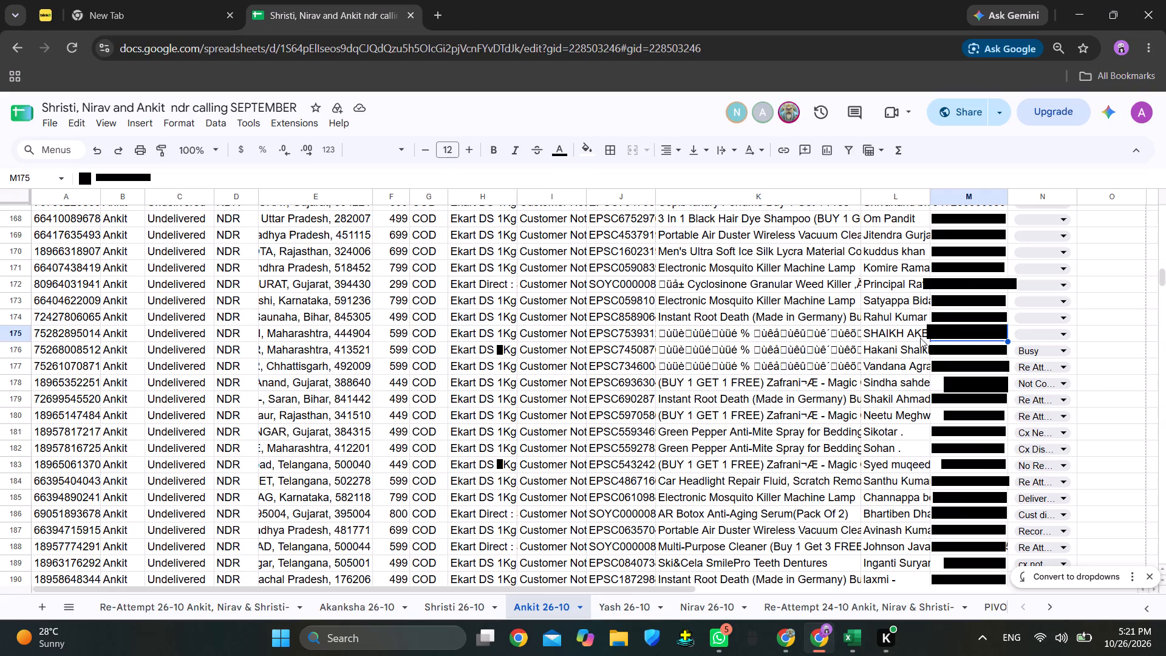
{"action": "left_click", "coordinate": [913, 332]}
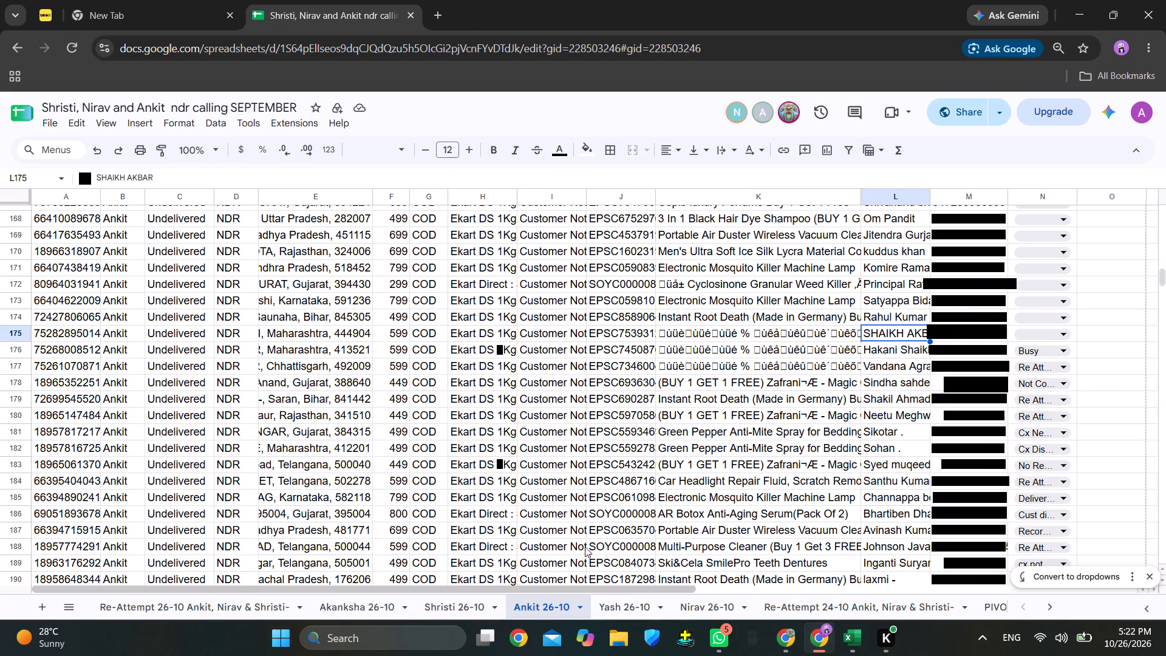
{"action": "left_click", "coordinate": [356, 610]}
{"action": "scroll", "coordinate": [910, 459], "scroll_direction": "down", "scroll_amount": 9}
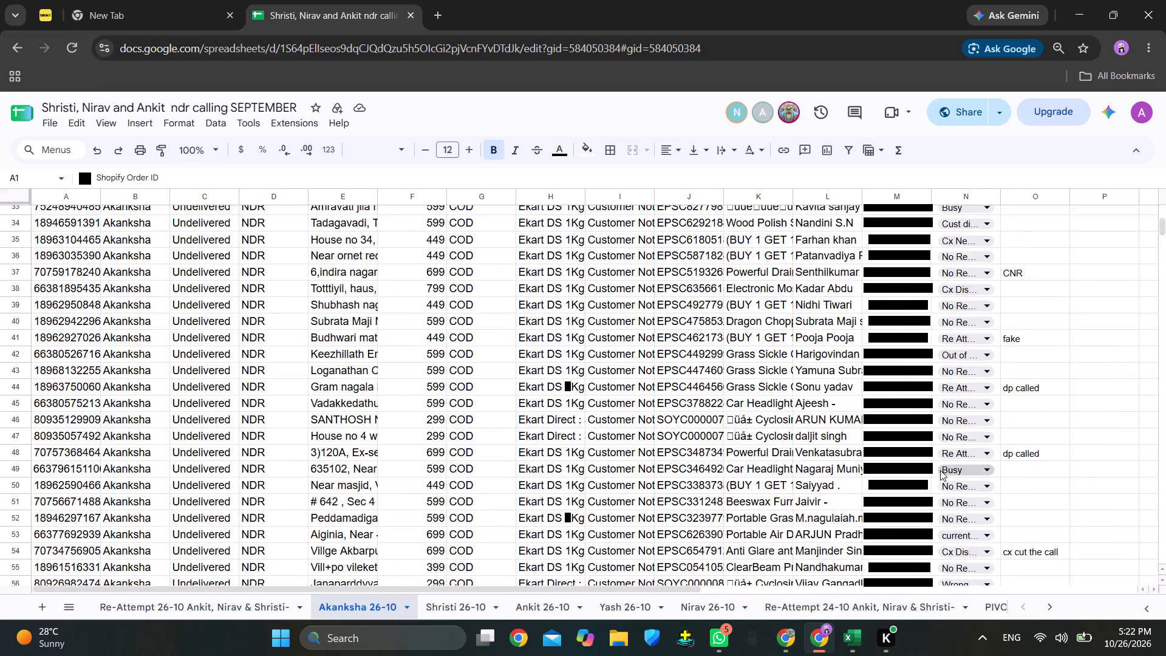
{"action": "scroll", "coordinate": [940, 470], "scroll_direction": "down", "scroll_amount": 20}
{"action": "scroll", "coordinate": [940, 470], "scroll_direction": "down", "scroll_amount": 8}
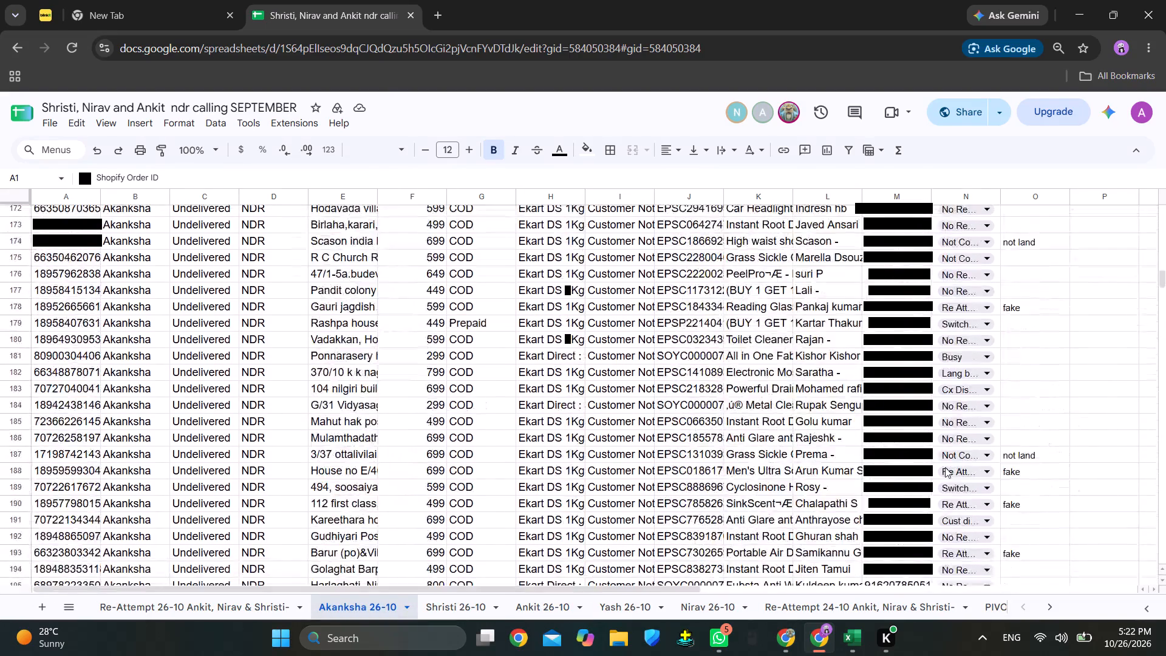
{"action": "scroll", "coordinate": [945, 467], "scroll_direction": "down", "scroll_amount": 7}
{"action": "scroll", "coordinate": [945, 467], "scroll_direction": "up", "scroll_amount": 1}
{"action": "scroll", "coordinate": [945, 467], "scroll_direction": "down", "scroll_amount": 8}
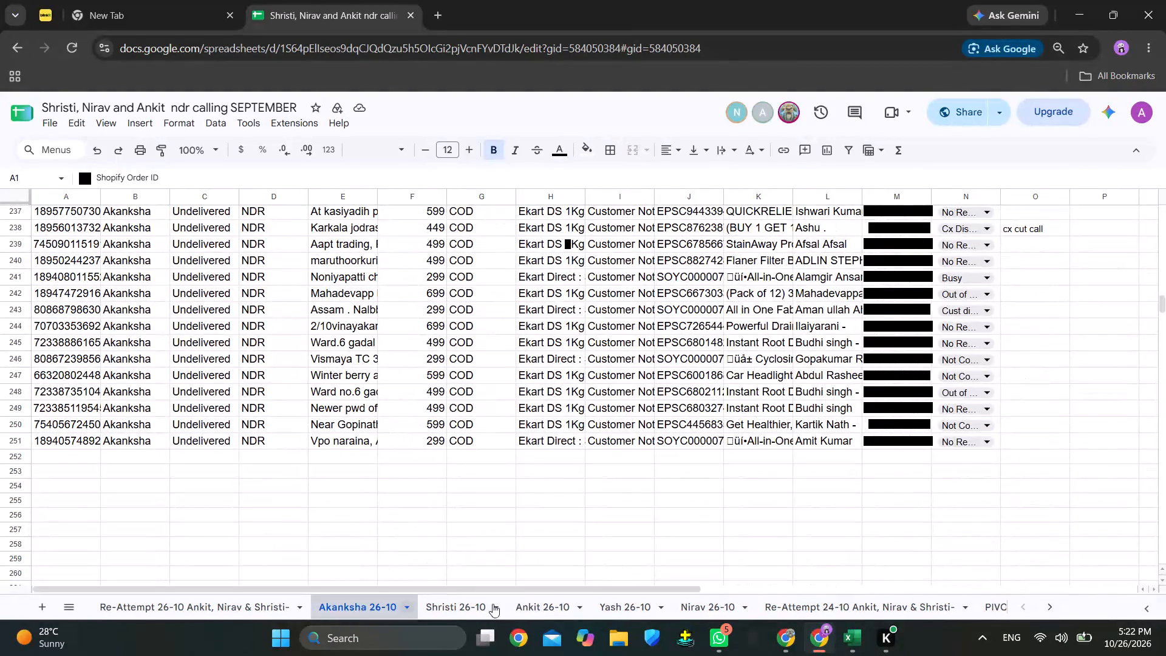
Return to the Ankit 26-10 sheet and set the remark of the order in row 175 to Delivered.
{"action": "left_click", "coordinate": [530, 603]}
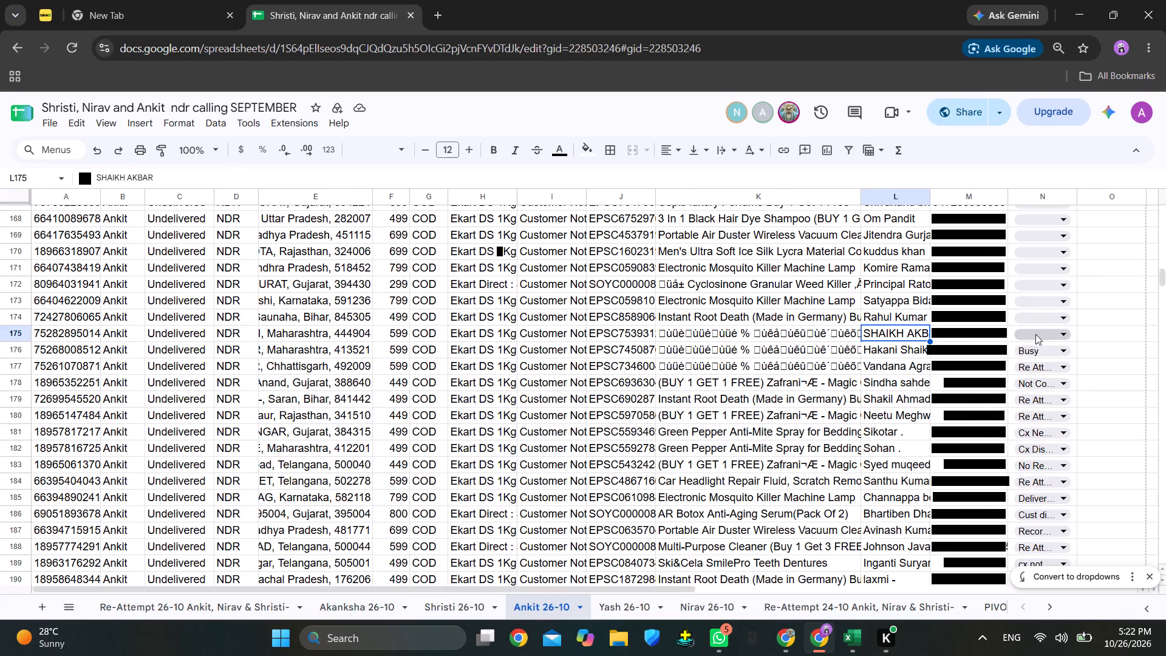
{"action": "left_click", "coordinate": [1035, 334]}
{"action": "left_click", "coordinate": [1049, 420]}
Select the phone number in row 173, and examine the remarks and notes columns on the Shristi 26-10 sheet.
{"action": "left_click", "coordinate": [980, 309]}
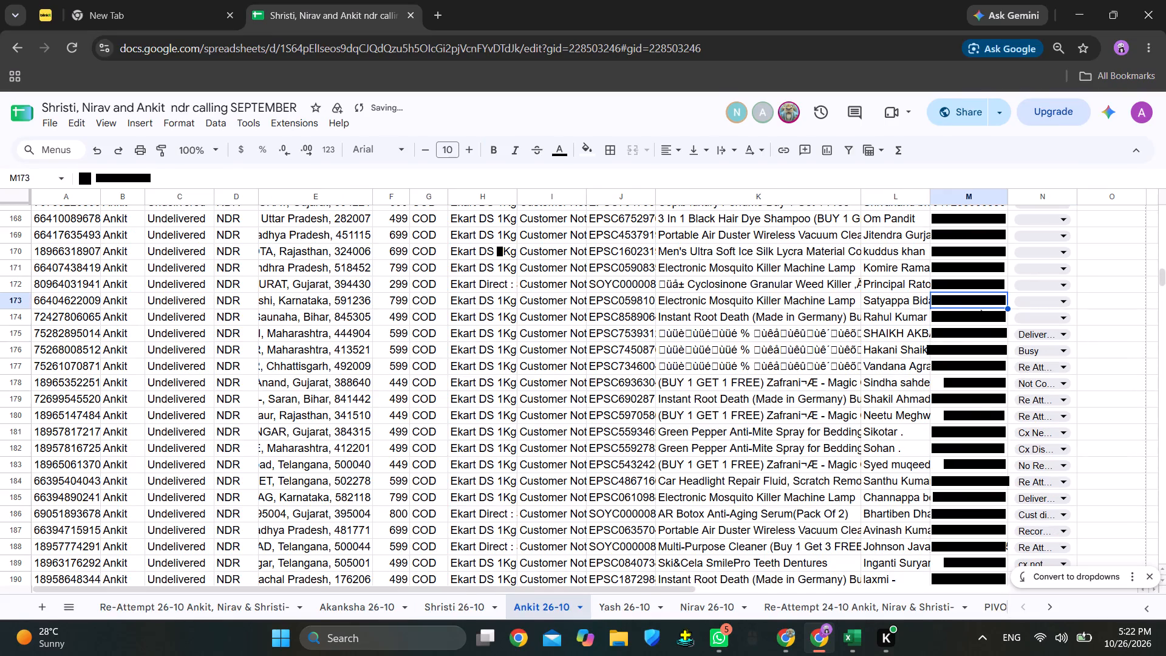
{"action": "left_click", "coordinate": [453, 607]}
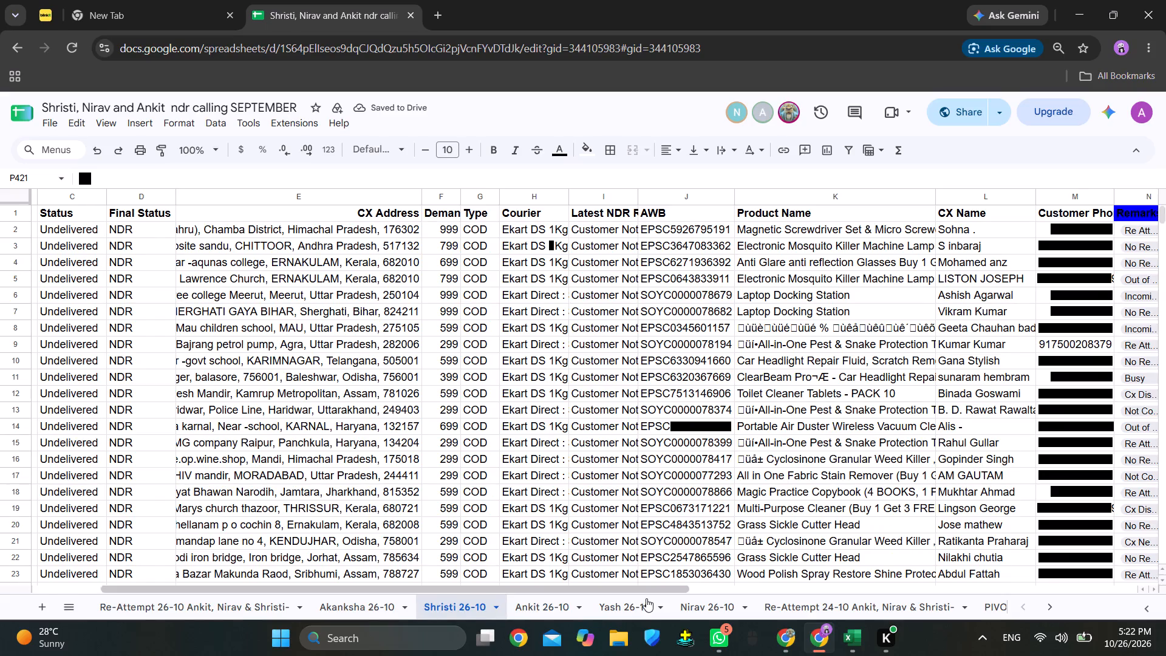
{"action": "left_click_drag", "start_coordinate": [654, 588], "coordinate": [843, 588]}
{"action": "scroll", "coordinate": [932, 329], "scroll_direction": "down", "scroll_amount": 12}
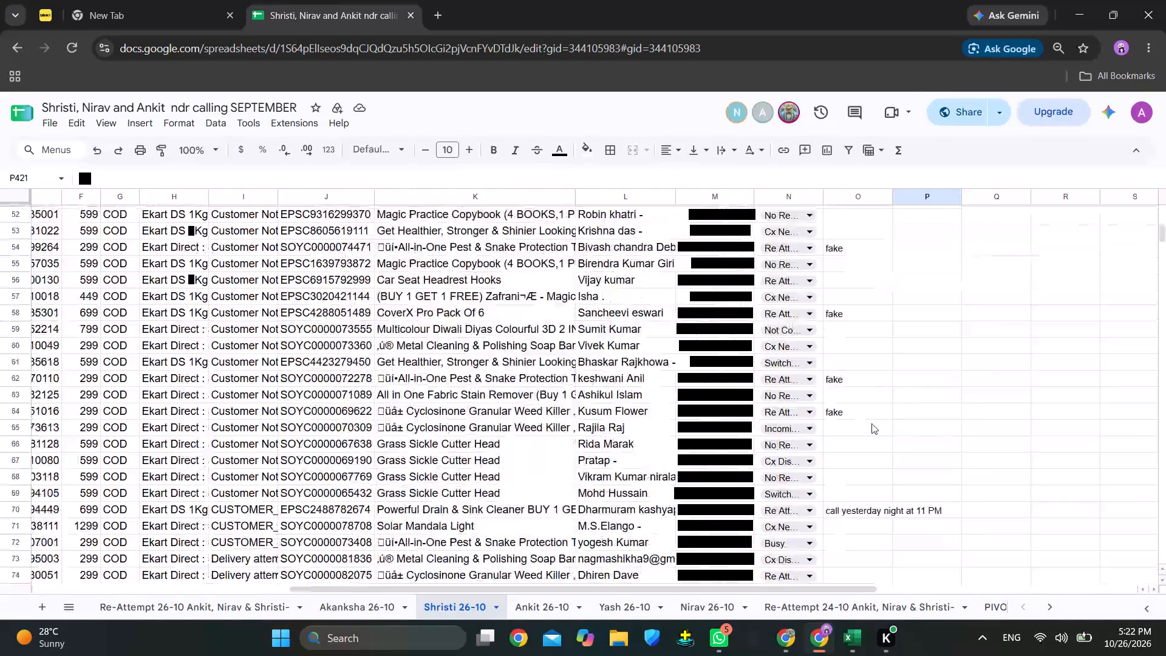
{"action": "scroll", "coordinate": [871, 423], "scroll_direction": "down", "scroll_amount": 3}
{"action": "scroll", "coordinate": [871, 424], "scroll_direction": "up", "scroll_amount": 1}
{"action": "scroll", "coordinate": [871, 424], "scroll_direction": "down", "scroll_amount": 7}
{"action": "scroll", "coordinate": [872, 422], "scroll_direction": "up", "scroll_amount": 4}
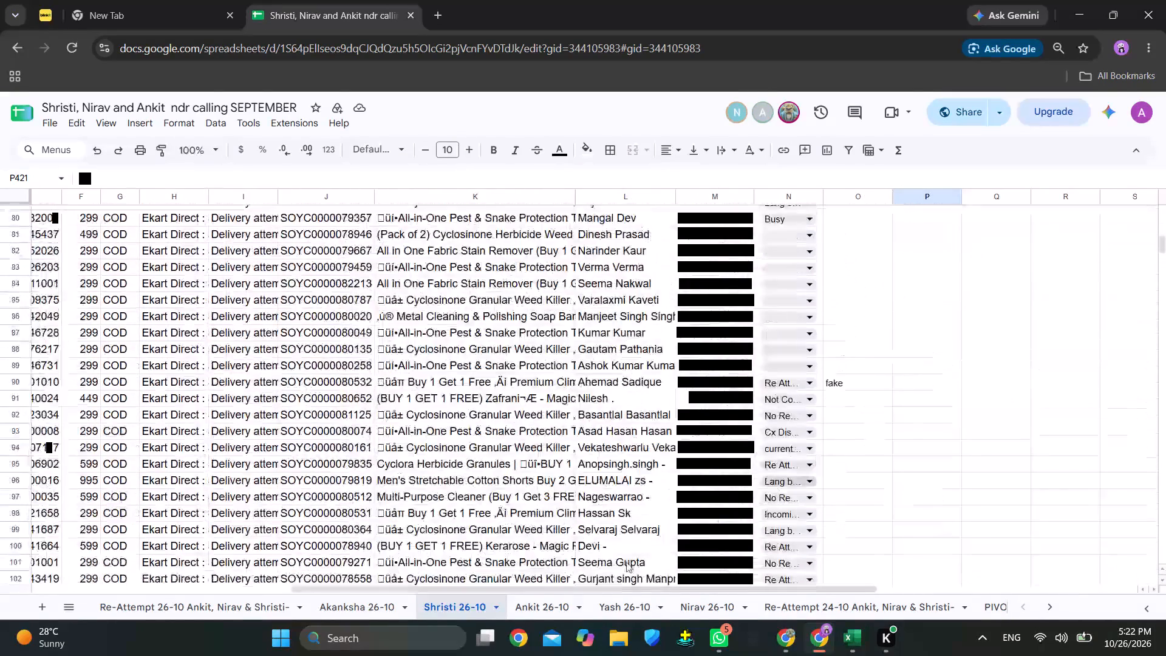
Select the customer name in row 173 of Ankit 26-10, and examine the Yash 26-10 sheet's remarks down to the end of its data.
{"action": "left_click", "coordinate": [635, 599]}
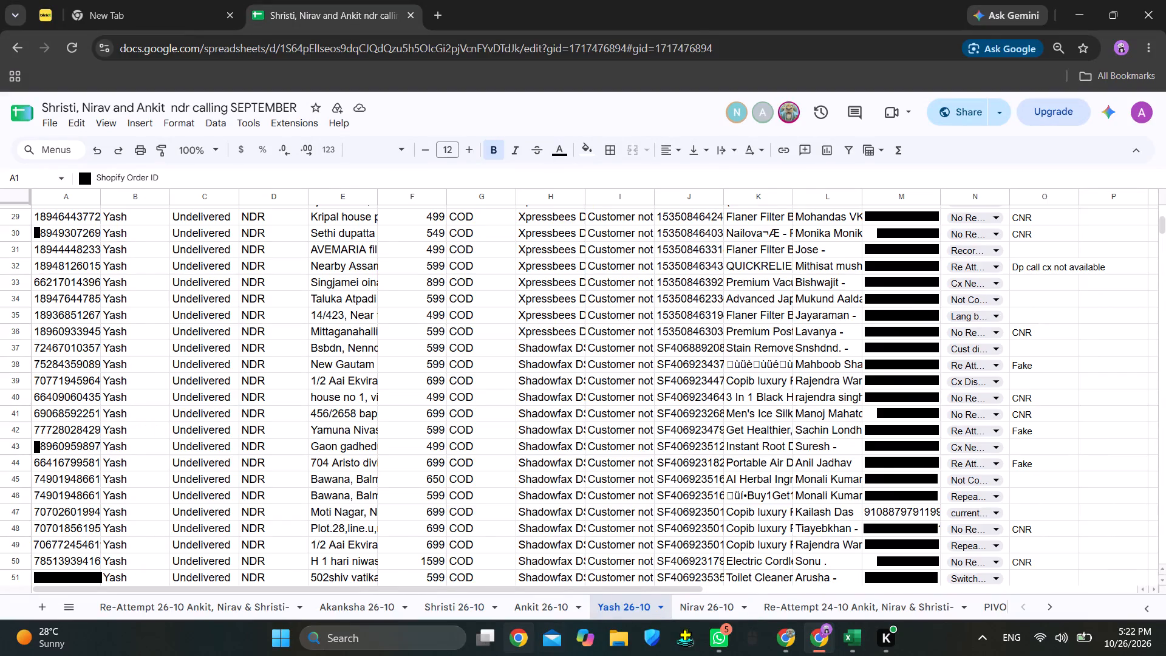
{"action": "left_click", "coordinate": [537, 606]}
{"action": "left_click", "coordinate": [911, 300]}
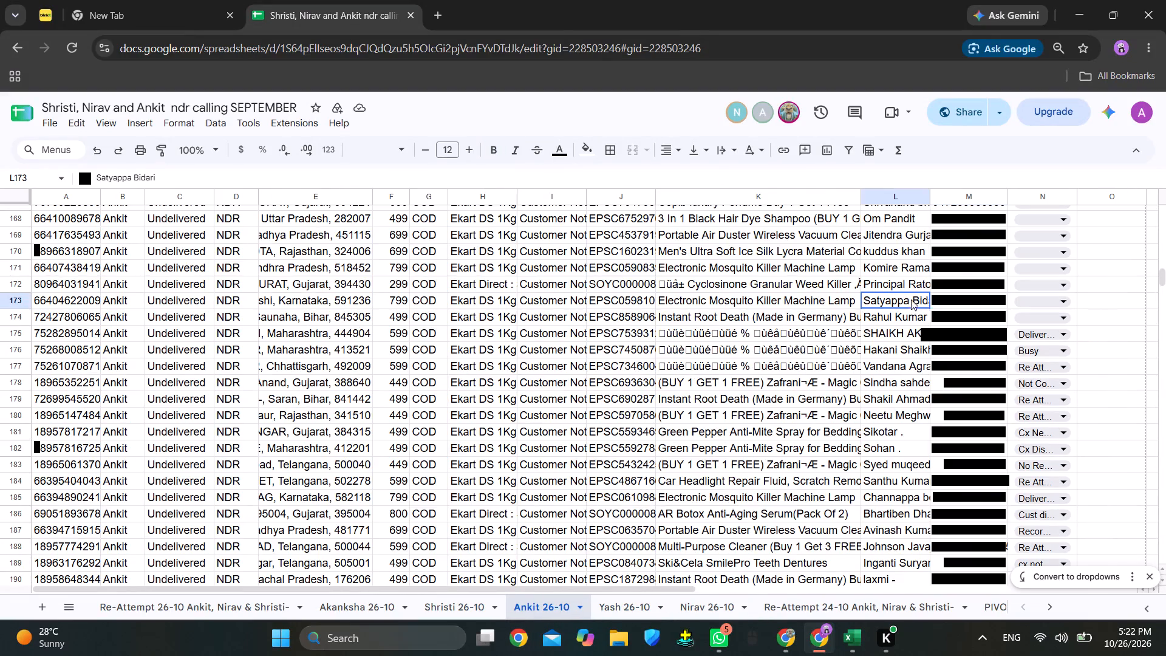
{"action": "left_click", "coordinate": [627, 612]}
{"action": "scroll", "coordinate": [1077, 394], "scroll_direction": "down", "scroll_amount": 20}
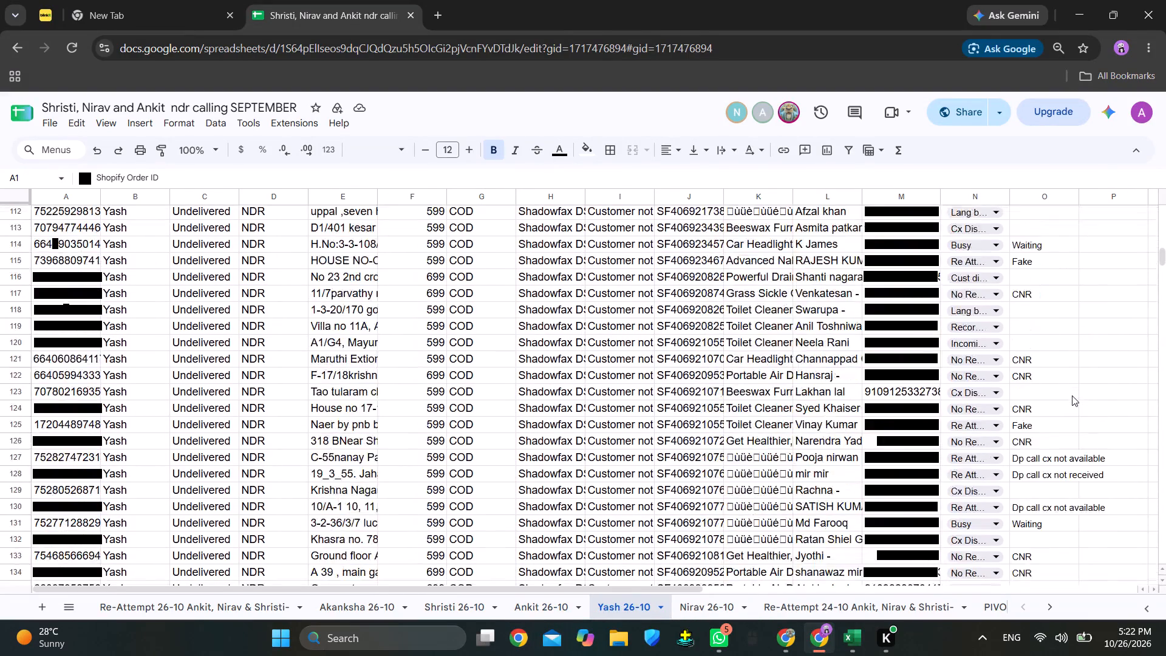
{"action": "scroll", "coordinate": [1072, 395], "scroll_direction": "down", "scroll_amount": 20}
{"action": "scroll", "coordinate": [1072, 395], "scroll_direction": "down", "scroll_amount": 7}
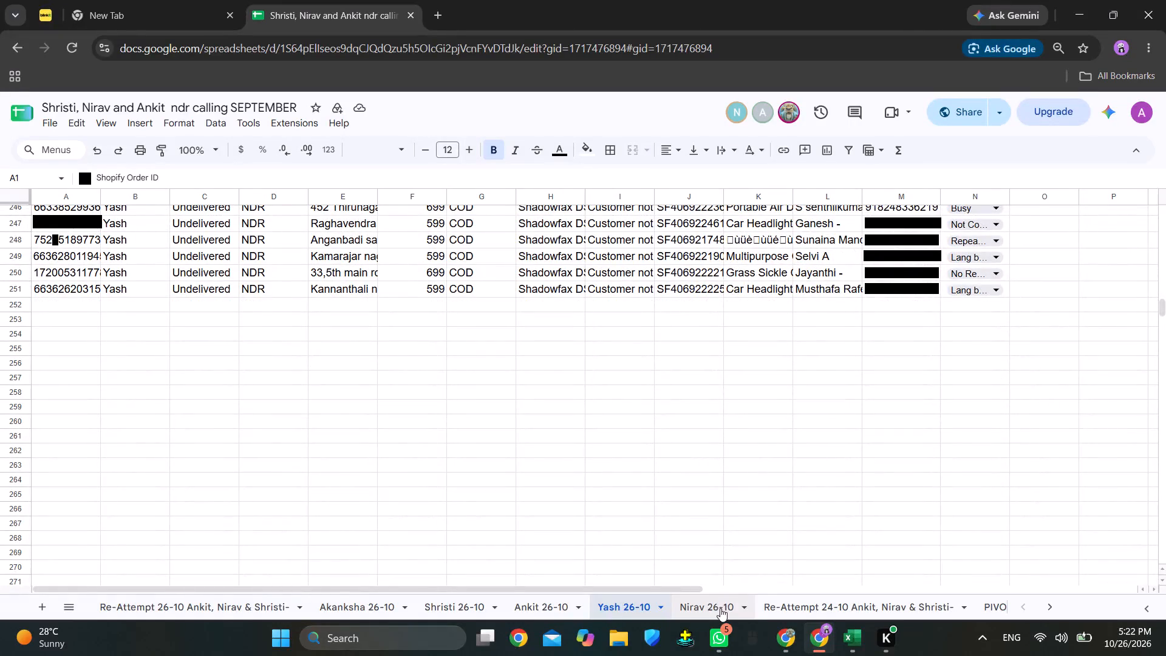
Return to the Ankit 26-10 sheet and set the remark of the order in row 174 to No Response.
{"action": "left_click", "coordinate": [542, 607]}
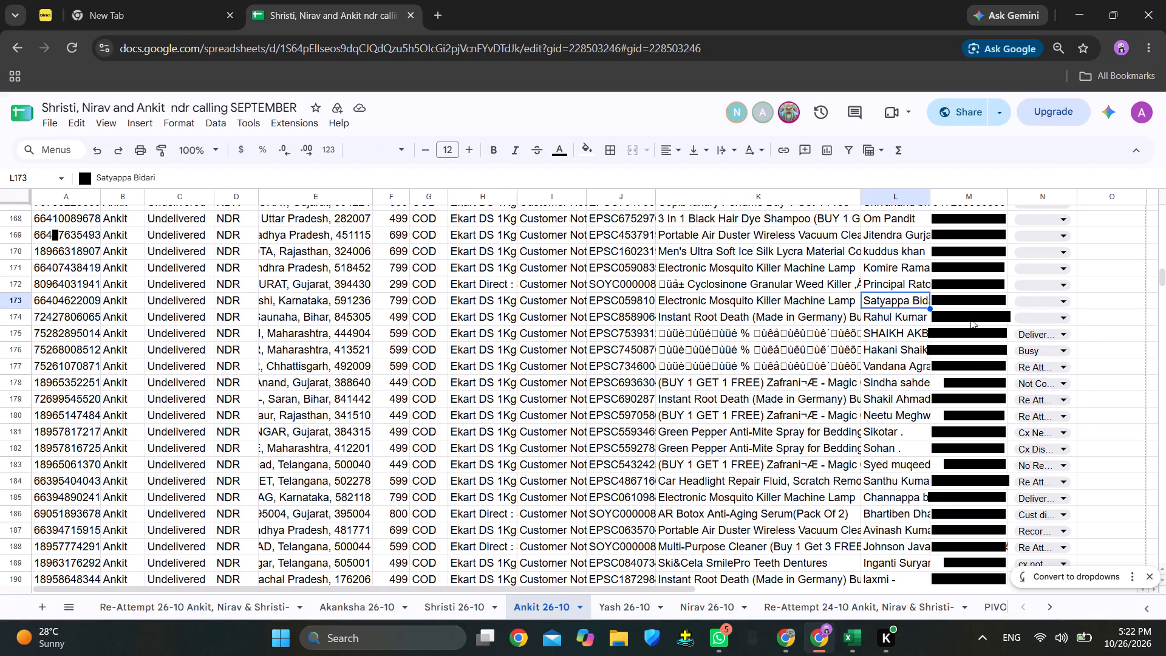
{"action": "left_click", "coordinate": [891, 317]}
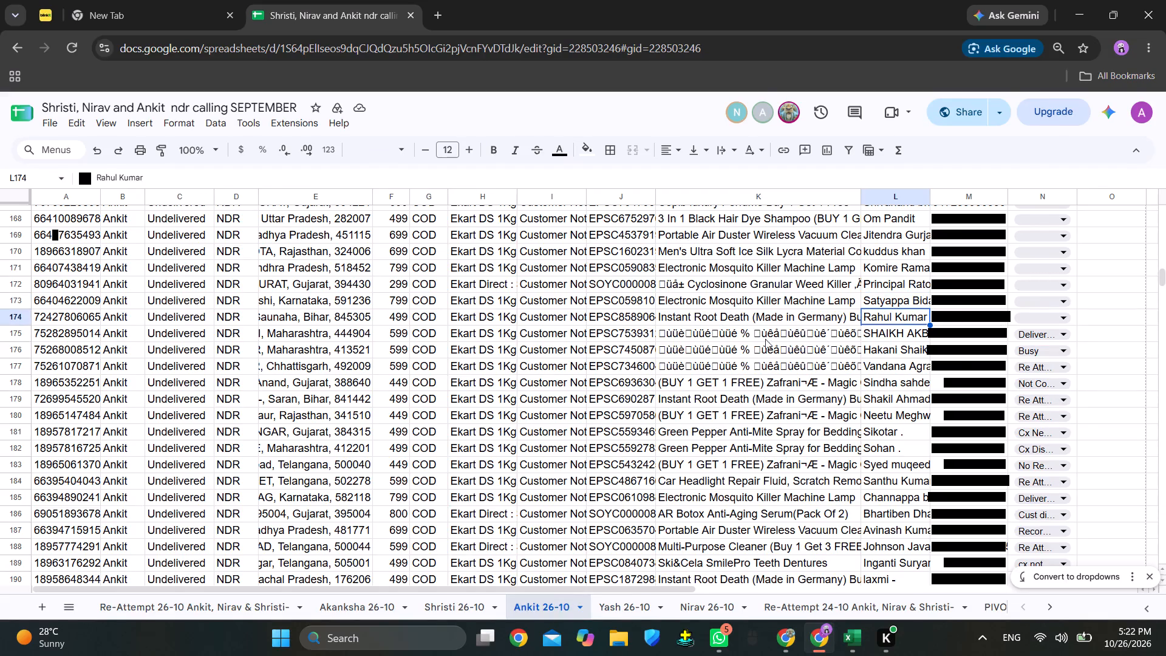
{"action": "left_click", "coordinate": [1051, 320]}
{"action": "left_click", "coordinate": [1049, 357]}
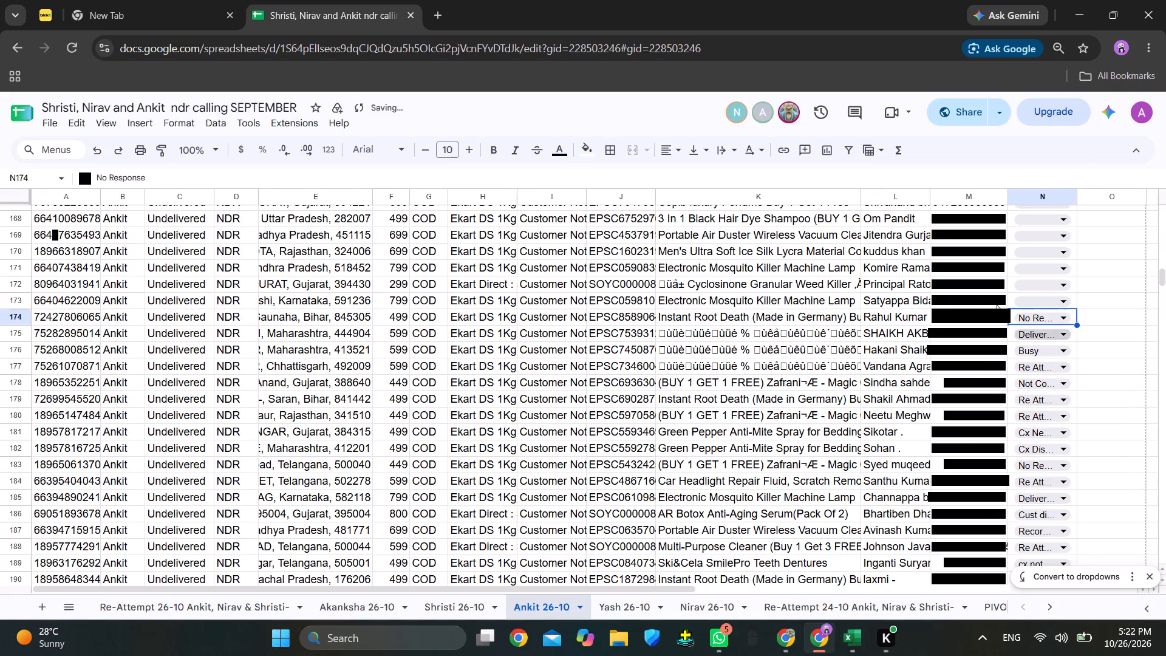
Select the phone number in row 173, and examine the ends of the Nirav 26-10 and Re-Attempt 26-10 sheets.
{"action": "left_click", "coordinate": [983, 294]}
{"action": "left_click", "coordinate": [629, 605]}
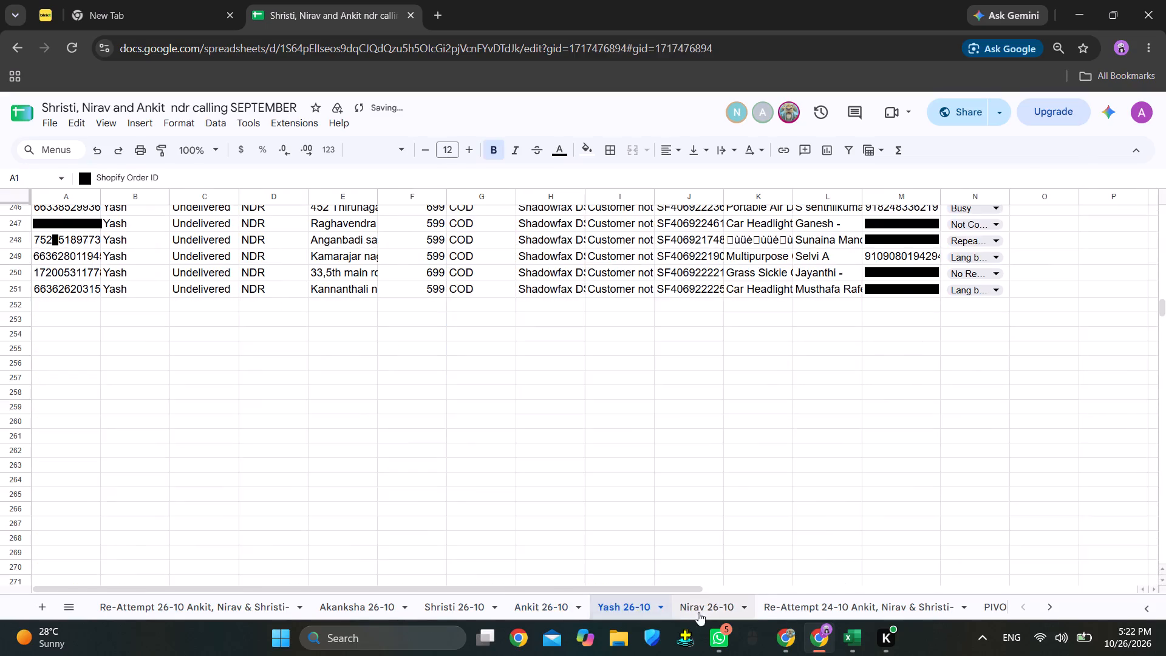
{"action": "left_click", "coordinate": [702, 612]}
{"action": "scroll", "coordinate": [939, 433], "scroll_direction": "down", "scroll_amount": 3}
{"action": "scroll", "coordinate": [943, 431], "scroll_direction": "up", "scroll_amount": 1}
{"action": "scroll", "coordinate": [943, 431], "scroll_direction": "down", "scroll_amount": 13}
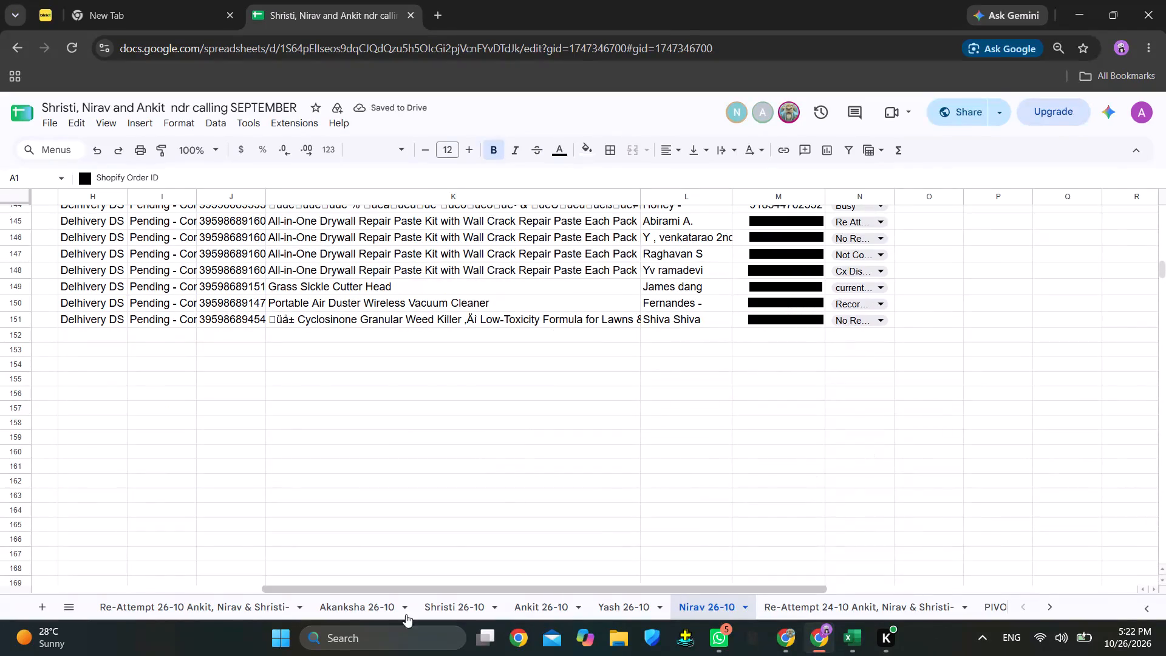
{"action": "left_click", "coordinate": [211, 610]}
{"action": "scroll", "coordinate": [493, 393], "scroll_direction": "down", "scroll_amount": 7}
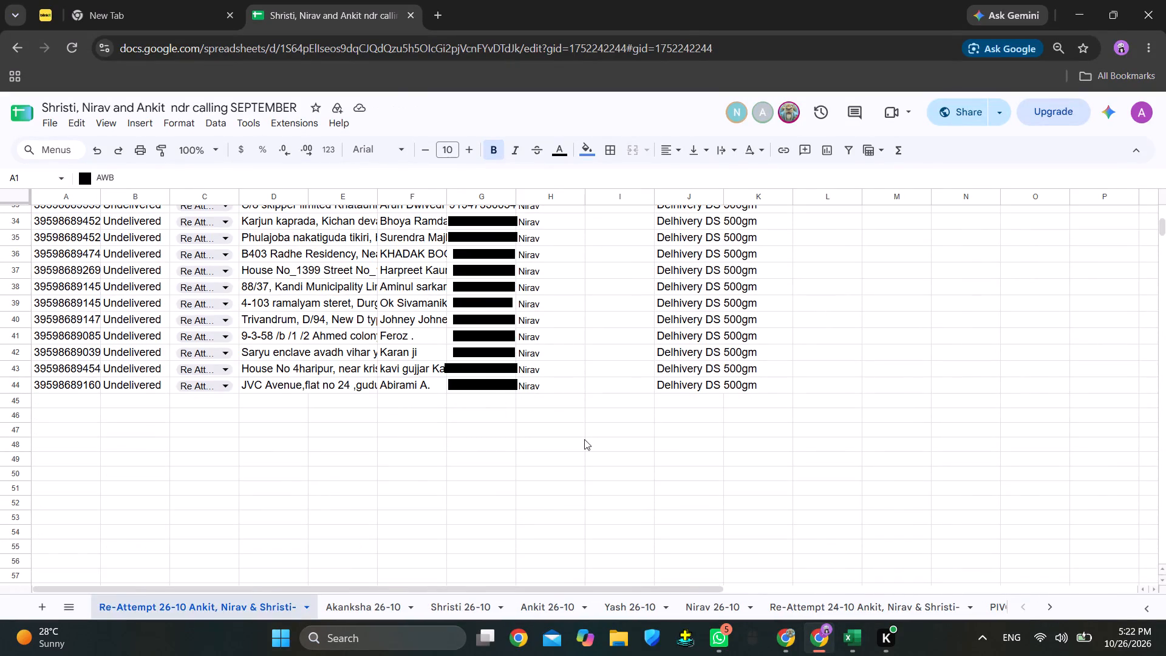
Return to the Ankit 26-10 sheet and set the remark of the order in row 173 to Cx Disconnected.
{"action": "left_click", "coordinate": [554, 609]}
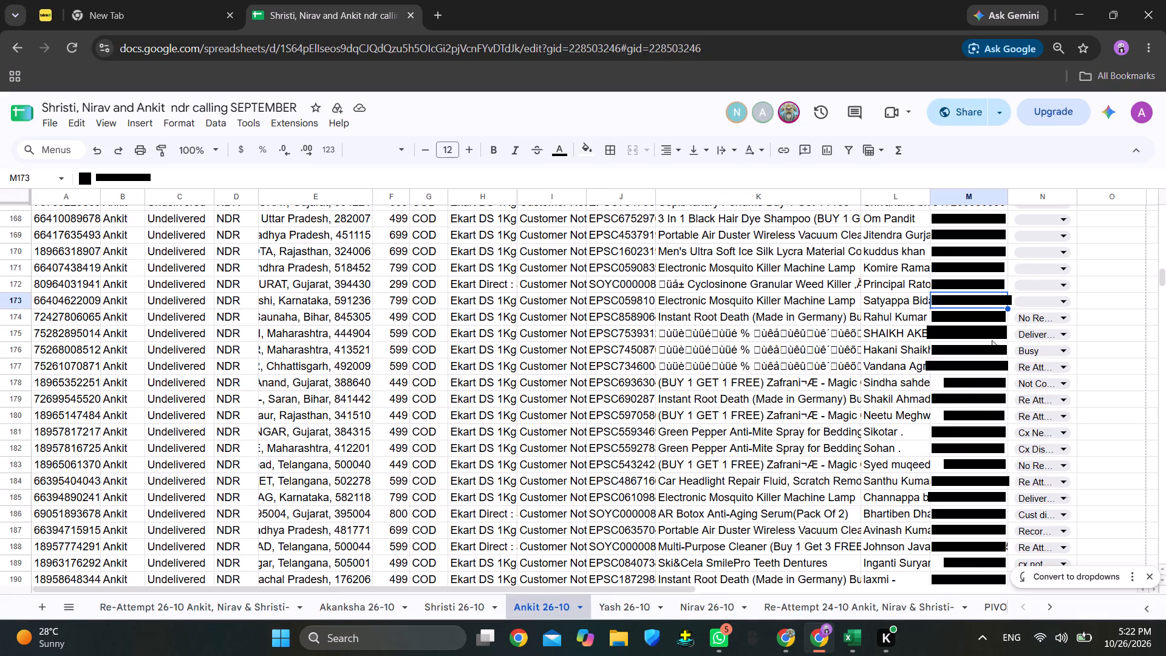
{"action": "left_click", "coordinate": [901, 299]}
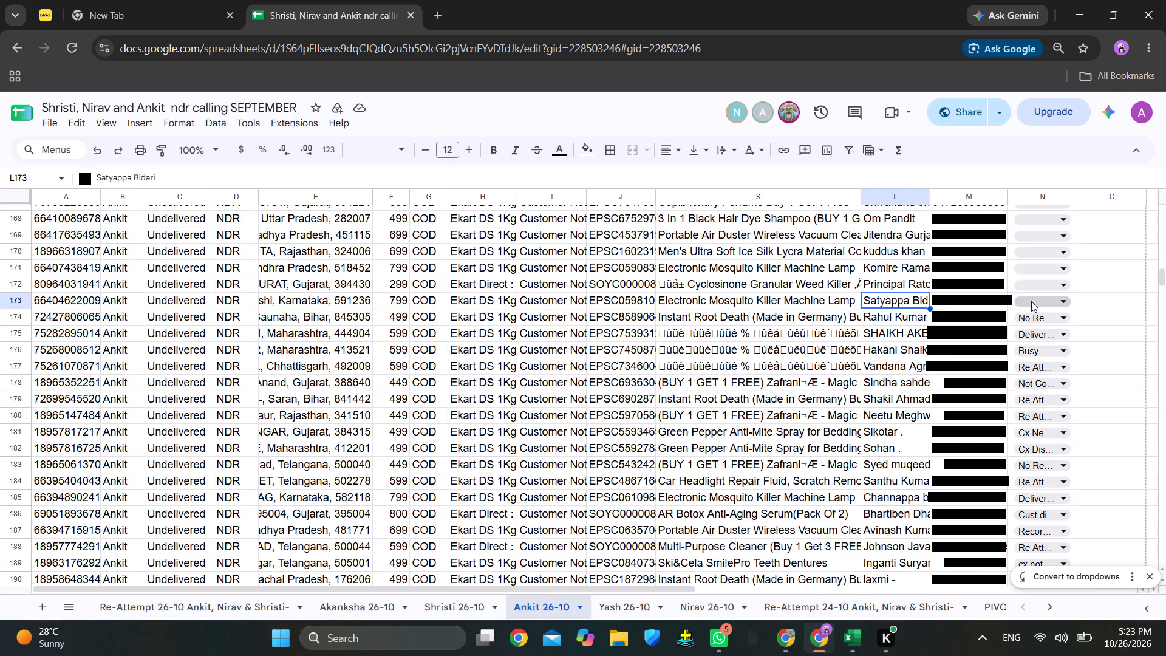
{"action": "left_click", "coordinate": [1031, 301]}
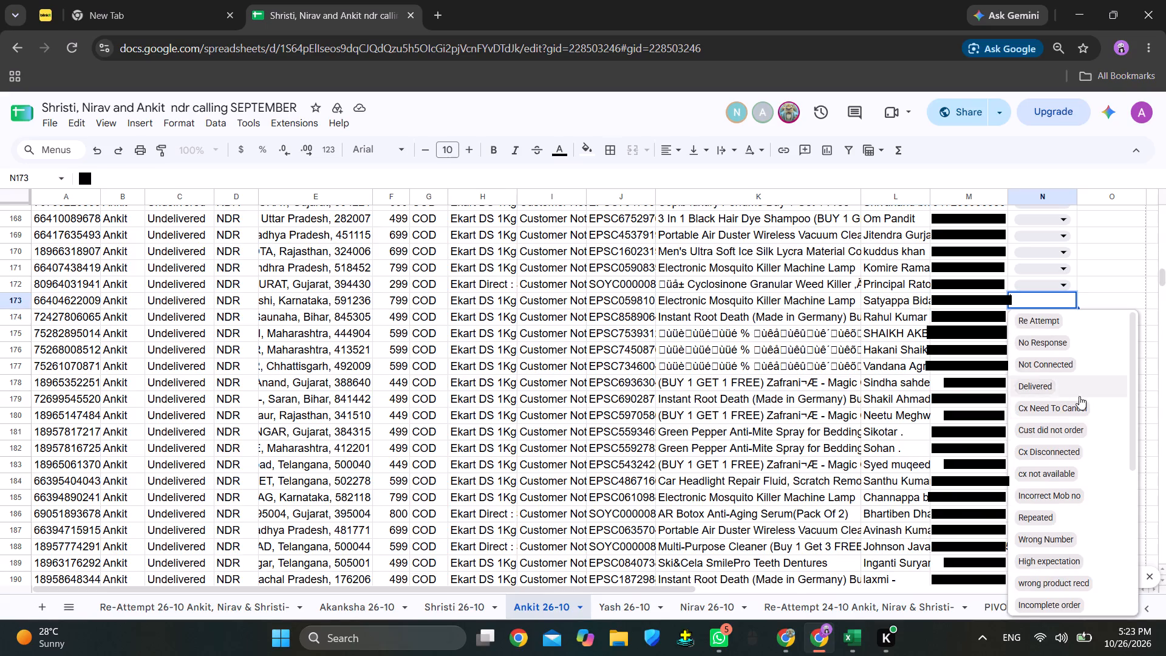
{"action": "left_click", "coordinate": [1065, 453]}
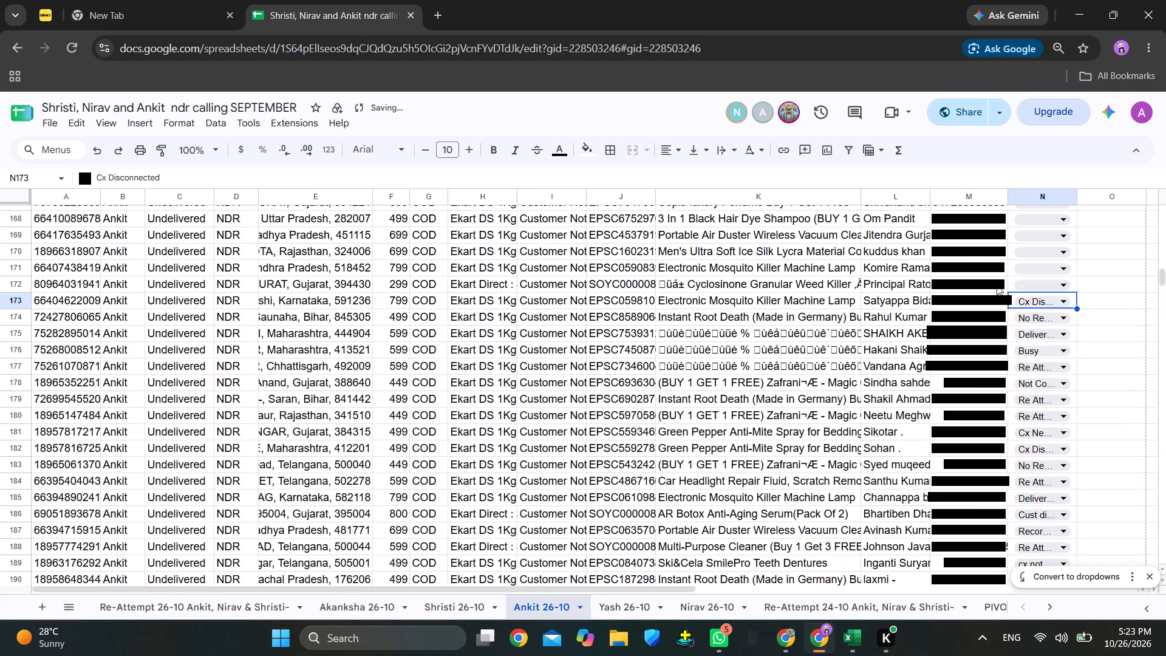
Select the phone number in row 172, and examine the remark counts in the pivot table below the orders.
{"action": "left_click", "coordinate": [972, 281]}
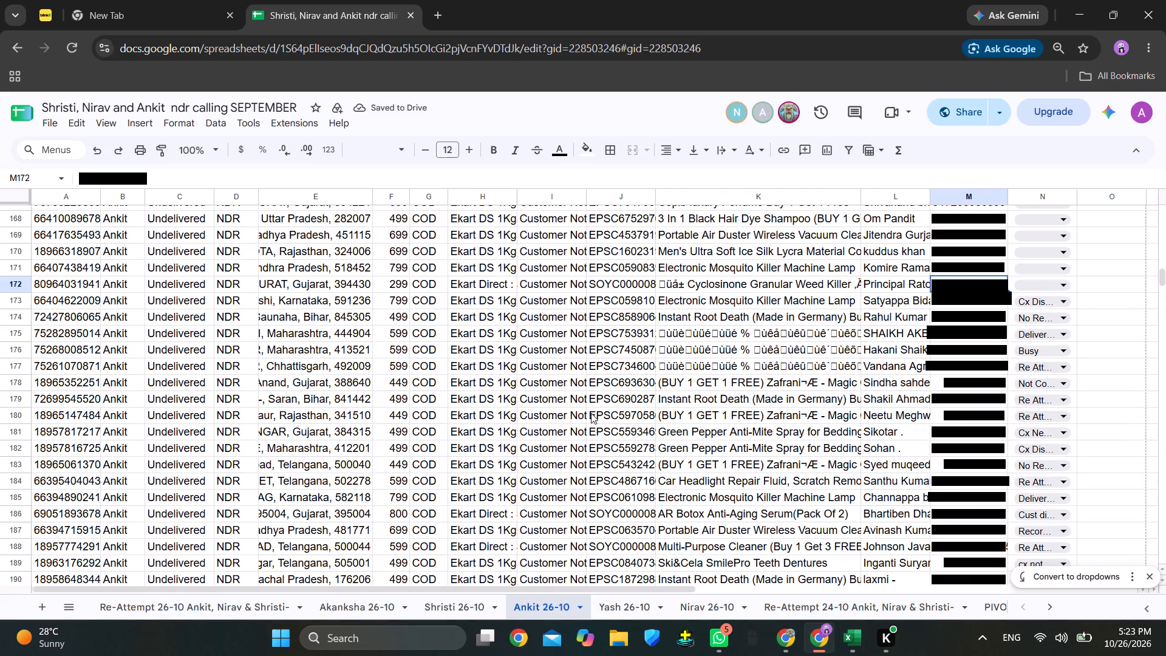
{"action": "scroll", "coordinate": [567, 439], "scroll_direction": "down", "scroll_amount": 4}
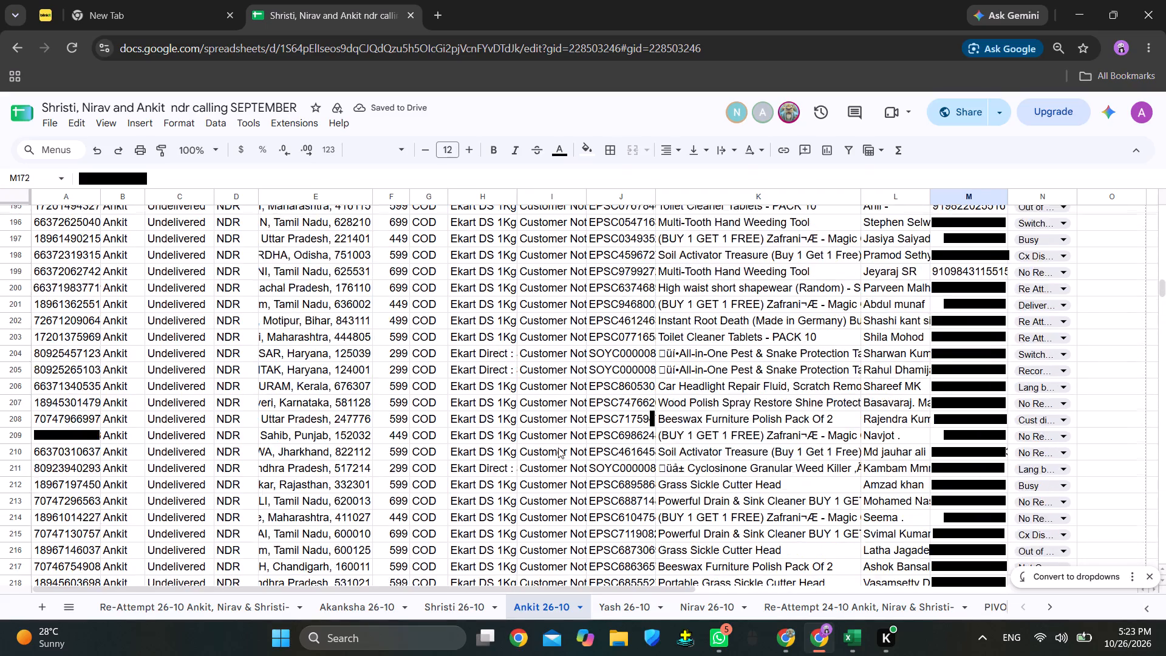
{"action": "scroll", "coordinate": [558, 448], "scroll_direction": "down", "scroll_amount": 13}
{"action": "scroll", "coordinate": [492, 464], "scroll_direction": "up", "scroll_amount": 1}
{"action": "scroll", "coordinate": [492, 464], "scroll_direction": "down", "scroll_amount": 2}
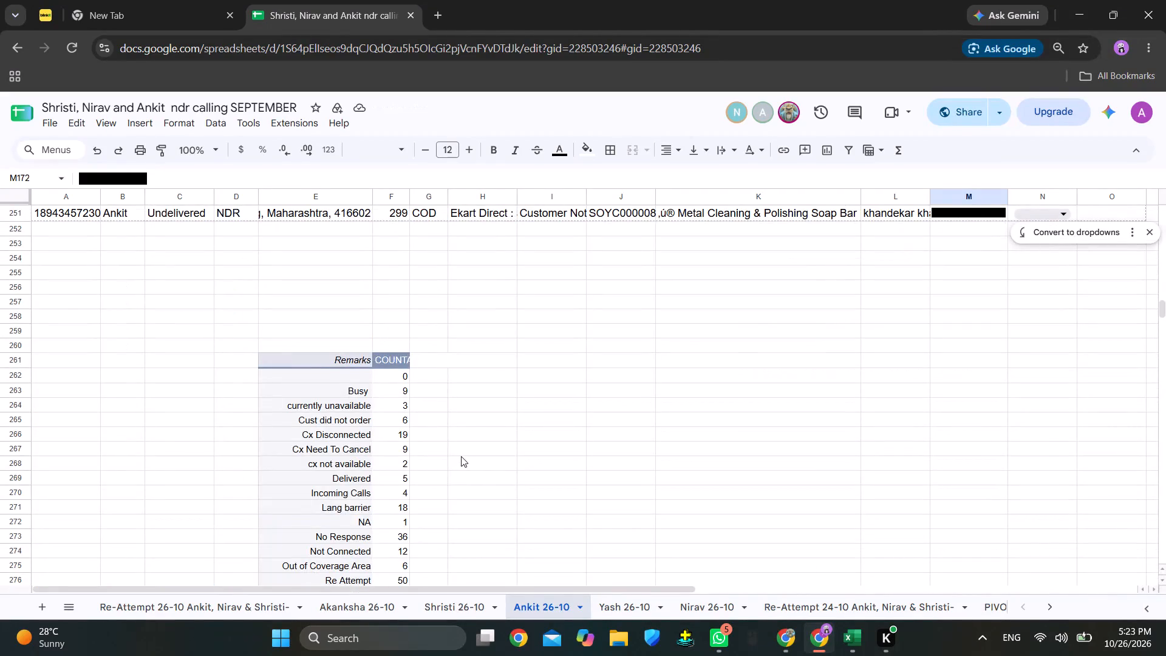
{"action": "scroll", "coordinate": [460, 452], "scroll_direction": "down", "scroll_amount": 1}
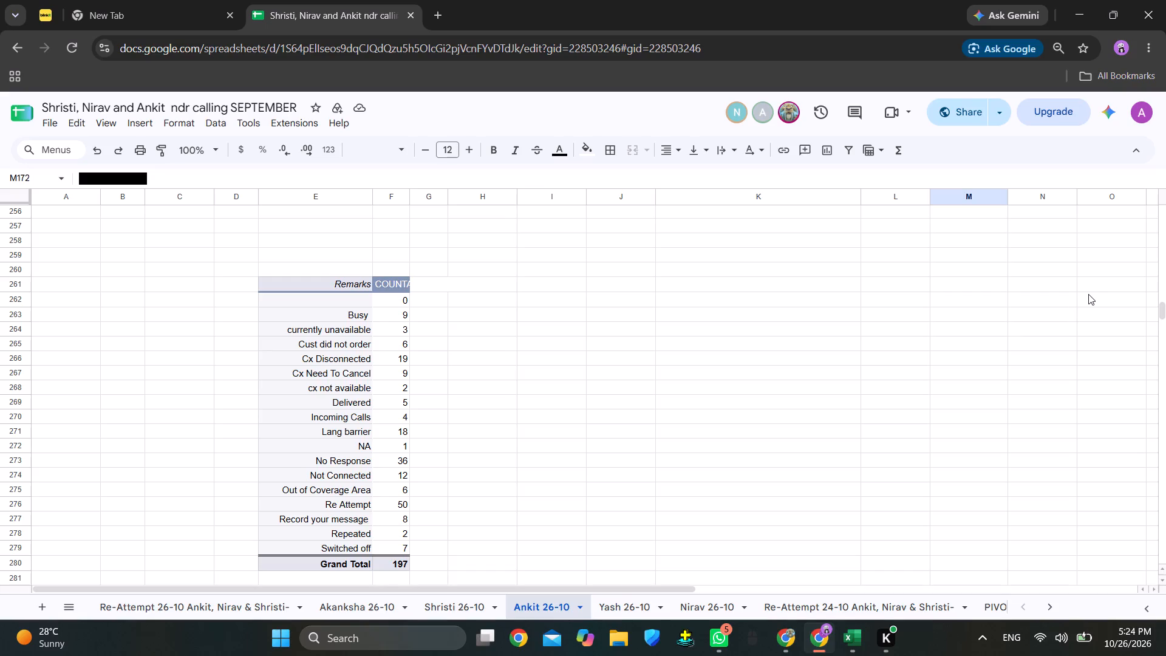
{"action": "scroll", "coordinate": [1088, 294], "scroll_direction": "up", "scroll_amount": 4}
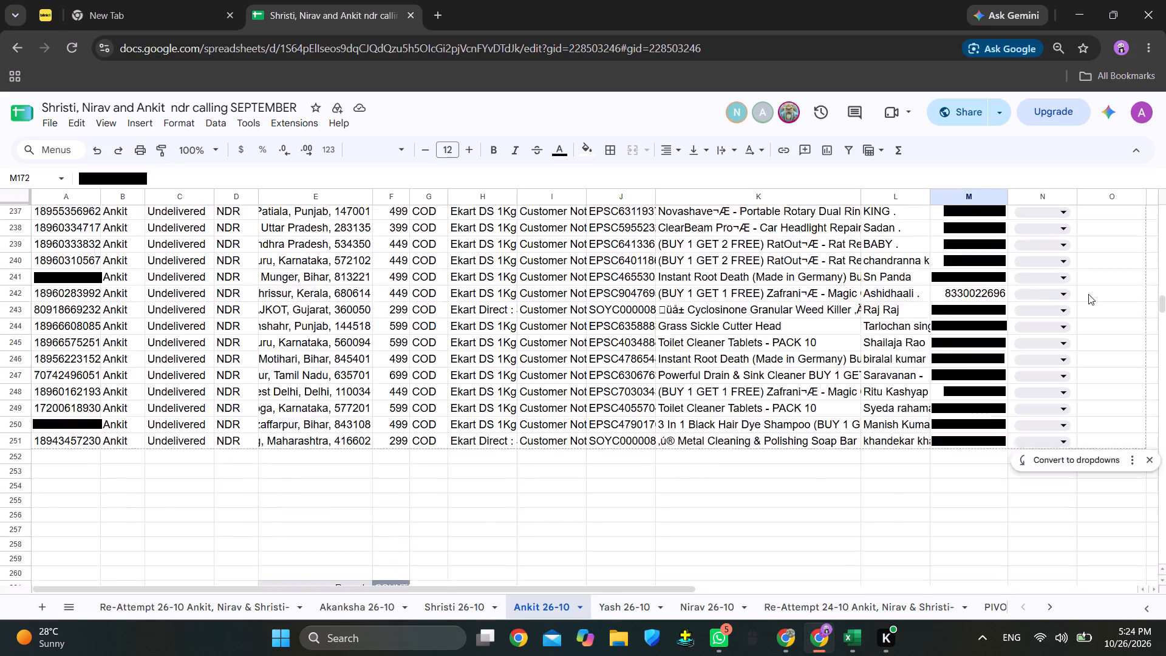
{"action": "scroll", "coordinate": [1088, 294], "scroll_direction": "up", "scroll_amount": 15}
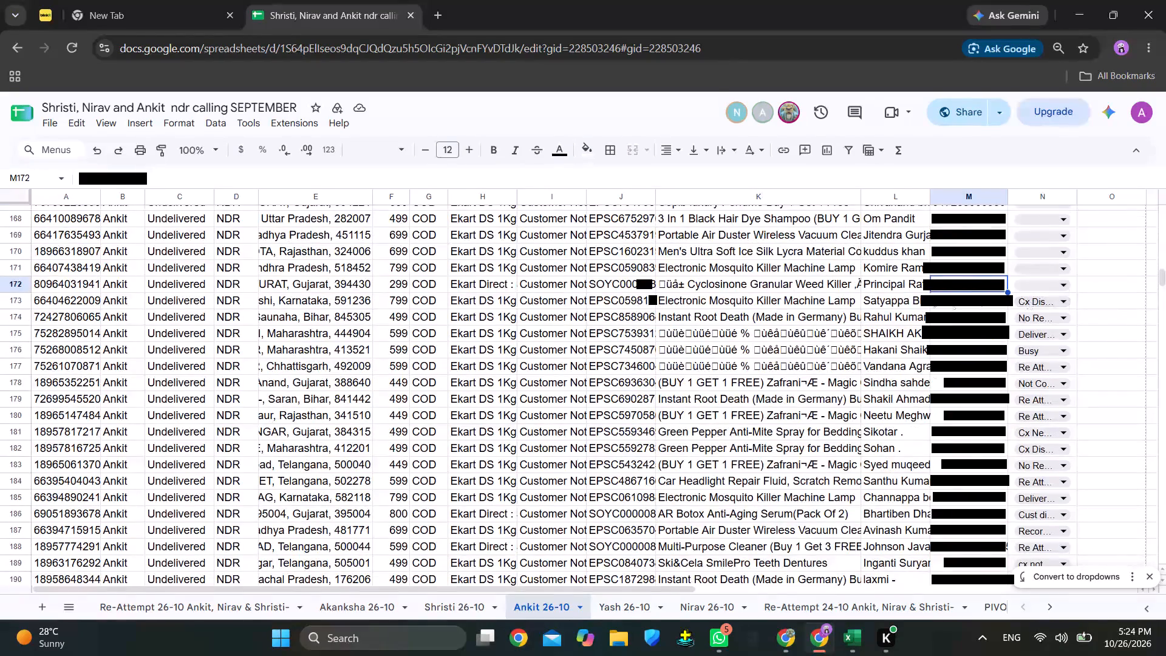
Select the customer name in row 172 and set that order's remark to Re Attempt.
{"action": "left_click", "coordinate": [899, 282]}
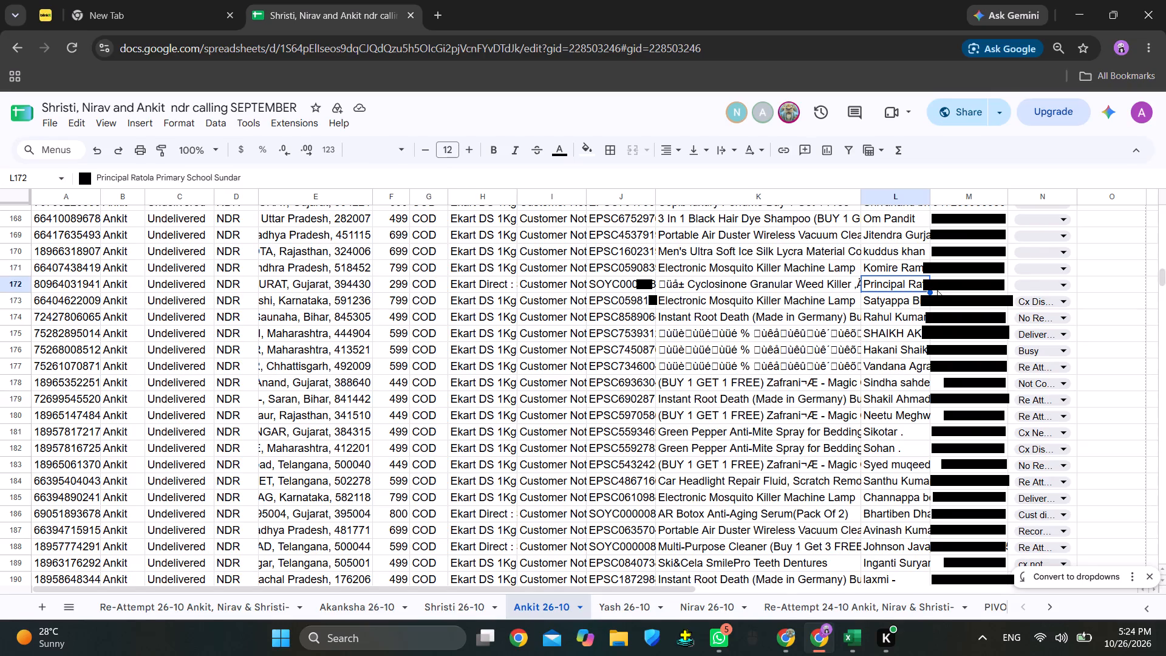
{"action": "left_click", "coordinate": [1046, 284]}
{"action": "left_click", "coordinate": [1040, 303]}
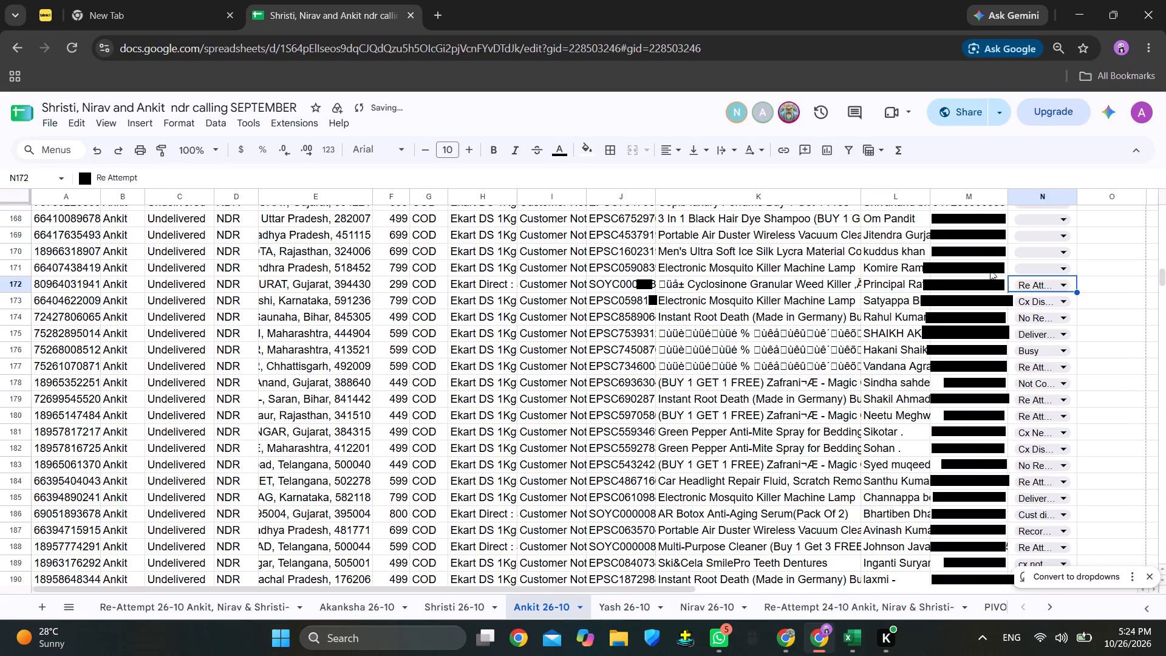
Select the phone number in row 171, and widen the address column E after slightly narrowing column D.
{"action": "left_click", "coordinate": [981, 266]}
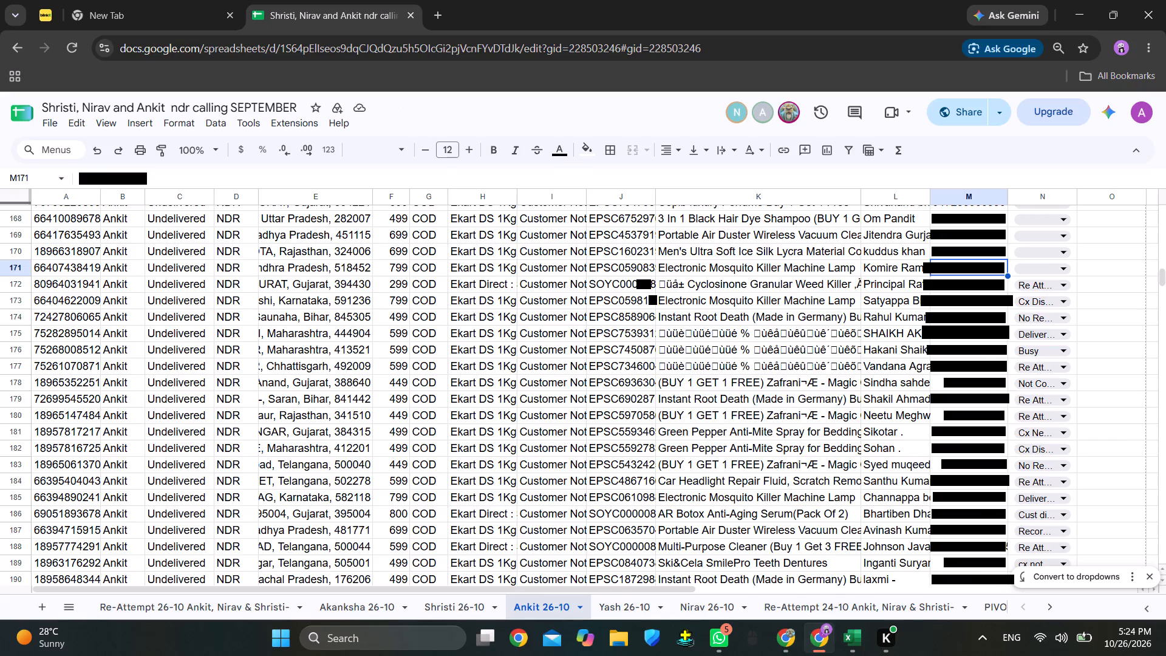
{"action": "left_click_drag", "start_coordinate": [259, 194], "coordinate": [251, 194]}
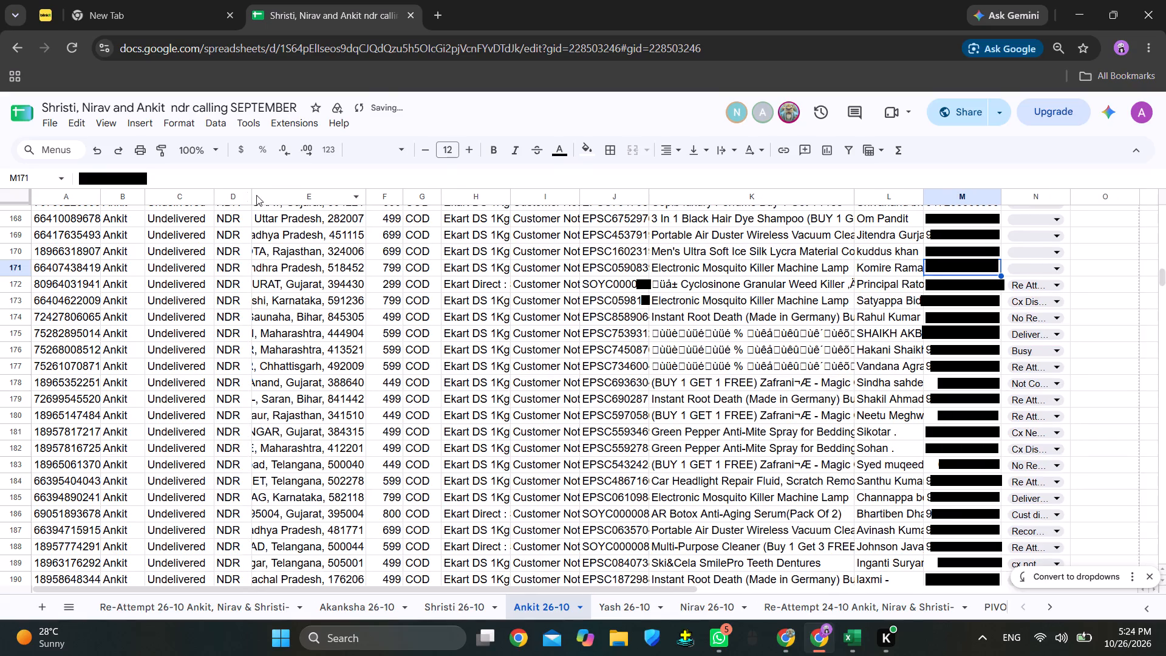
{"action": "left_click_drag", "start_coordinate": [367, 195], "coordinate": [394, 195]}
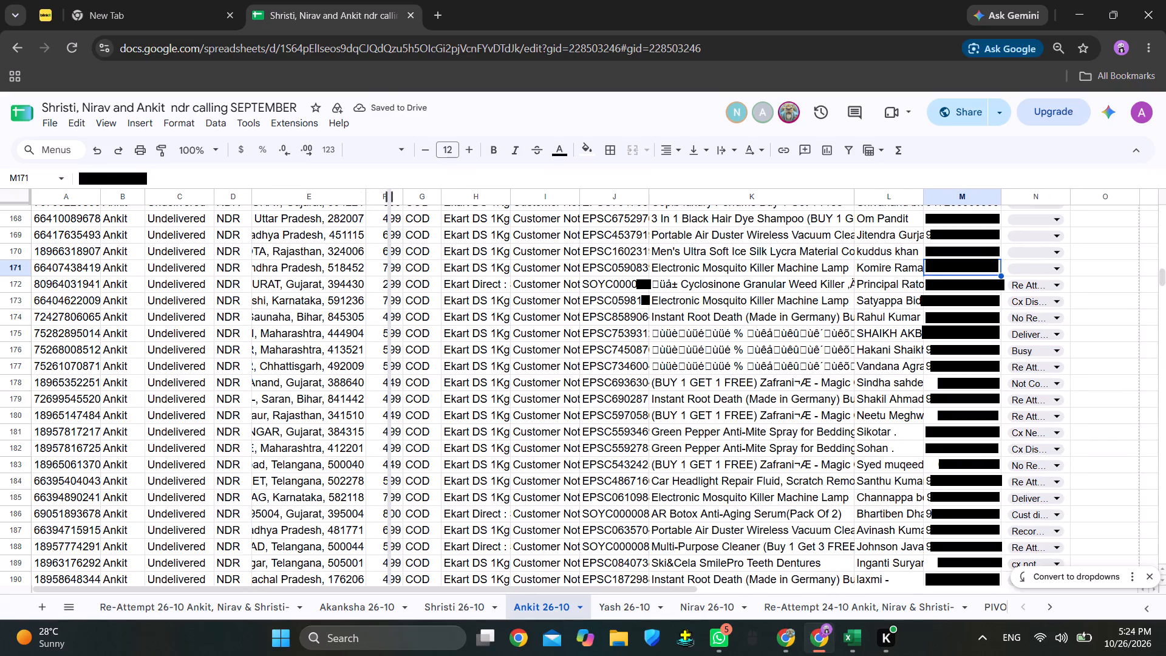
{"action": "left_click_drag", "start_coordinate": [394, 195], "coordinate": [392, 195]}
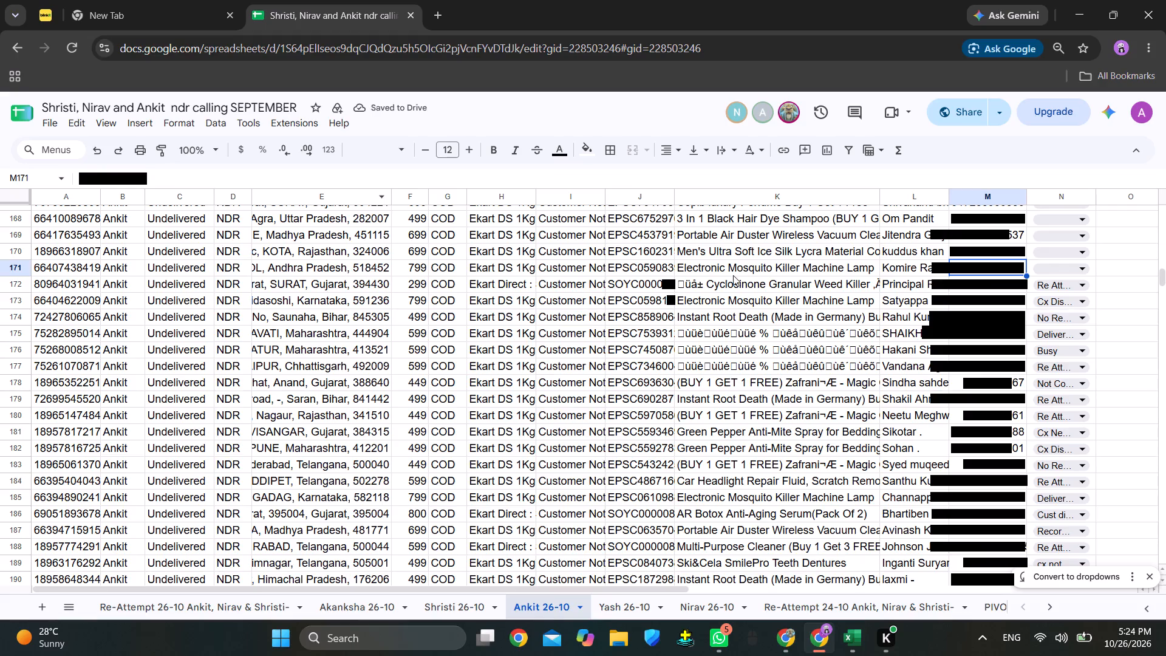
Select the customer name in row 171 and set that order's remark to Out of Coverage Area.
{"action": "left_click", "coordinate": [924, 267]}
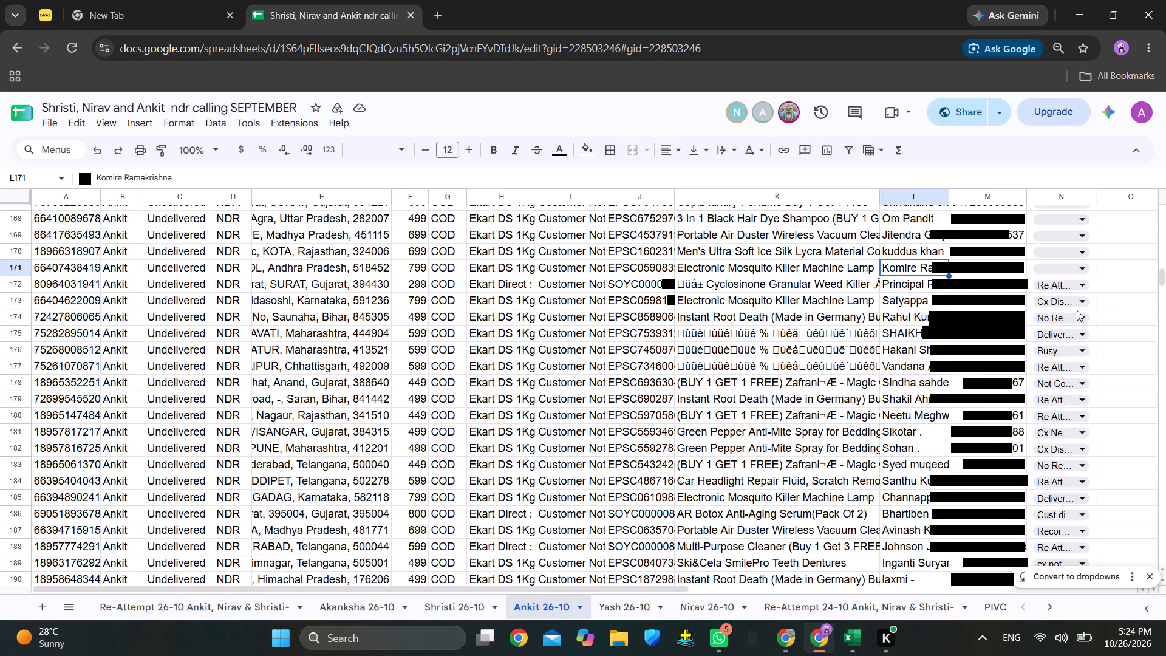
{"action": "left_click", "coordinate": [1060, 268]}
{"action": "scroll", "coordinate": [1059, 364], "scroll_direction": "down", "scroll_amount": 8}
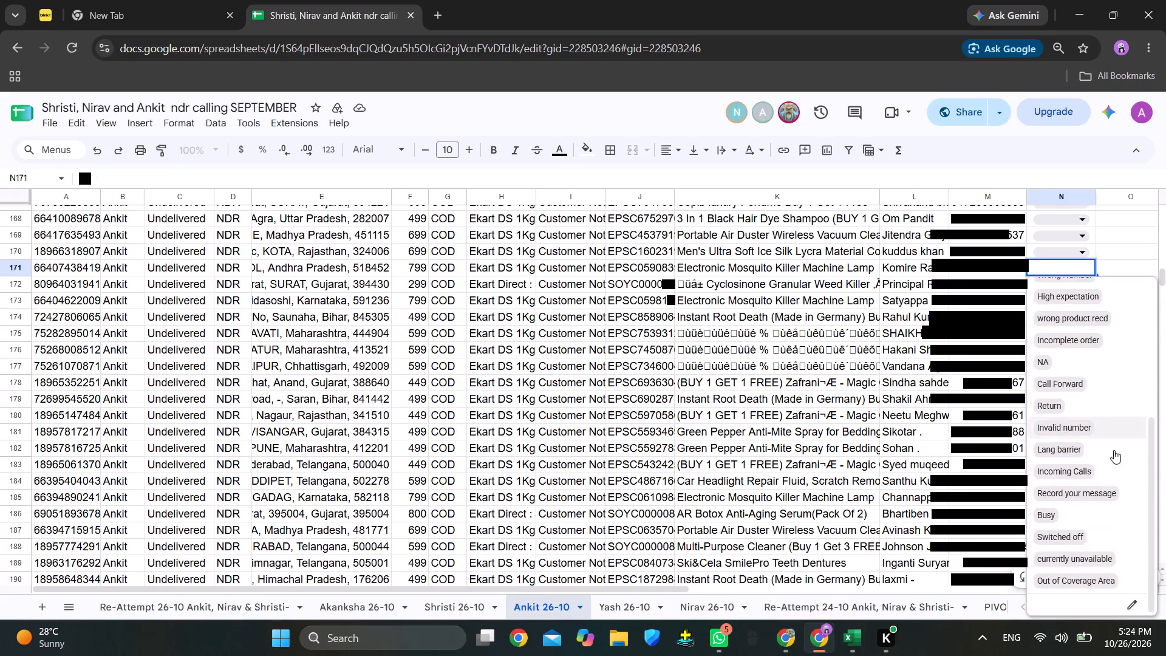
{"action": "left_click", "coordinate": [1083, 579]}
Select the phone number in row 170, and examine the remark counts in the pivot table below the orders.
{"action": "scroll", "coordinate": [1004, 277], "scroll_direction": "up", "scroll_amount": 1}
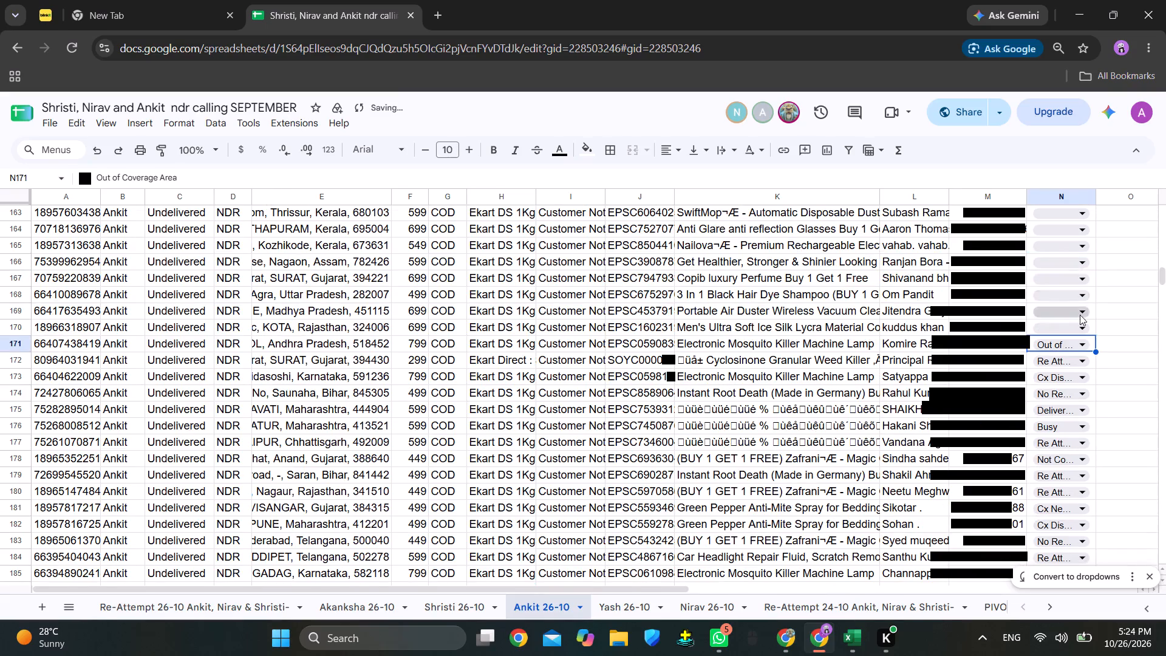
{"action": "left_click", "coordinate": [1000, 320]}
{"action": "scroll", "coordinate": [700, 369], "scroll_direction": "down", "scroll_amount": 9}
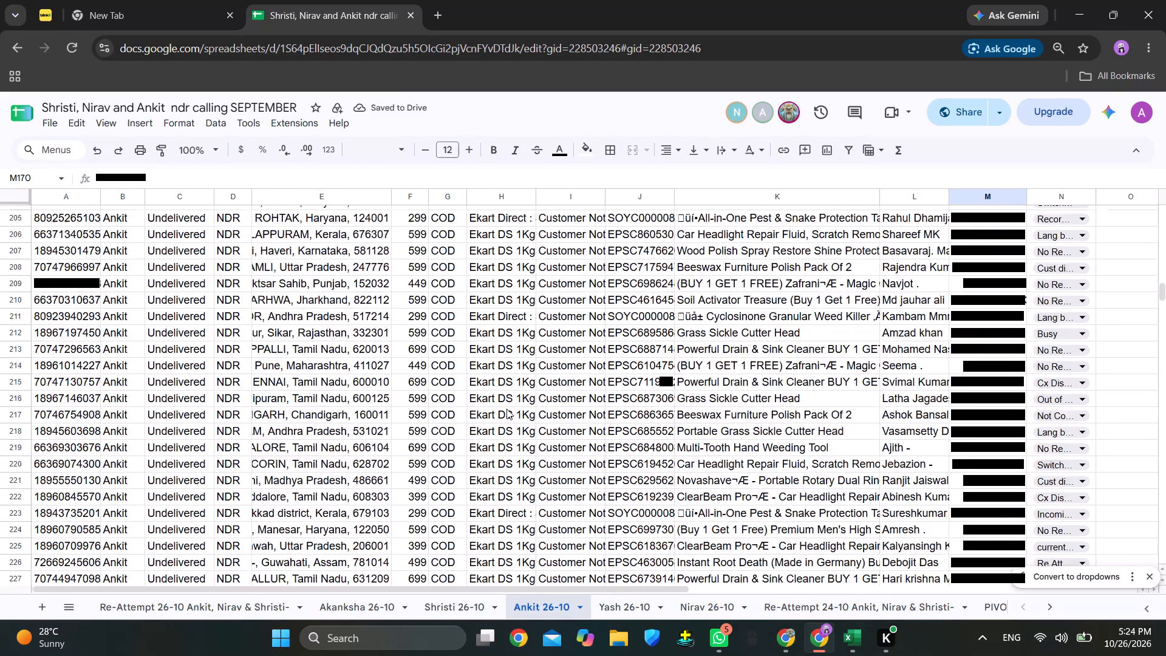
{"action": "scroll", "coordinate": [506, 409], "scroll_direction": "down", "scroll_amount": 1}
{"action": "scroll", "coordinate": [494, 415], "scroll_direction": "up", "scroll_amount": 1}
{"action": "scroll", "coordinate": [488, 417], "scroll_direction": "down", "scroll_amount": 5}
{"action": "scroll", "coordinate": [450, 430], "scroll_direction": "up", "scroll_amount": 1}
{"action": "scroll", "coordinate": [450, 430], "scroll_direction": "down", "scroll_amount": 11}
{"action": "scroll", "coordinate": [455, 429], "scroll_direction": "up", "scroll_amount": 2}
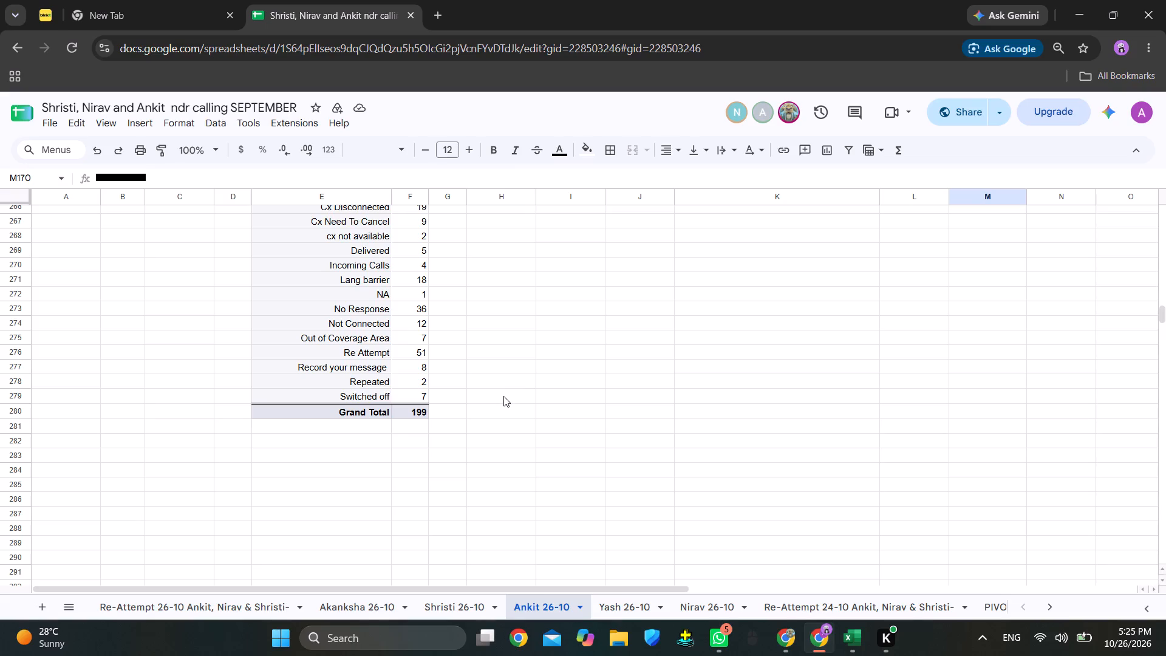
{"action": "scroll", "coordinate": [503, 396], "scroll_direction": "up", "scroll_amount": 1}
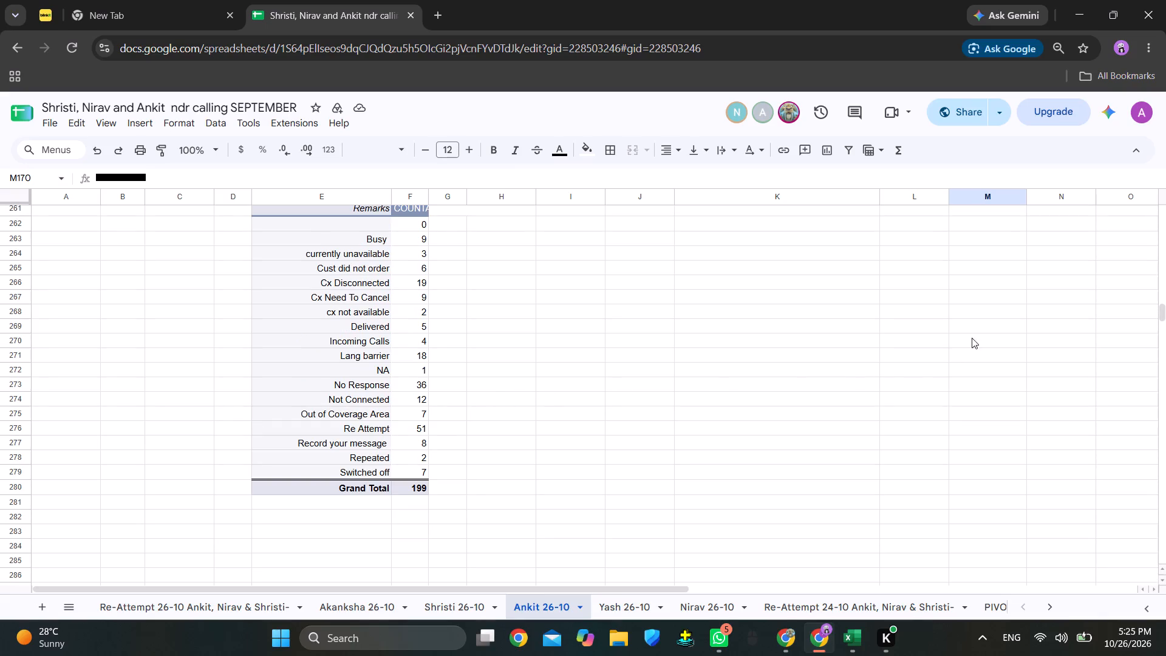
{"action": "scroll", "coordinate": [1017, 335], "scroll_direction": "up", "scroll_amount": 16}
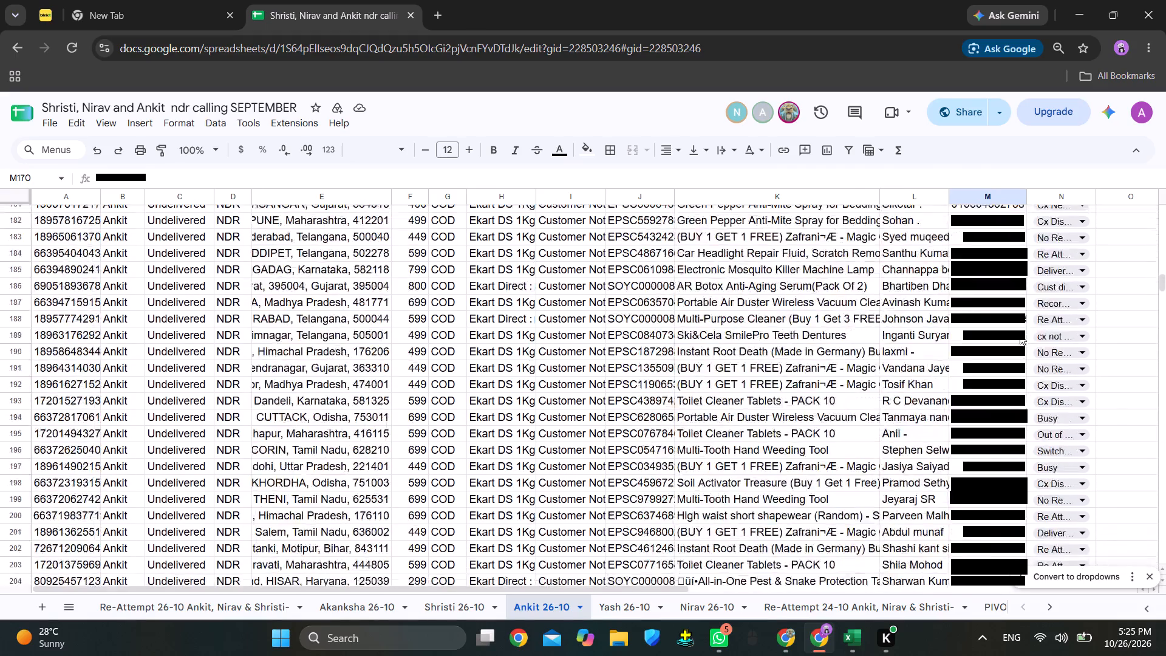
{"action": "scroll", "coordinate": [1020, 334], "scroll_direction": "up", "scroll_amount": 6}
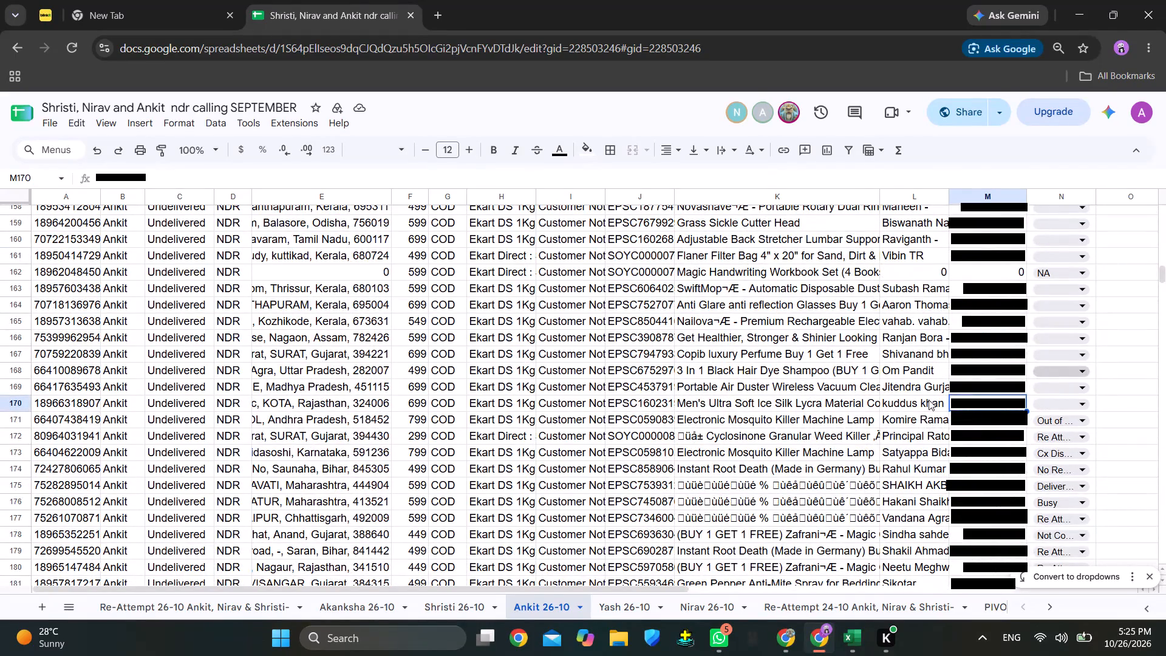
Select the customer name in row 170 and set that order's remark to Not Connected.
{"action": "left_click", "coordinate": [929, 400]}
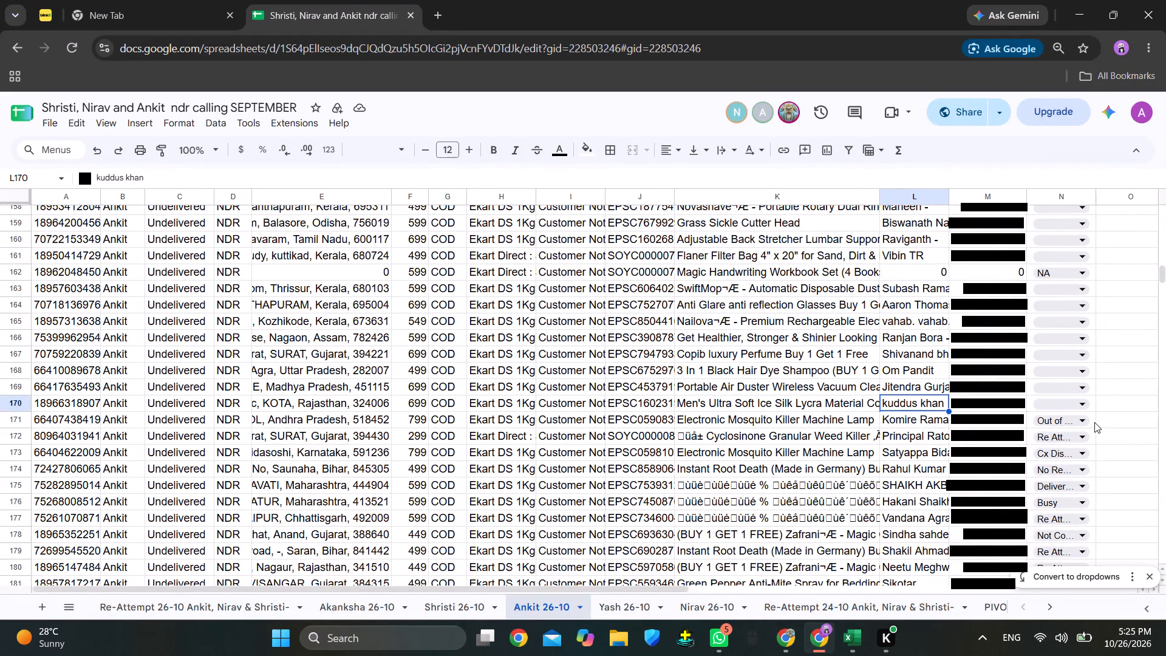
{"action": "left_click", "coordinate": [1055, 398]}
{"action": "left_click", "coordinate": [1063, 401]}
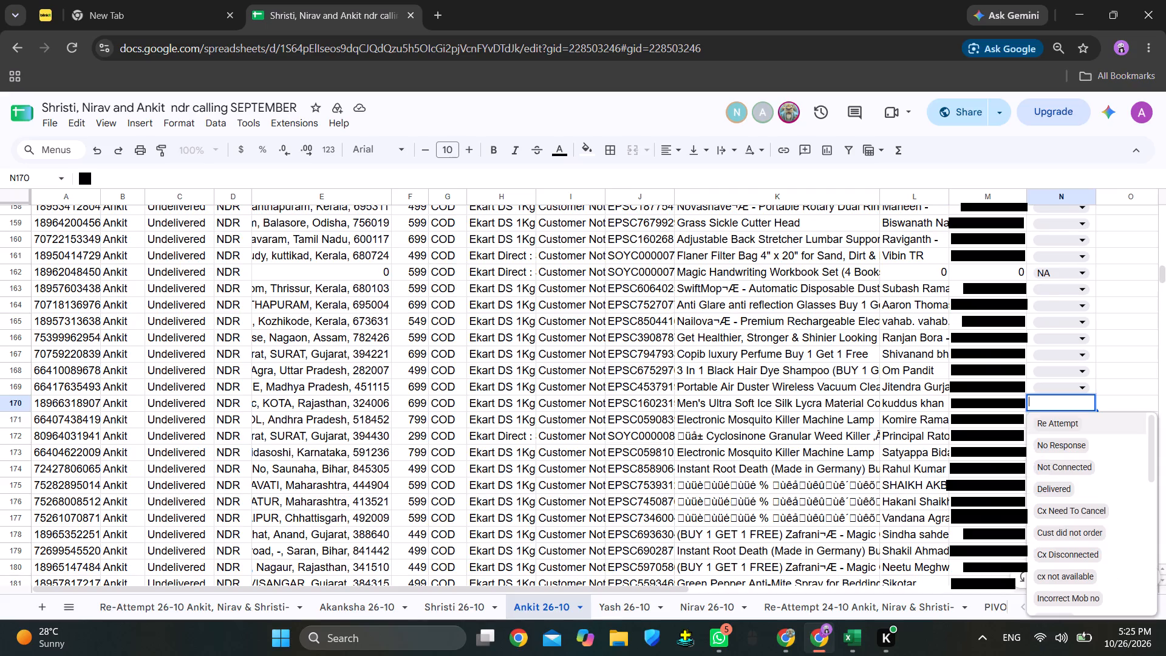
{"action": "left_click", "coordinate": [1059, 470]}
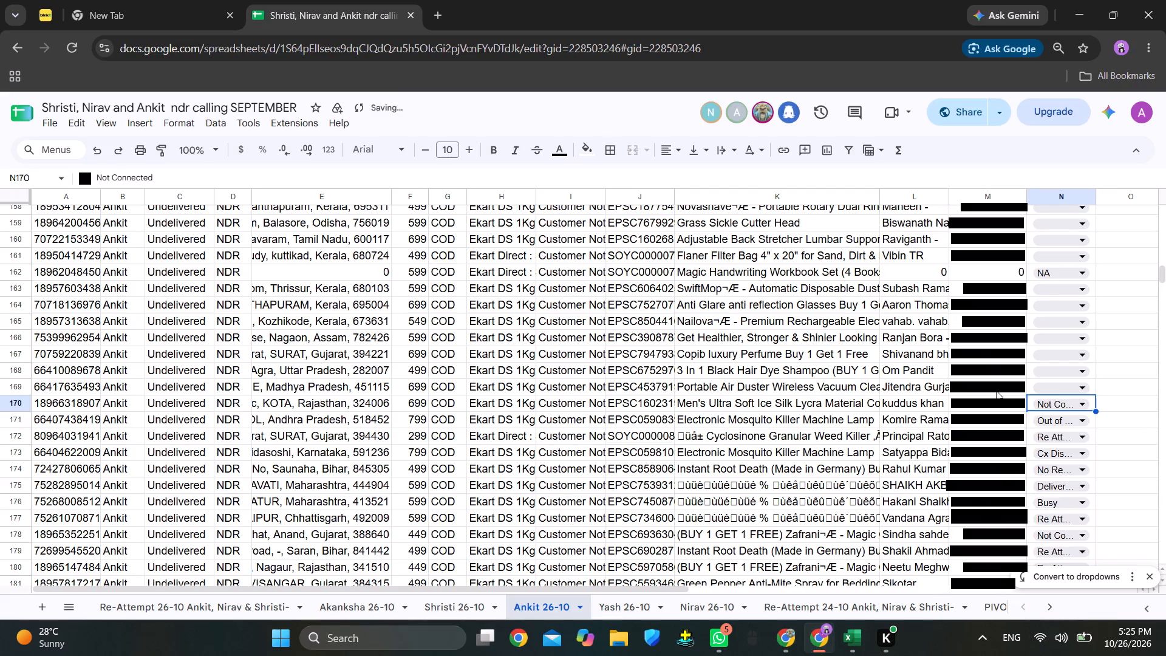
Select the phone number in row 169, and check the remark counts in the pivot table below the orders.
{"action": "left_click", "coordinate": [994, 387]}
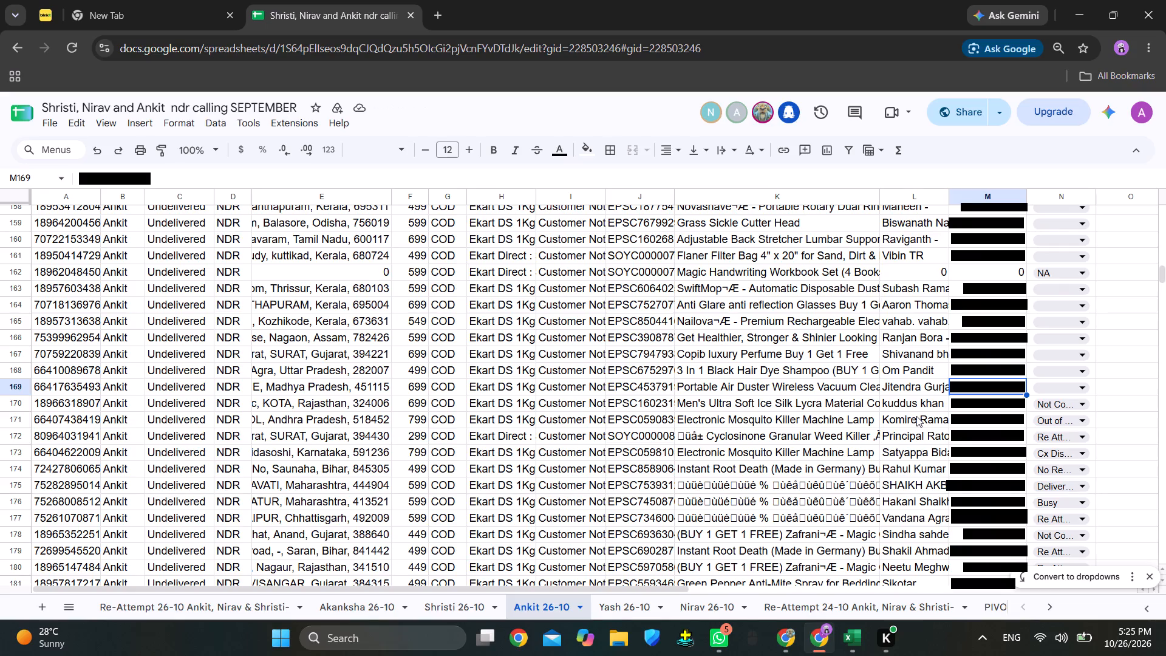
{"action": "scroll", "coordinate": [797, 412], "scroll_direction": "down", "scroll_amount": 1}
{"action": "scroll", "coordinate": [768, 414], "scroll_direction": "up", "scroll_amount": 1}
{"action": "scroll", "coordinate": [752, 412], "scroll_direction": "down", "scroll_amount": 20}
{"action": "scroll", "coordinate": [752, 412], "scroll_direction": "down", "scroll_amount": 3}
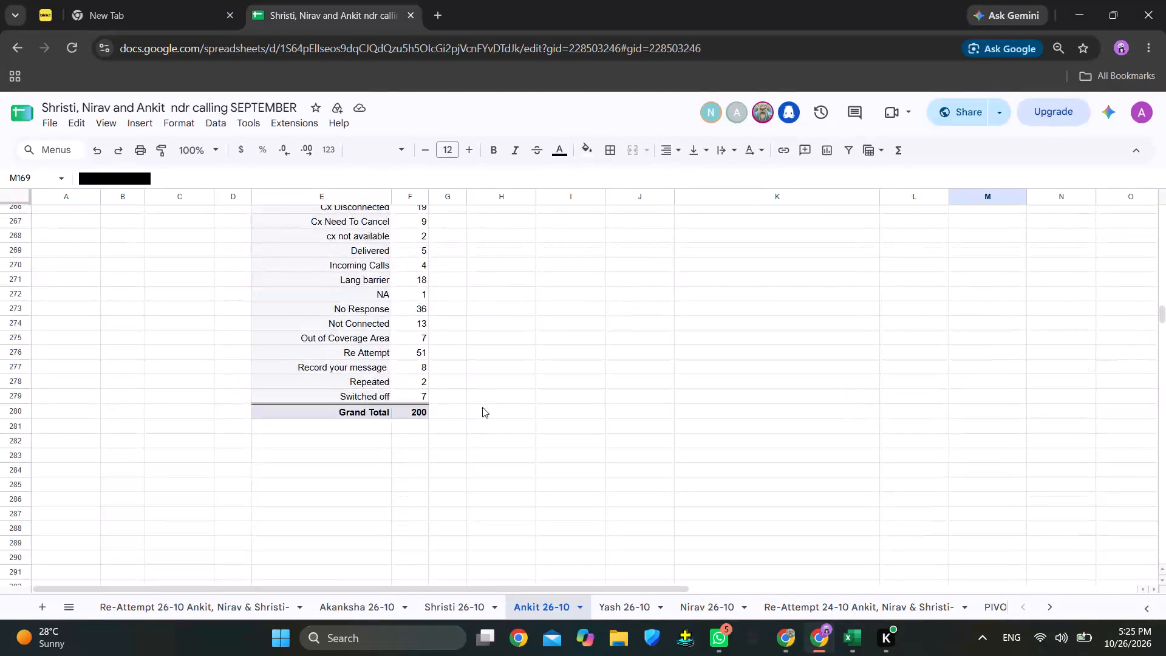
Select the customer name in row 169 and set that order's remark to Re Attempt.
{"action": "scroll", "coordinate": [490, 400], "scroll_direction": "up", "scroll_amount": 2}
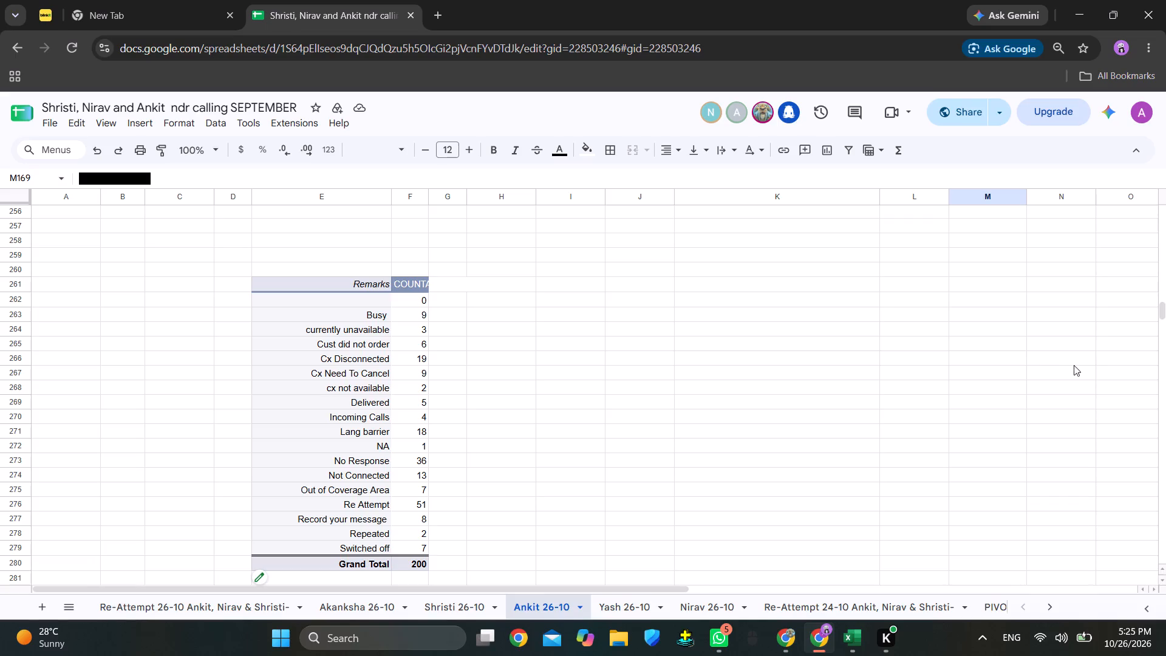
{"action": "scroll", "coordinate": [1088, 349], "scroll_direction": "up", "scroll_amount": 4}
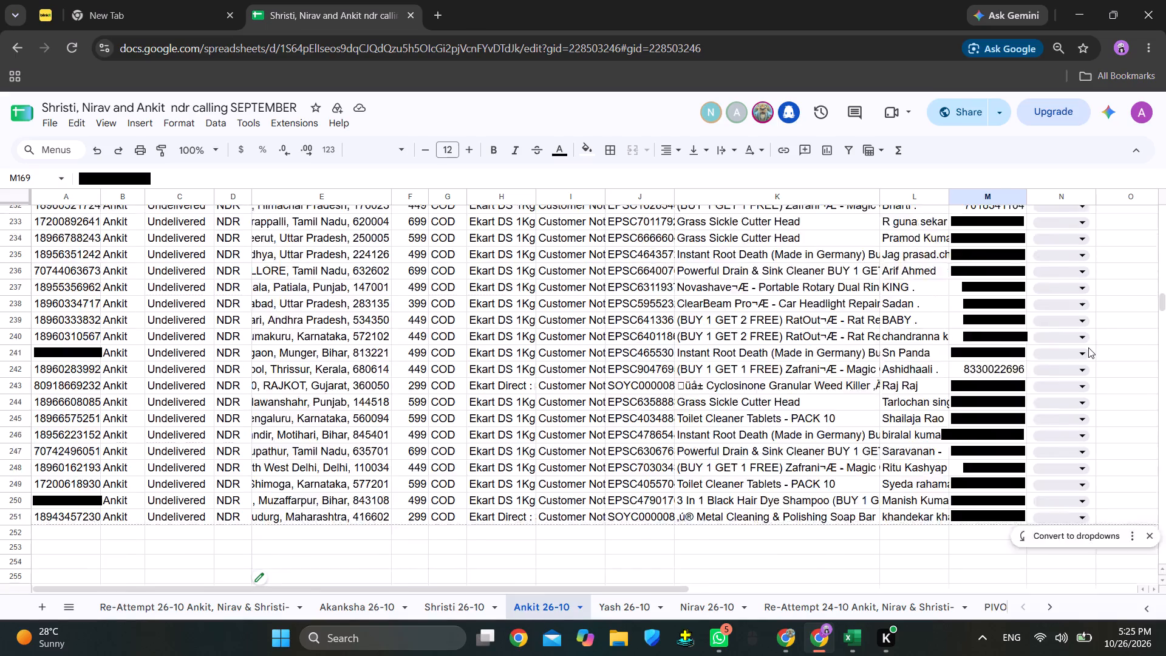
{"action": "scroll", "coordinate": [1088, 347], "scroll_direction": "up", "scroll_amount": 5}
{"action": "scroll", "coordinate": [1089, 346], "scroll_direction": "down", "scroll_amount": 1}
{"action": "scroll", "coordinate": [1089, 346], "scroll_direction": "up", "scroll_amount": 3}
{"action": "scroll", "coordinate": [1089, 346], "scroll_direction": "down", "scroll_amount": 1}
{"action": "scroll", "coordinate": [1089, 346], "scroll_direction": "up", "scroll_amount": 10}
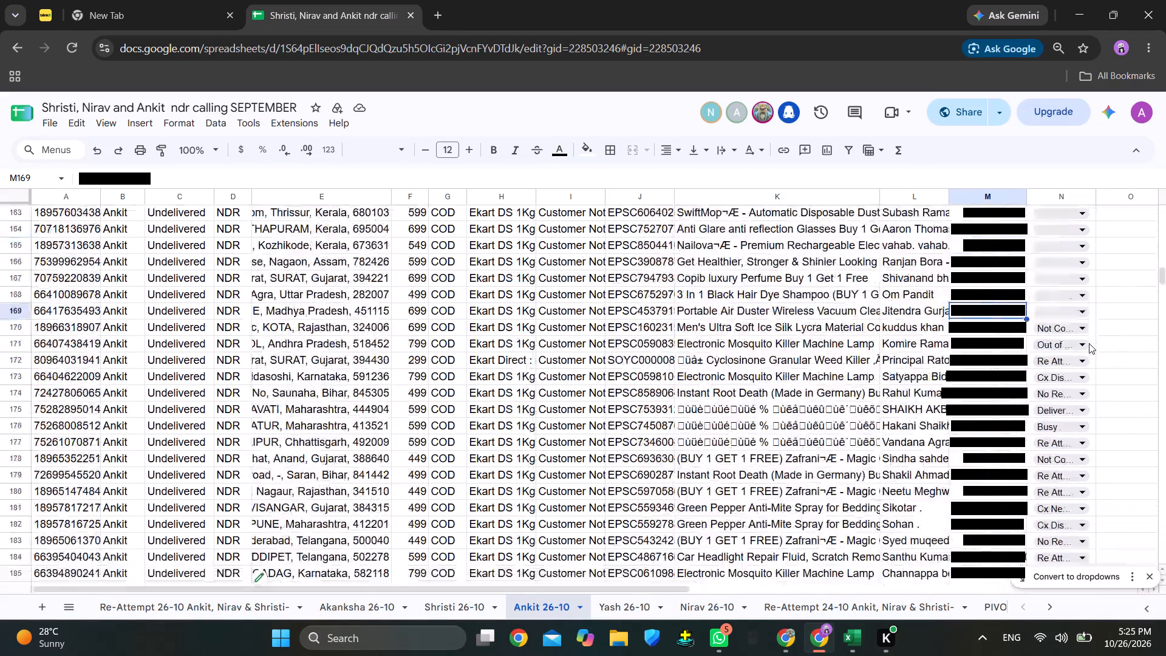
{"action": "left_click", "coordinate": [907, 306]}
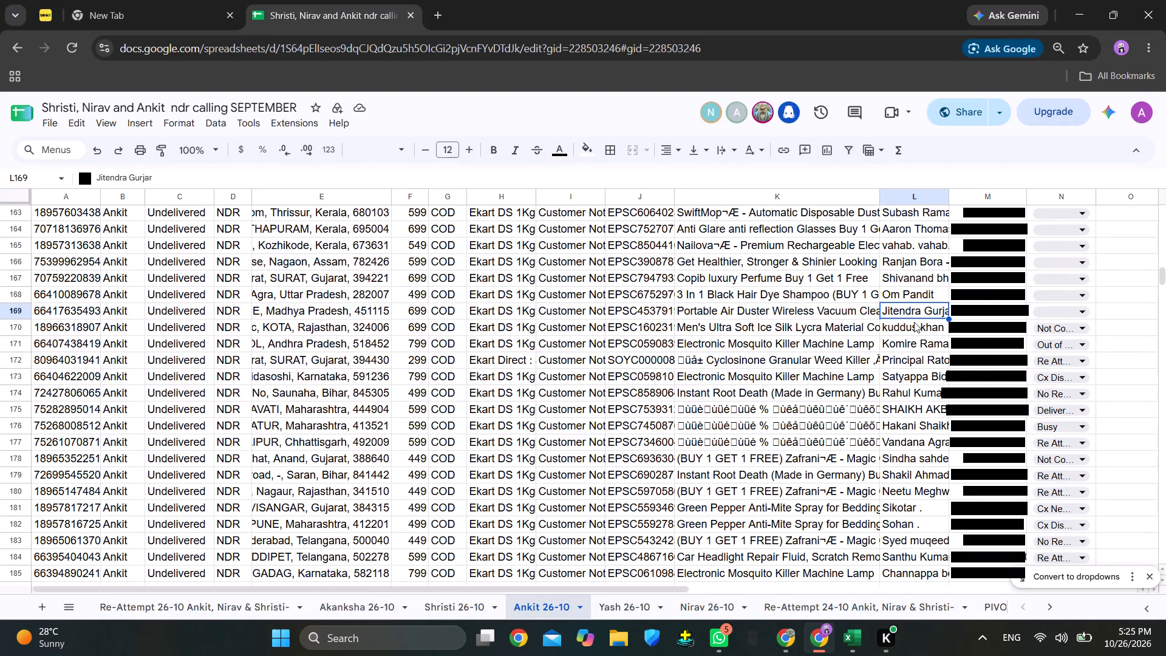
{"action": "left_click", "coordinate": [1059, 313]}
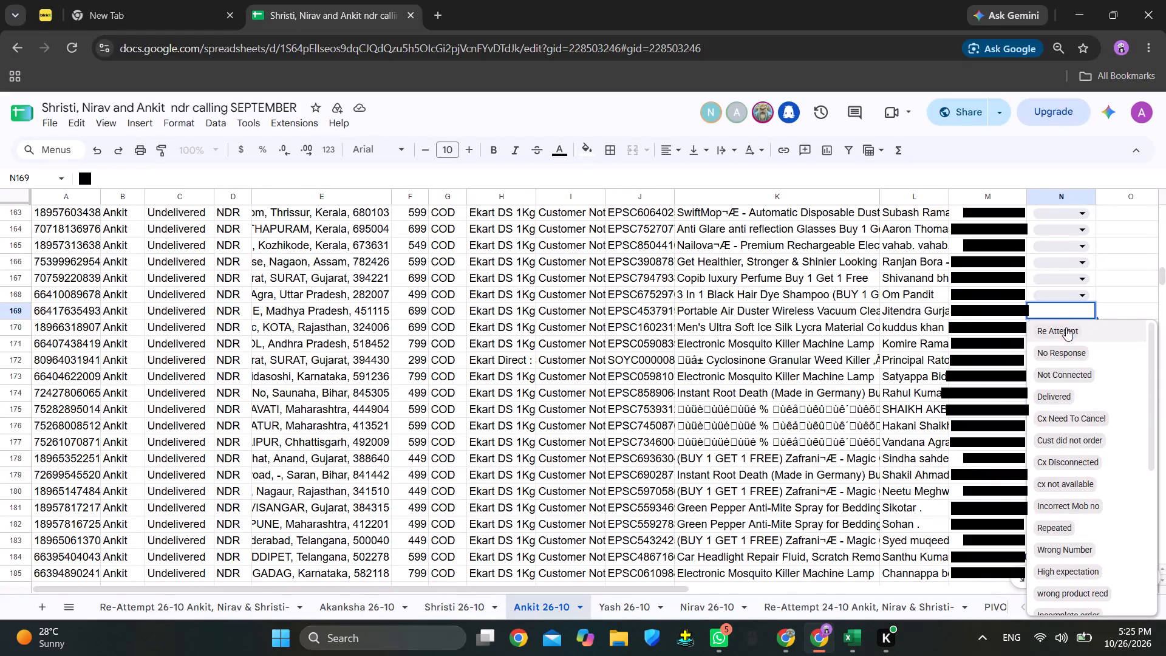
{"action": "left_click", "coordinate": [1066, 327]}
Select the phone number in row 168, check progress on the Shristi 26-10 sheet, and return to the Ankit 26-10 sheet.
{"action": "left_click", "coordinate": [1003, 295]}
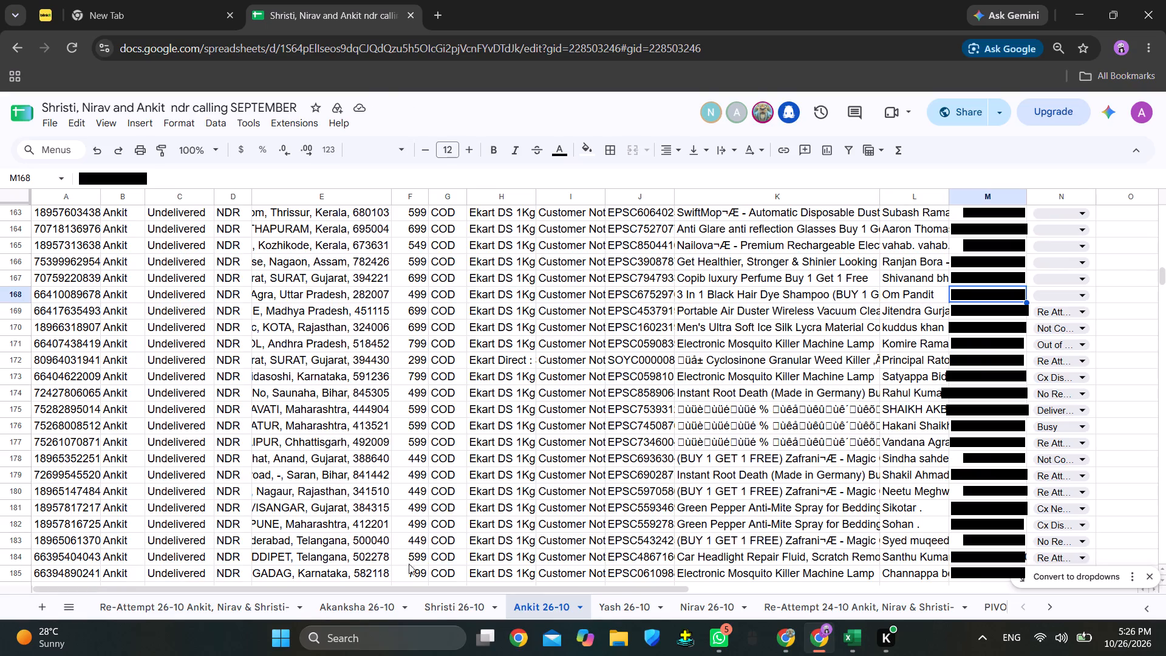
{"action": "left_click", "coordinate": [452, 600]}
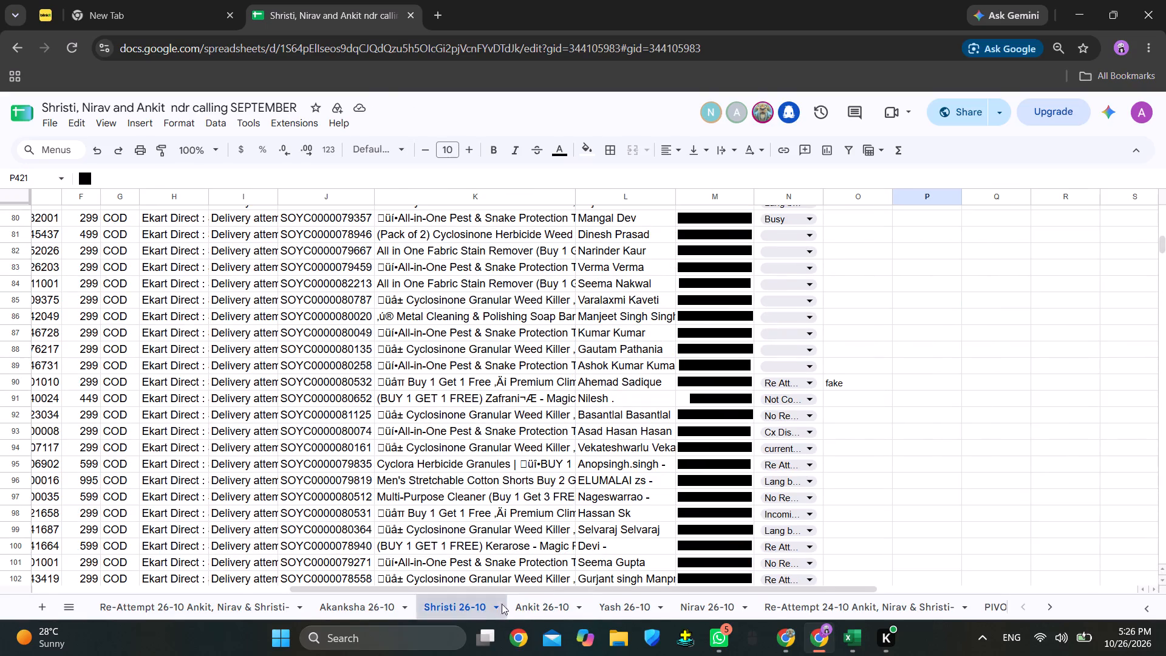
{"action": "left_click", "coordinate": [527, 606]}
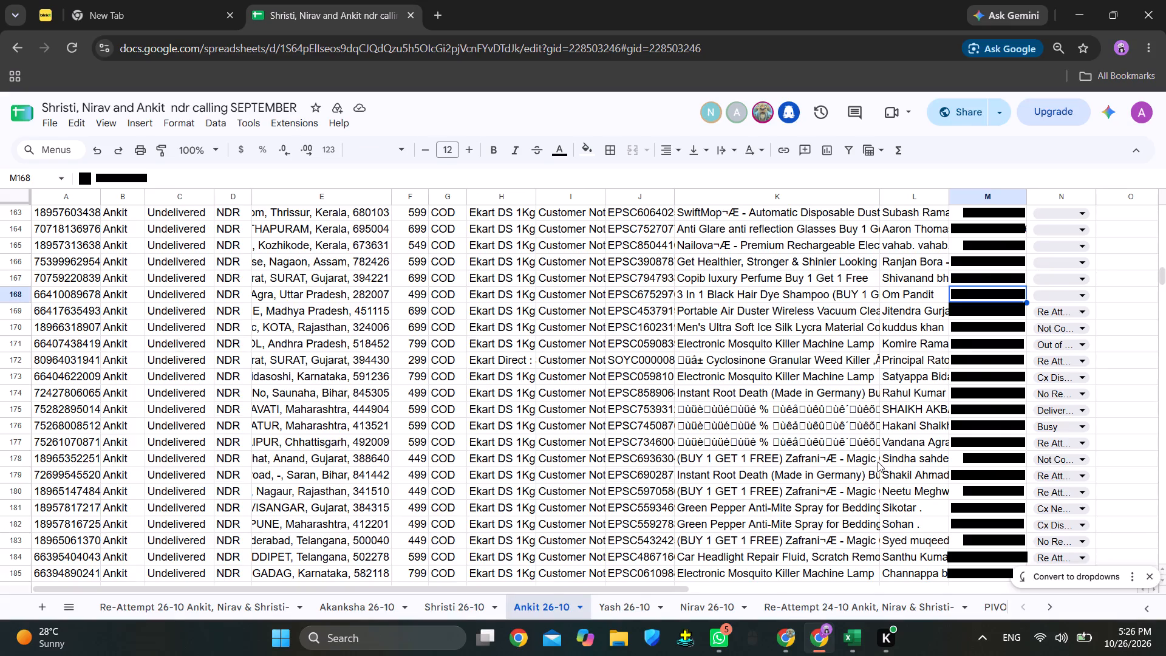
Select the customer name in row 168 and set that order's remark to Re Attempt.
{"action": "left_click", "coordinate": [922, 290]}
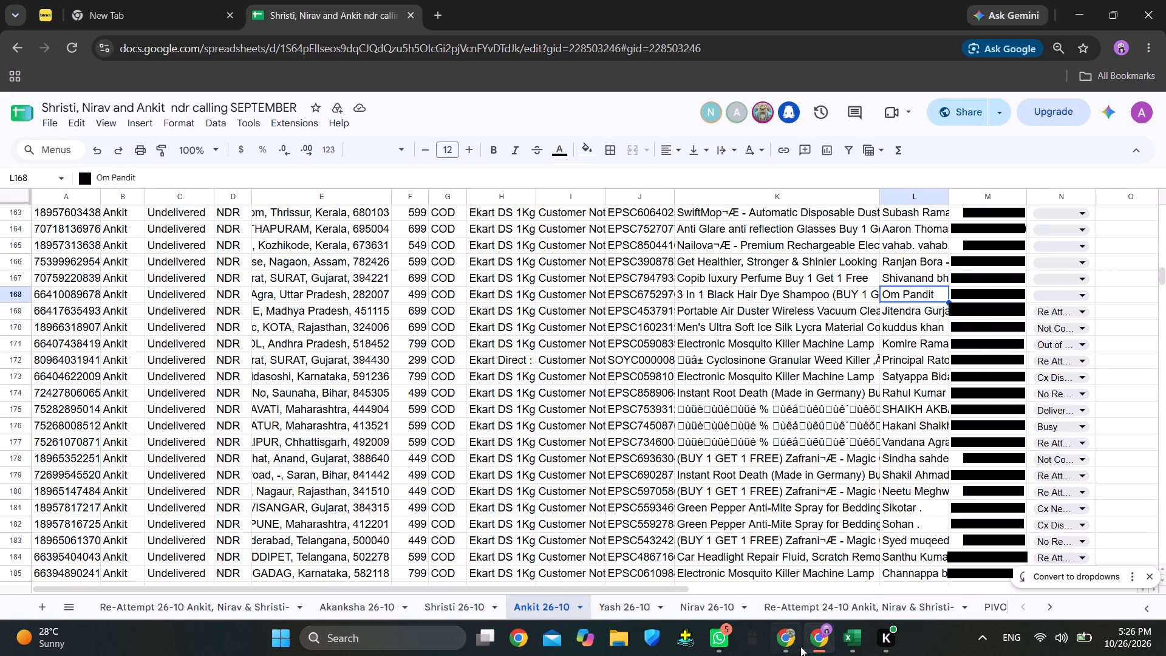
{"action": "left_click", "coordinate": [786, 640]}
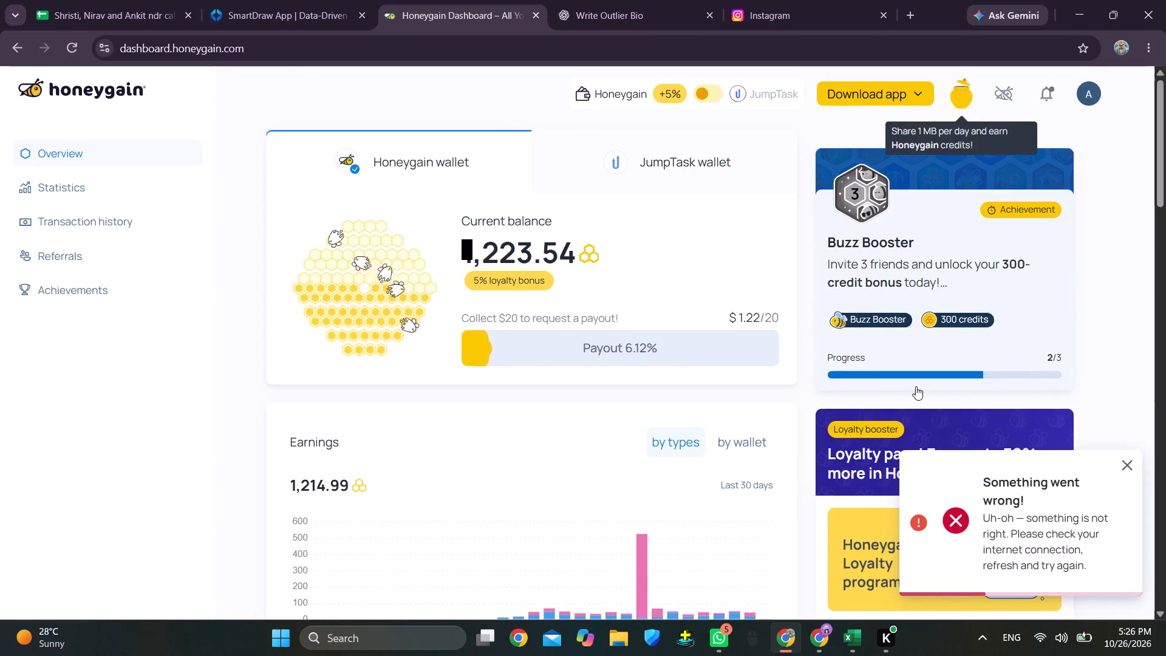
{"action": "left_click", "coordinate": [823, 640]}
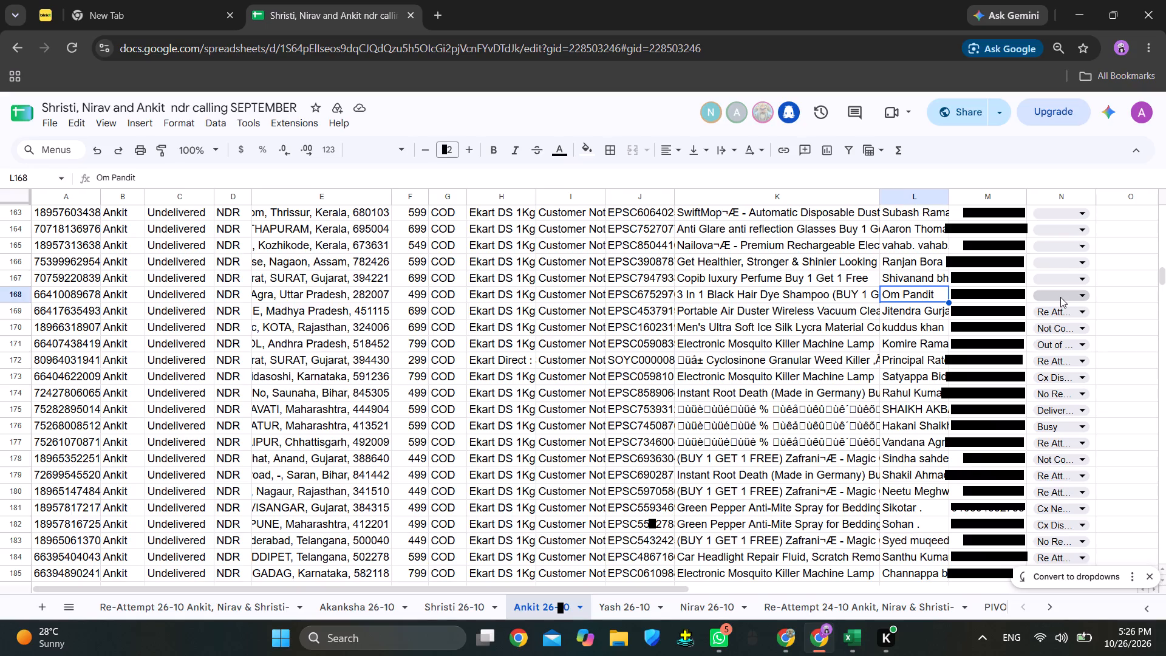
{"action": "left_click", "coordinate": [1060, 297]}
{"action": "left_click", "coordinate": [1063, 314]}
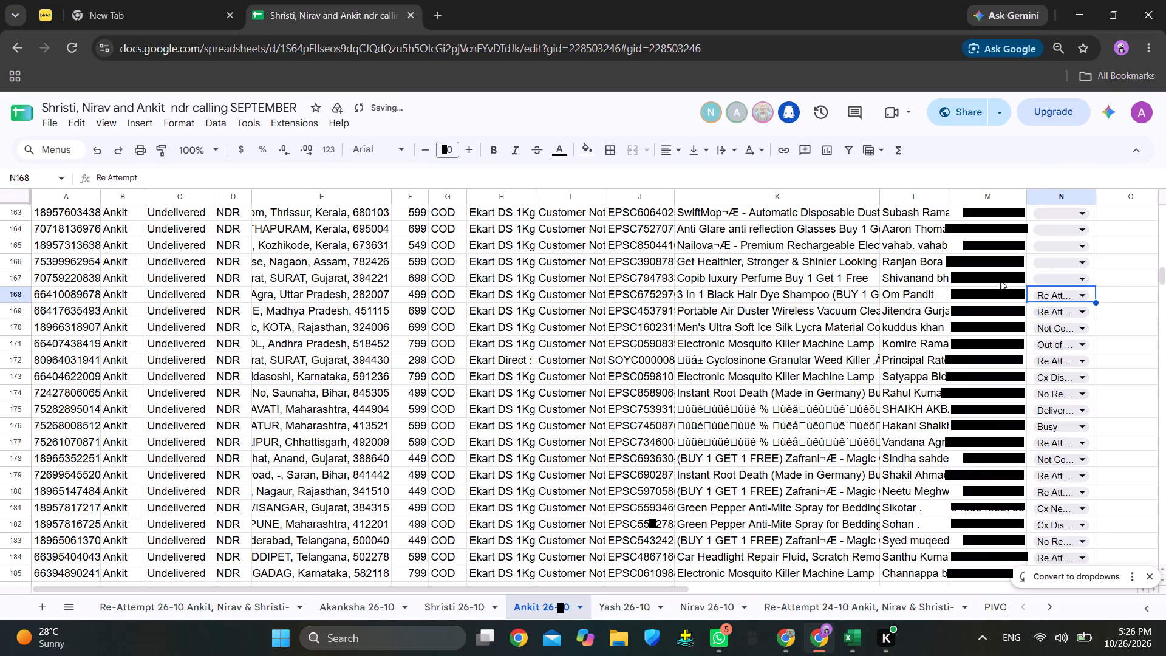
Select the phone number in row 167, and examine the remark counts in the pivot table below the orders.
{"action": "left_click", "coordinate": [999, 278]}
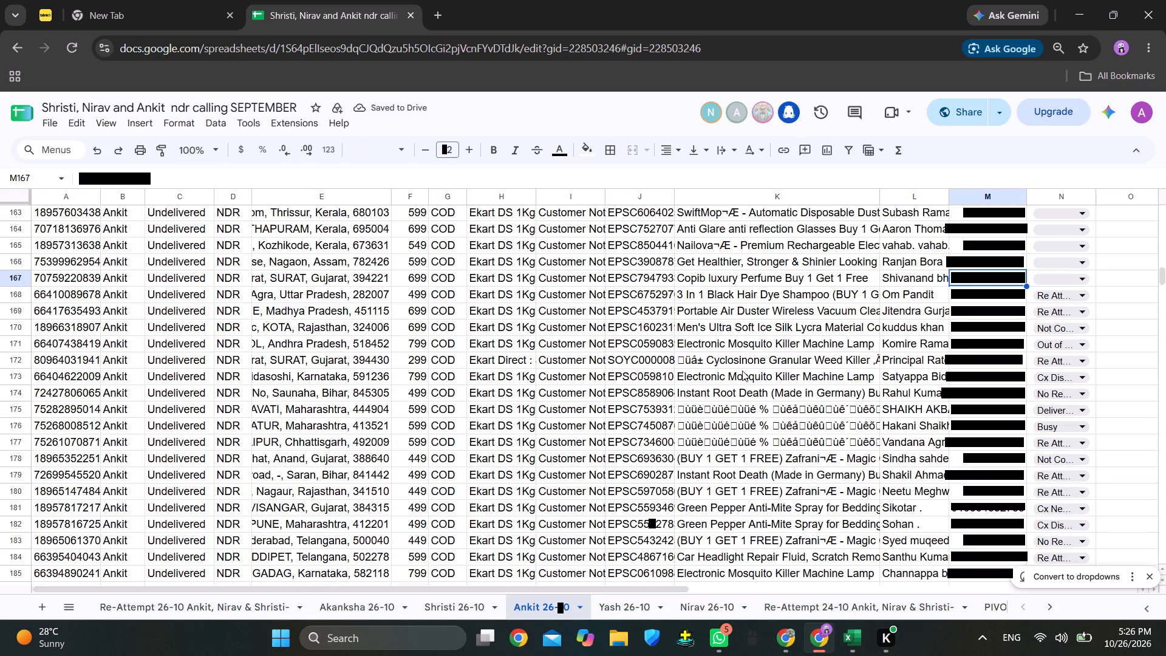
{"action": "scroll", "coordinate": [895, 367], "scroll_direction": "up", "scroll_amount": 1}
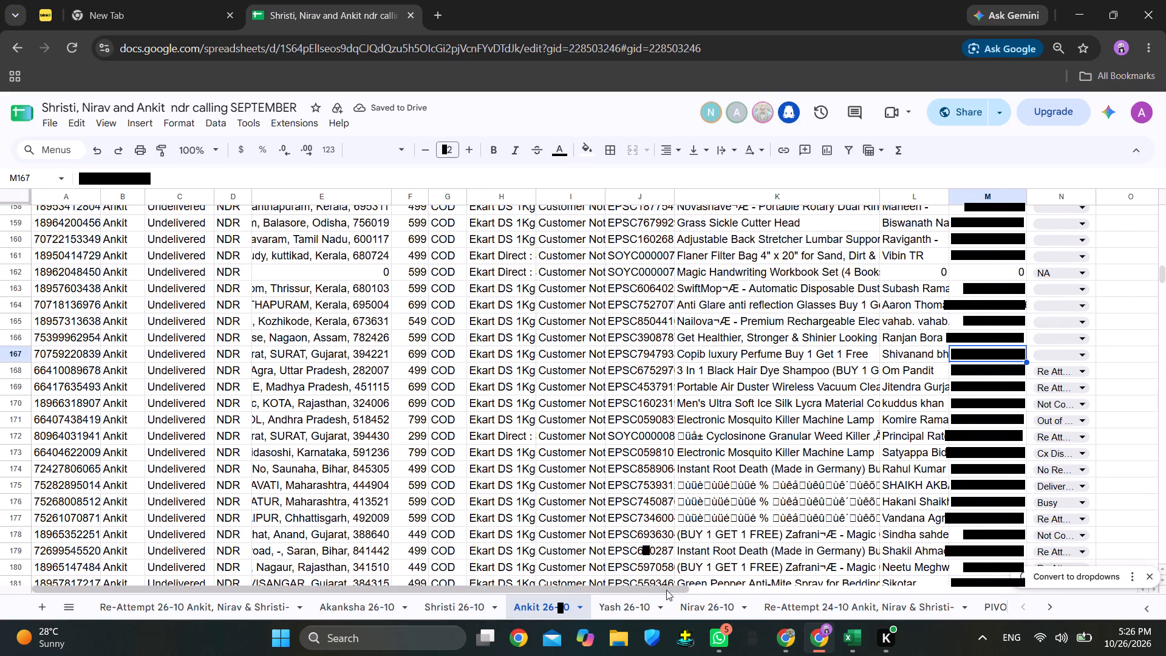
{"action": "left_click_drag", "start_coordinate": [666, 590], "coordinate": [716, 593]}
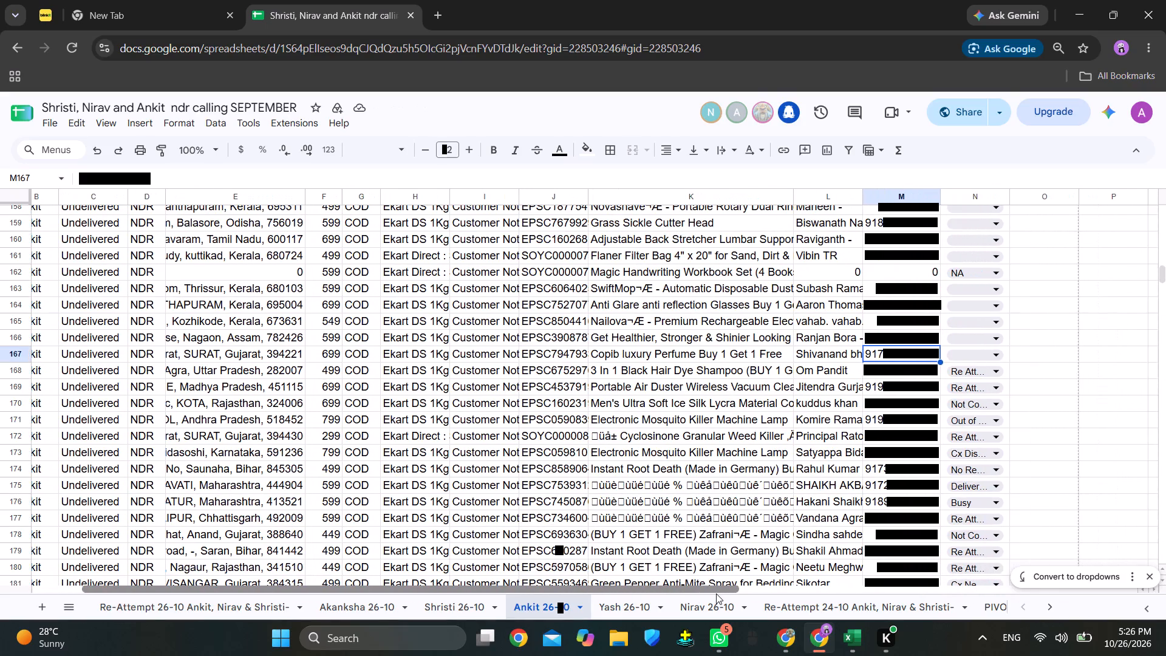
{"action": "left_click_drag", "start_coordinate": [716, 593], "coordinate": [717, 593]}
{"action": "scroll", "coordinate": [565, 372], "scroll_direction": "down", "scroll_amount": 3}
{"action": "scroll", "coordinate": [564, 373], "scroll_direction": "up", "scroll_amount": 1}
{"action": "scroll", "coordinate": [564, 373], "scroll_direction": "down", "scroll_amount": 6}
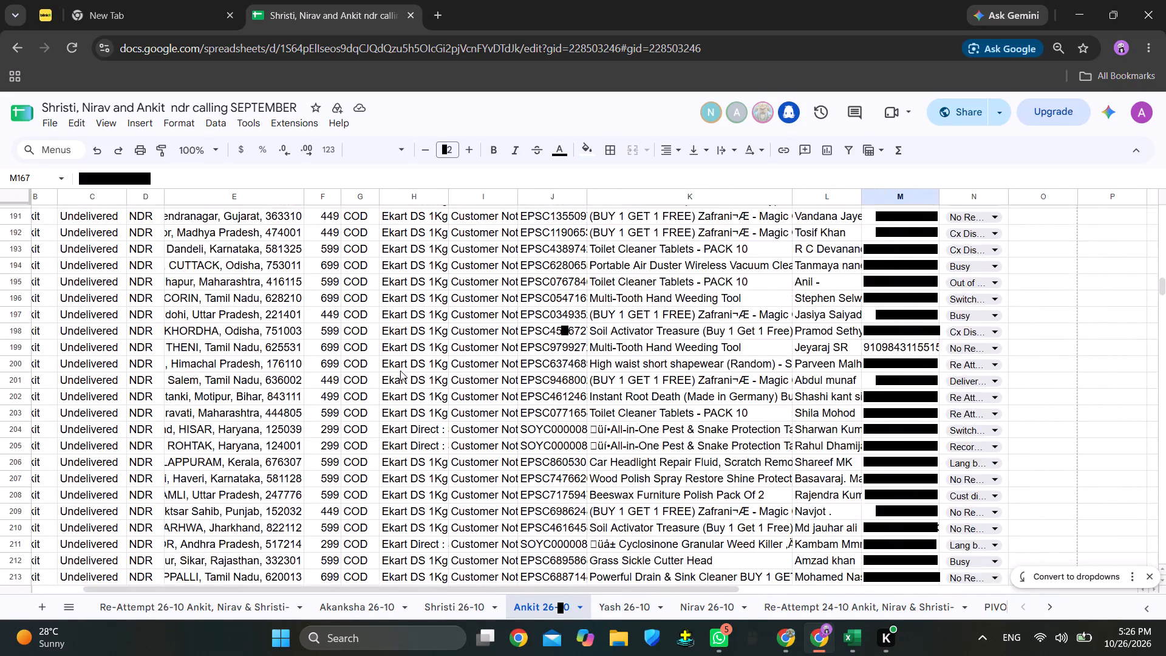
{"action": "scroll", "coordinate": [400, 371], "scroll_direction": "down", "scroll_amount": 3}
{"action": "scroll", "coordinate": [395, 376], "scroll_direction": "up", "scroll_amount": 1}
{"action": "scroll", "coordinate": [395, 377], "scroll_direction": "down", "scroll_amount": 5}
{"action": "scroll", "coordinate": [392, 376], "scroll_direction": "up", "scroll_amount": 1}
{"action": "scroll", "coordinate": [392, 376], "scroll_direction": "down", "scroll_amount": 7}
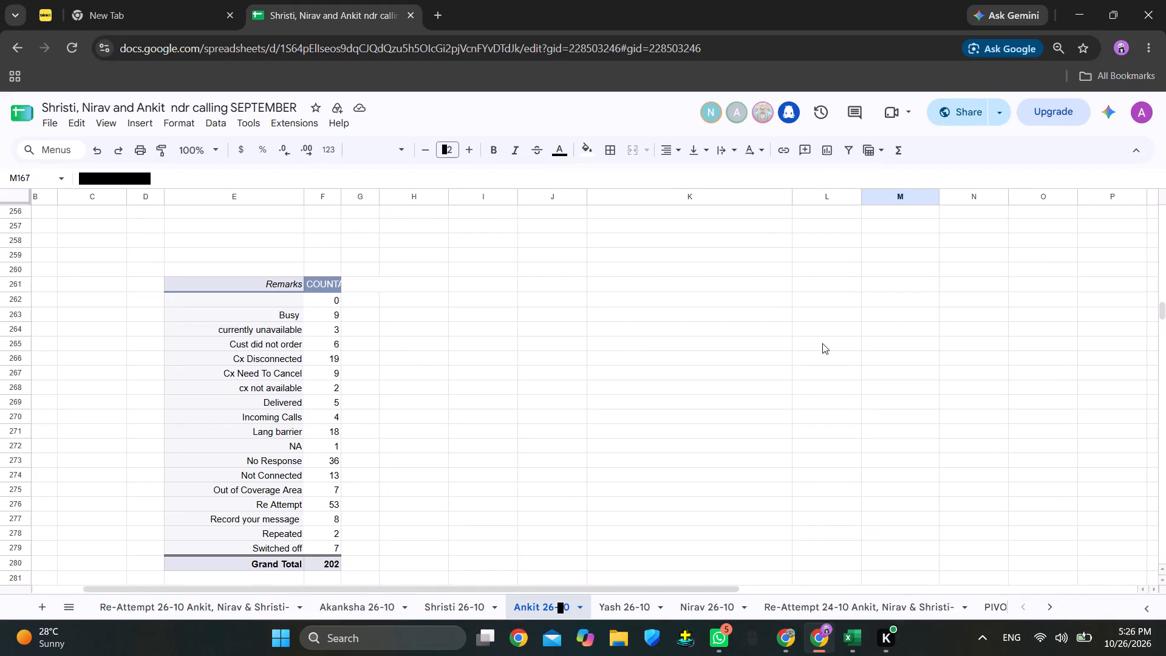
Return to the order in row 167 and set its remark to No Response.
{"action": "scroll", "coordinate": [886, 323], "scroll_direction": "up", "scroll_amount": 11}
{"action": "scroll", "coordinate": [893, 326], "scroll_direction": "down", "scroll_amount": 1}
{"action": "scroll", "coordinate": [893, 326], "scroll_direction": "up", "scroll_amount": 11}
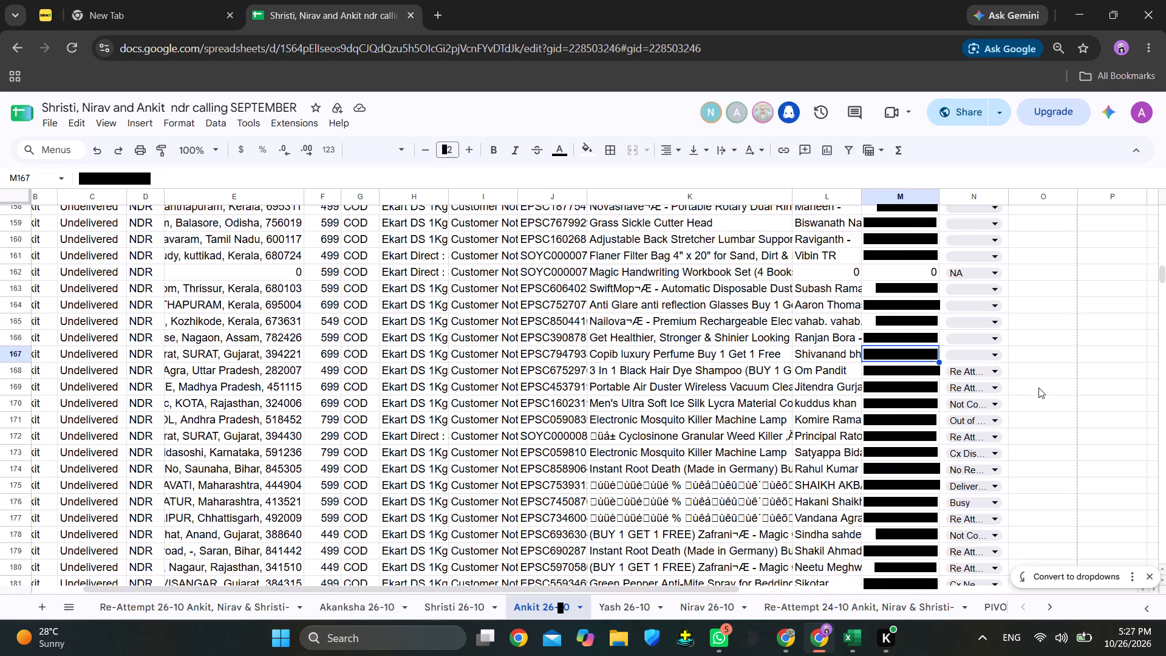
{"action": "left_click", "coordinate": [972, 352]}
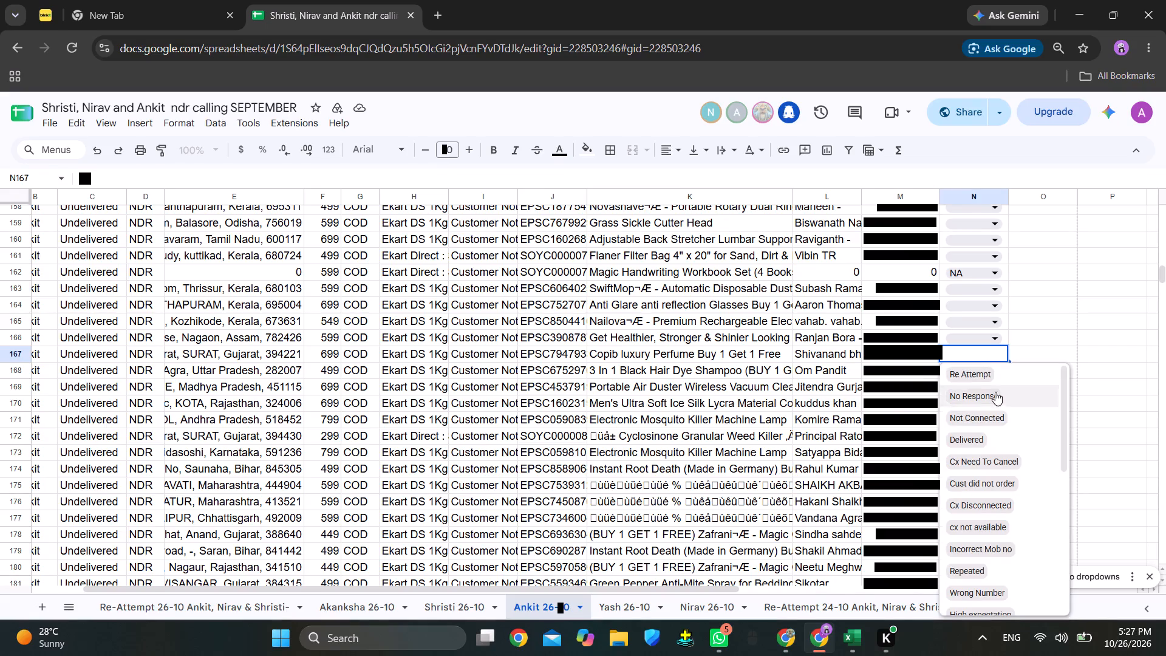
{"action": "left_click", "coordinate": [975, 395]}
Select the phone number in row 166, and check the remark counts in the pivot table below the orders.
{"action": "left_click", "coordinate": [913, 334]}
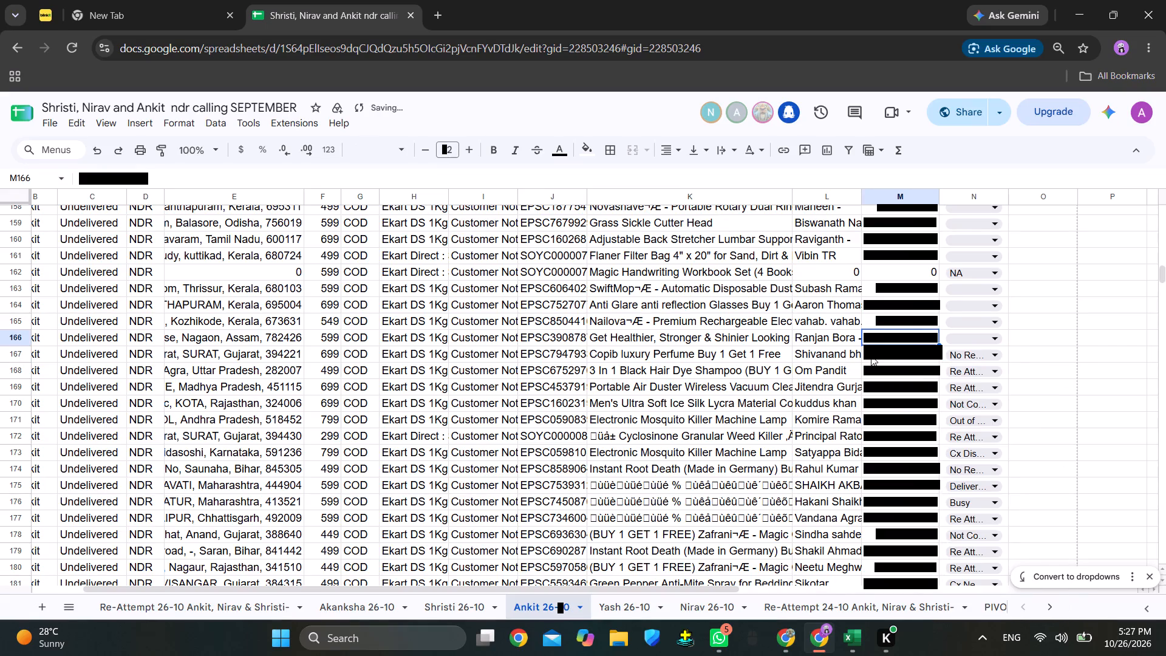
{"action": "scroll", "coordinate": [707, 439], "scroll_direction": "down", "scroll_amount": 14}
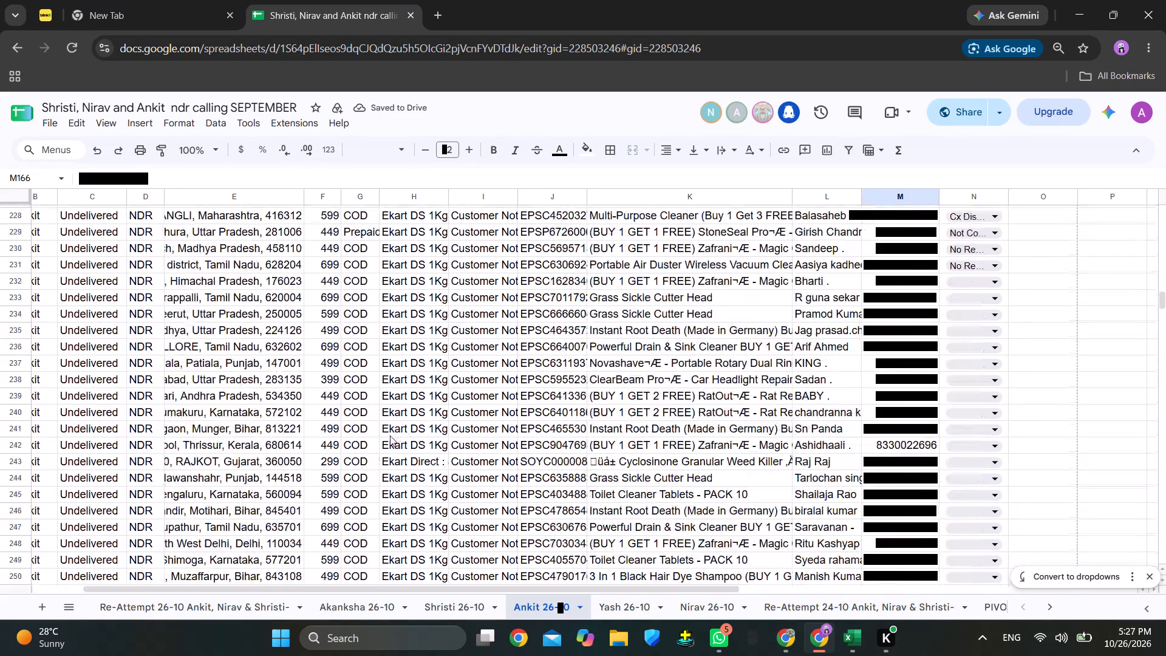
{"action": "scroll", "coordinate": [390, 436], "scroll_direction": "down", "scroll_amount": 5}
{"action": "scroll", "coordinate": [462, 442], "scroll_direction": "down", "scroll_amount": 3}
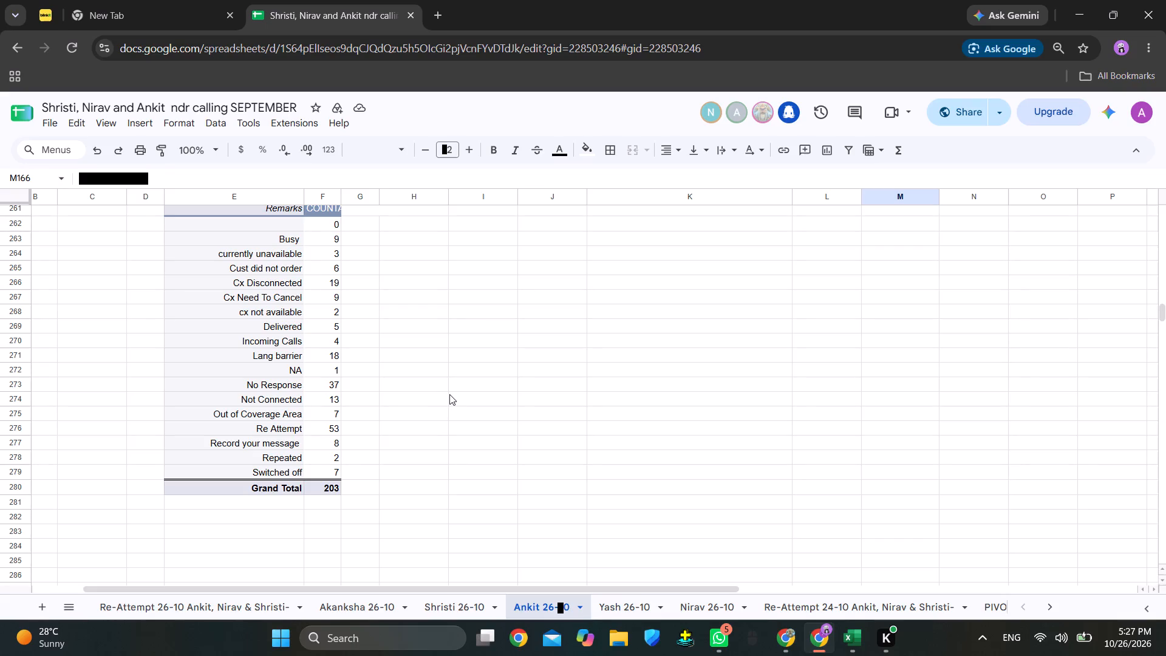
Select the customer name in row 166 and set that order's remark to currently unavailable.
{"action": "scroll", "coordinate": [917, 278], "scroll_direction": "up", "scroll_amount": 1}
{"action": "scroll", "coordinate": [918, 278], "scroll_direction": "down", "scroll_amount": 1}
{"action": "scroll", "coordinate": [919, 279], "scroll_direction": "up", "scroll_amount": 15}
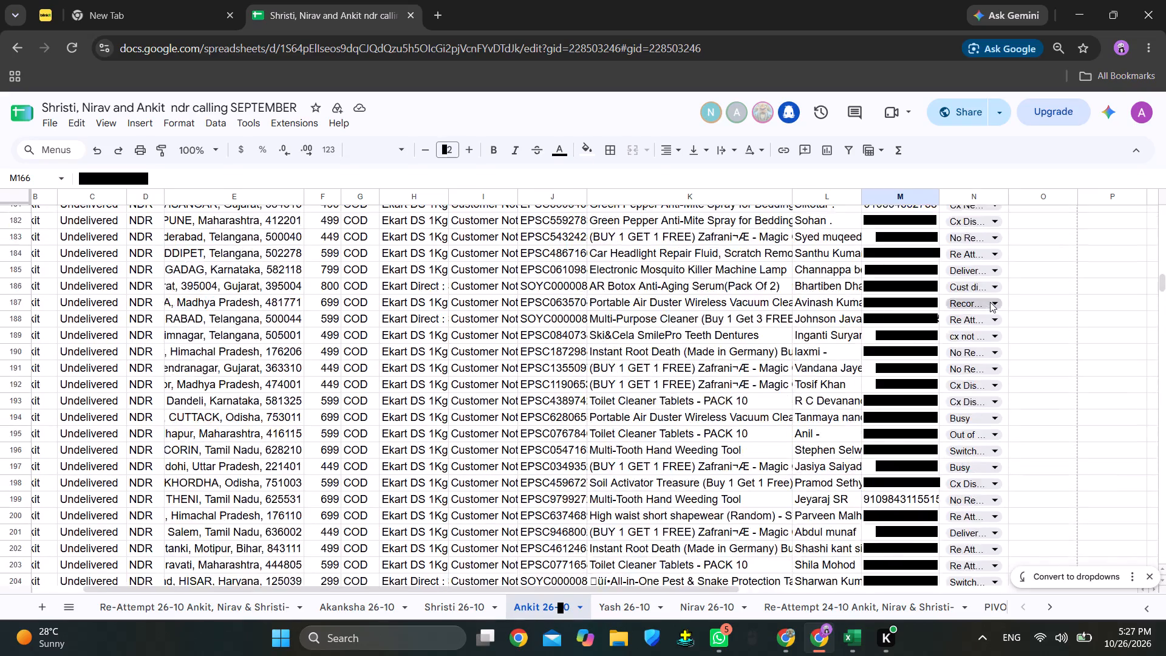
{"action": "scroll", "coordinate": [990, 302], "scroll_direction": "up", "scroll_amount": 7}
{"action": "left_click", "coordinate": [833, 333]}
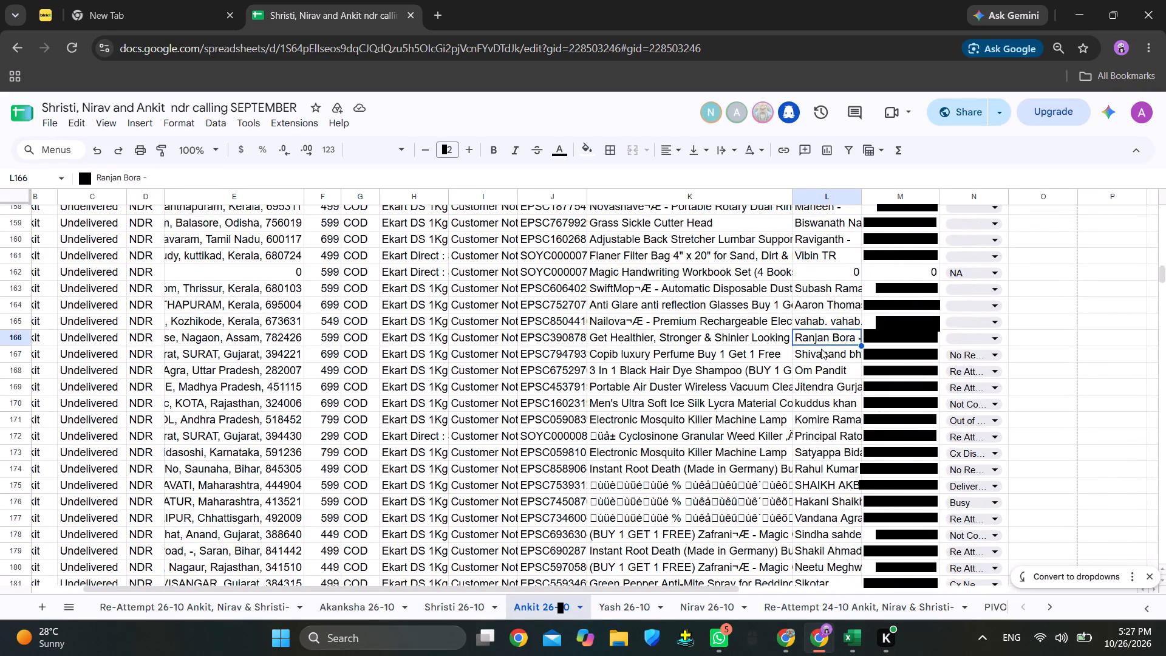
{"action": "left_click", "coordinate": [975, 339]}
{"action": "scroll", "coordinate": [980, 442], "scroll_direction": "down", "scroll_amount": 11}
{"action": "scroll", "coordinate": [992, 455], "scroll_direction": "up", "scroll_amount": 1}
{"action": "scroll", "coordinate": [992, 455], "scroll_direction": "down", "scroll_amount": 1}
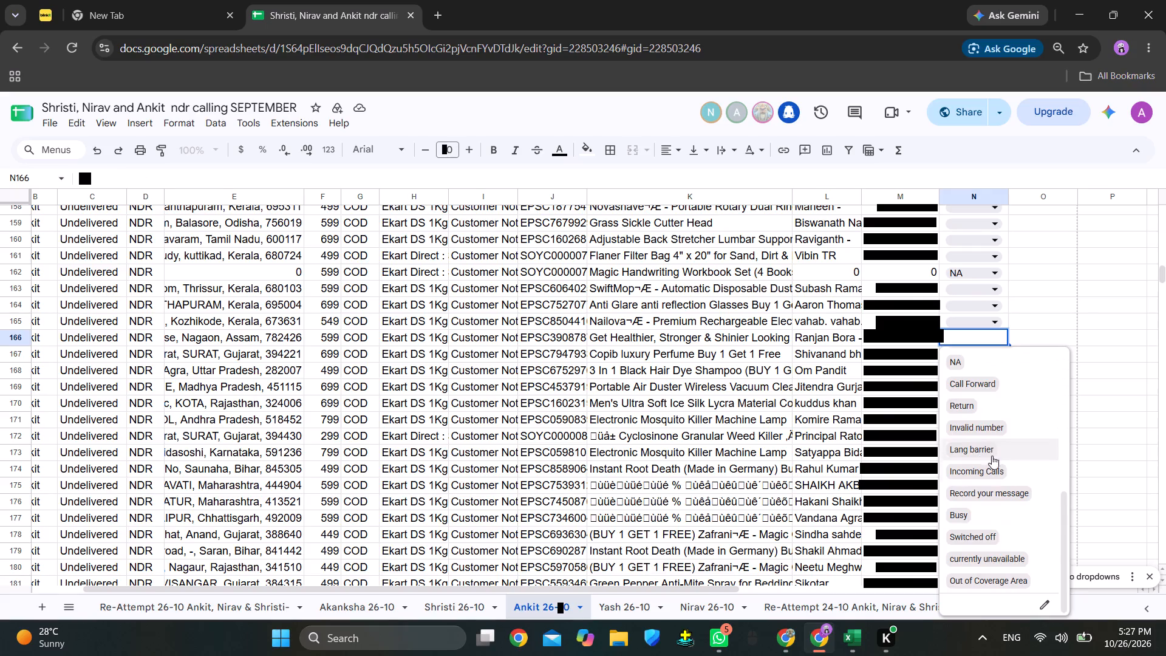
{"action": "left_click", "coordinate": [987, 559]}
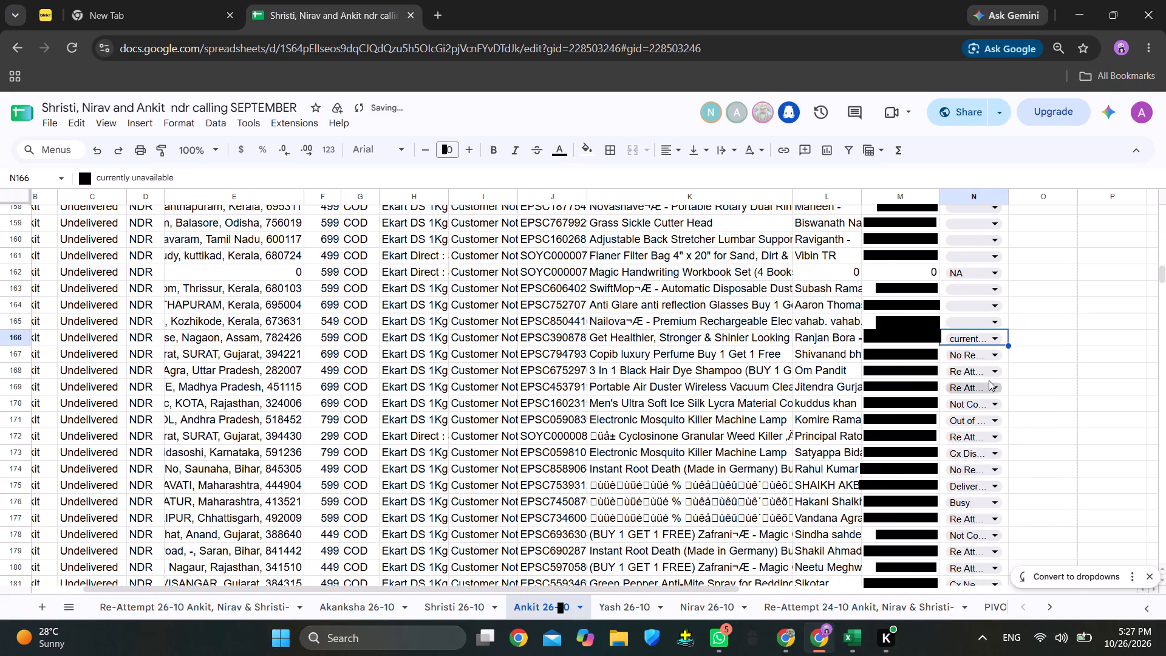
Select the phone number and customer name in row 165, and set that order's remark to Not Connected.
{"action": "left_click", "coordinate": [903, 312]}
{"action": "left_click", "coordinate": [904, 319]}
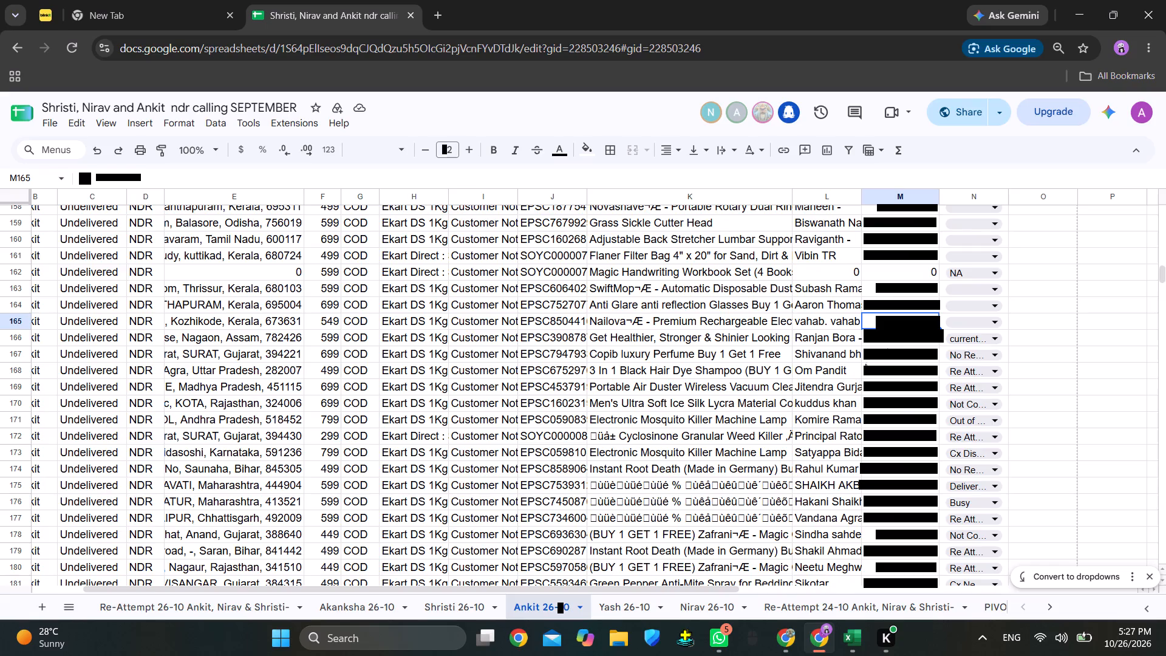
{"action": "left_click", "coordinate": [834, 323]}
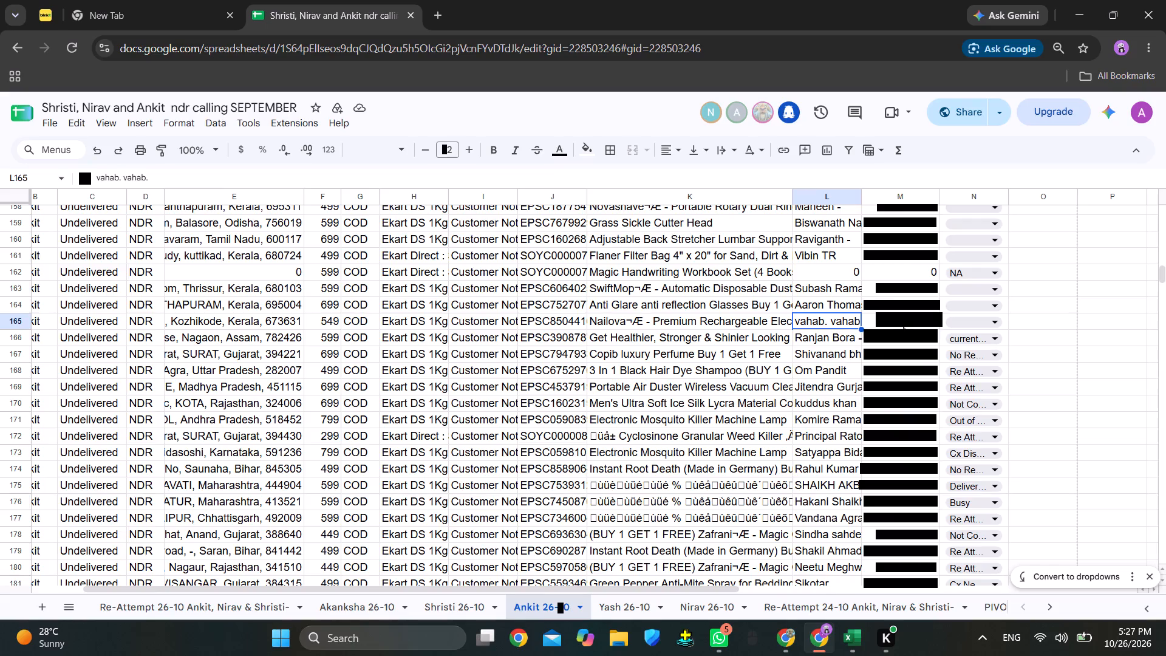
{"action": "left_click", "coordinate": [983, 323]}
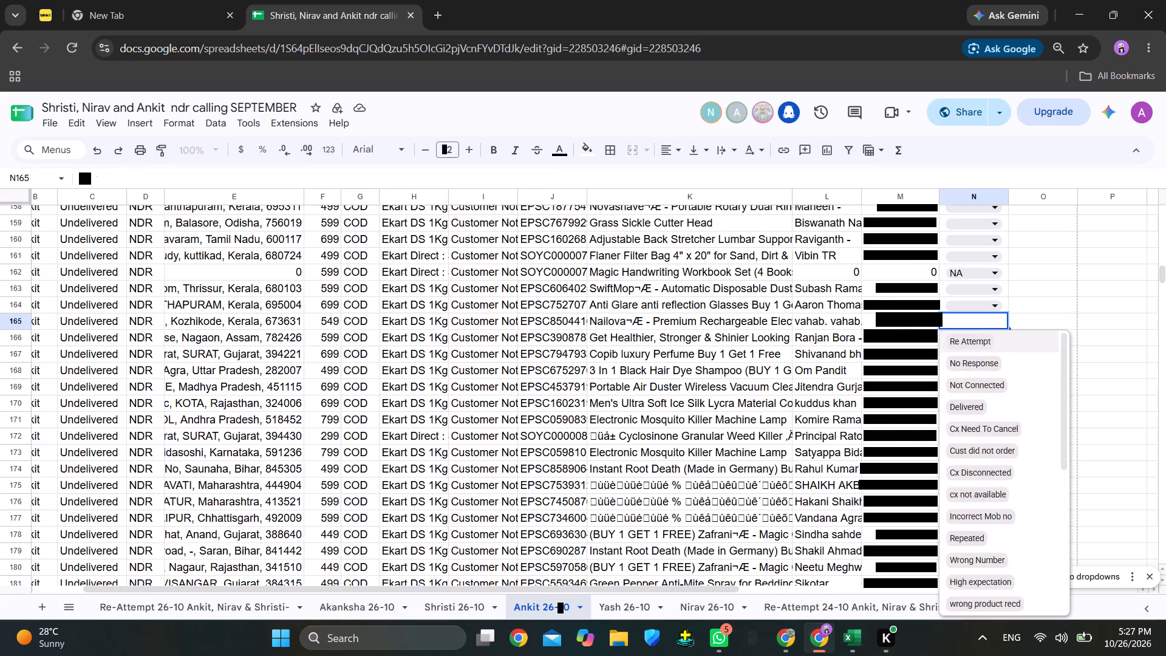
{"action": "left_click", "coordinate": [983, 381]}
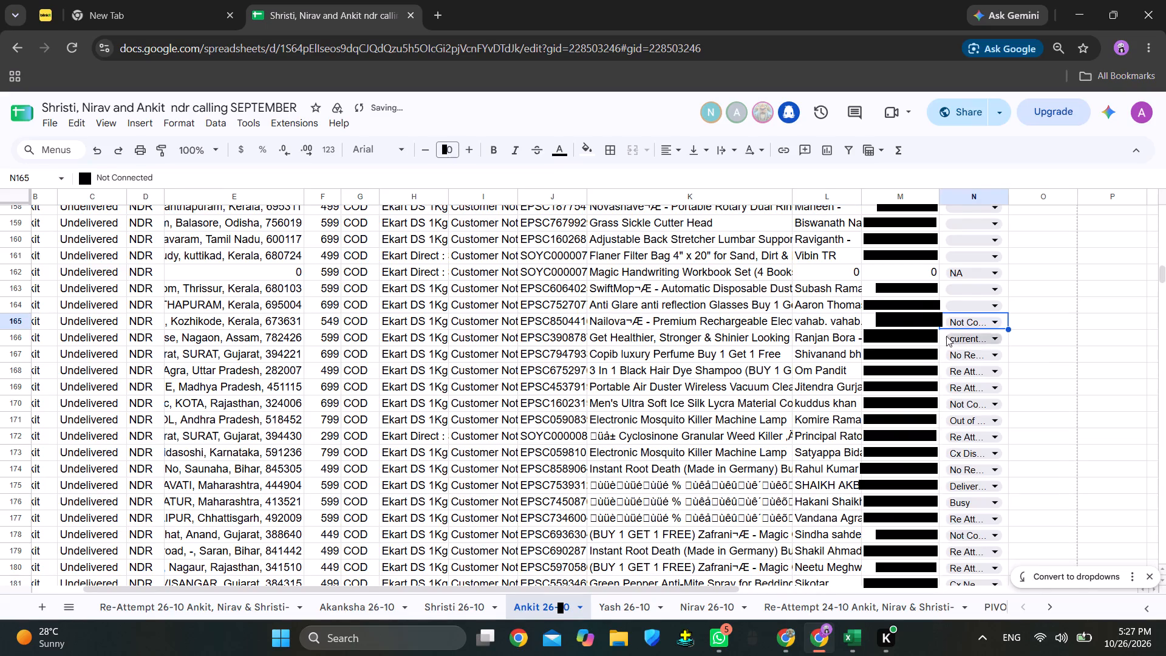
Select the phone number and customer name in row 164, and set that order's remark to Out of Coverage Area.
{"action": "left_click", "coordinate": [917, 303]}
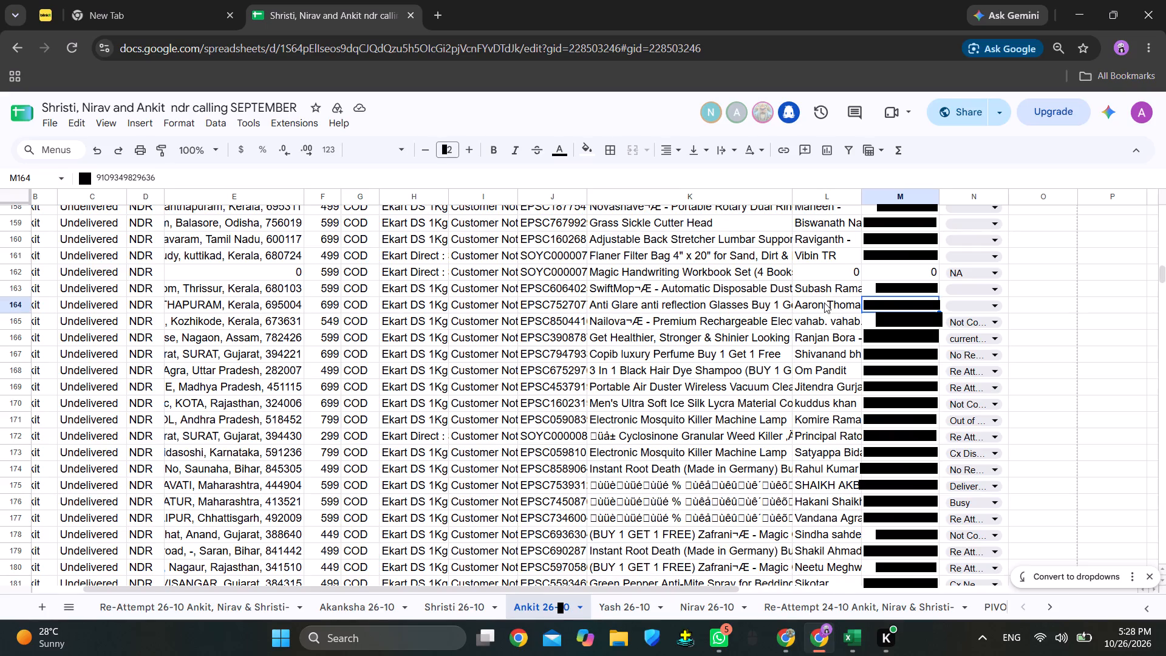
{"action": "left_click", "coordinate": [825, 302]}
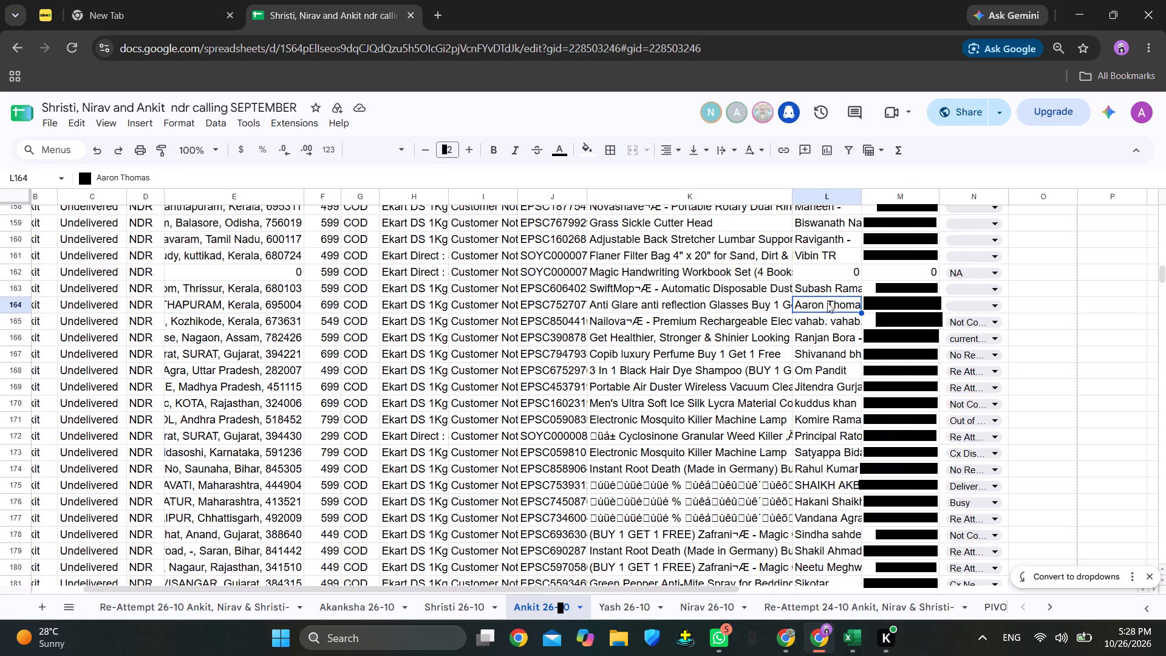
{"action": "left_click", "coordinate": [971, 302]}
{"action": "scroll", "coordinate": [978, 386], "scroll_direction": "down", "scroll_amount": 8}
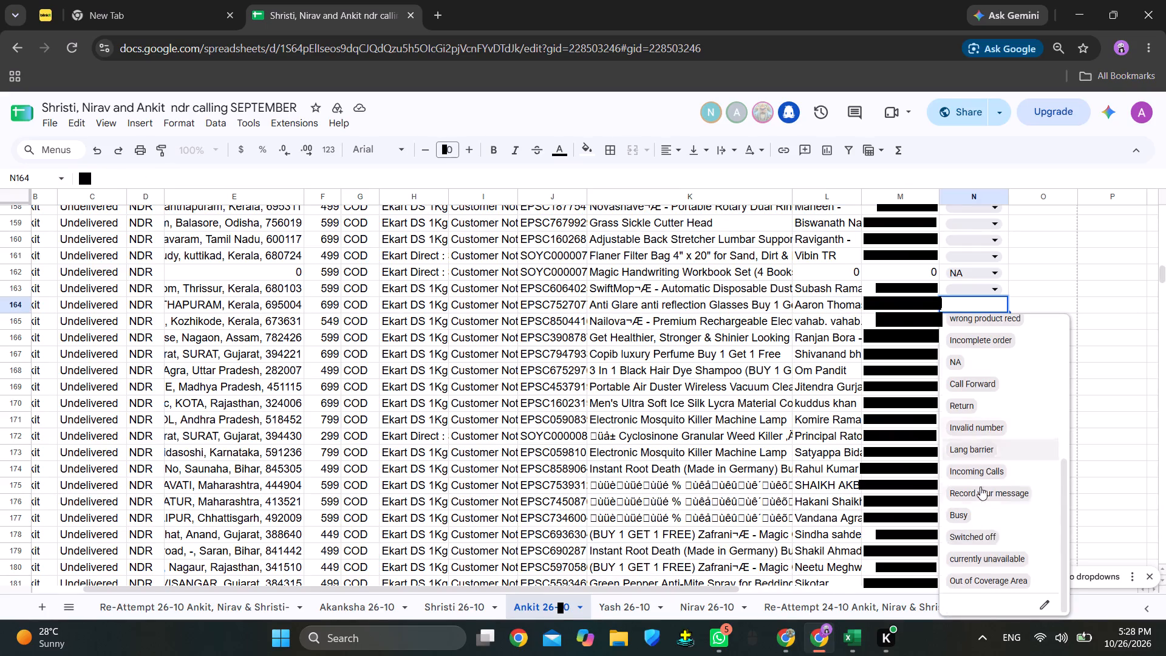
{"action": "left_click", "coordinate": [999, 579]}
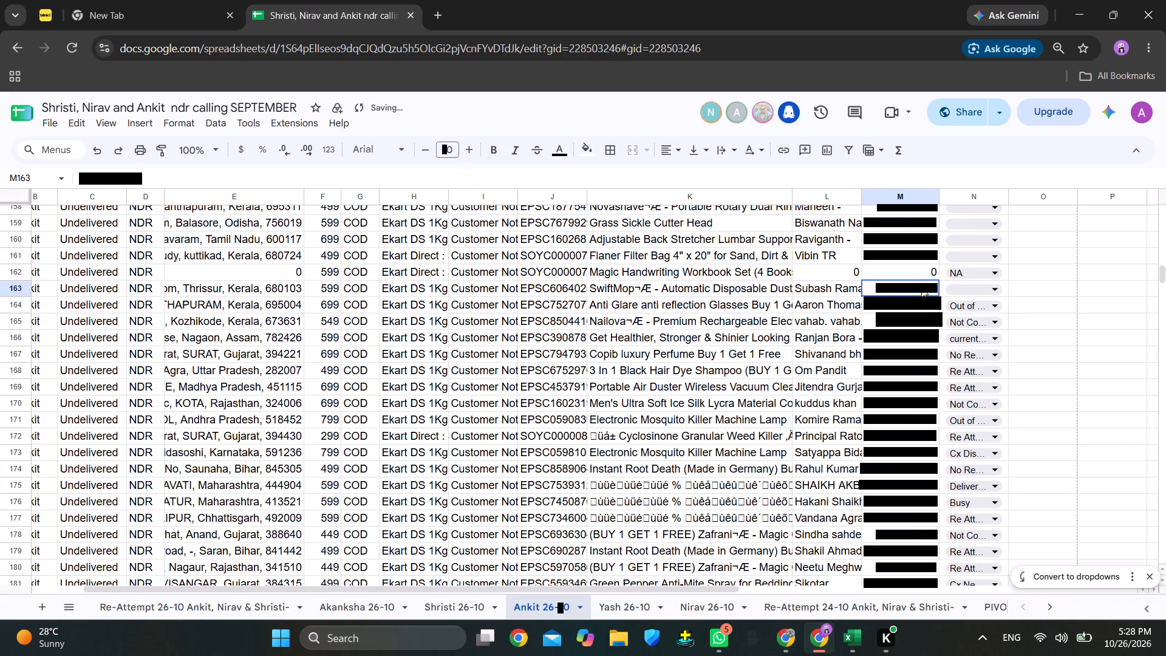
Select the phone number and customer name in row 163, and set that order's remark to Delivered.
{"action": "left_click", "coordinate": [921, 287]}
{"action": "scroll", "coordinate": [796, 405], "scroll_direction": "down", "scroll_amount": 20}
{"action": "scroll", "coordinate": [516, 432], "scroll_direction": "down", "scroll_amount": 1}
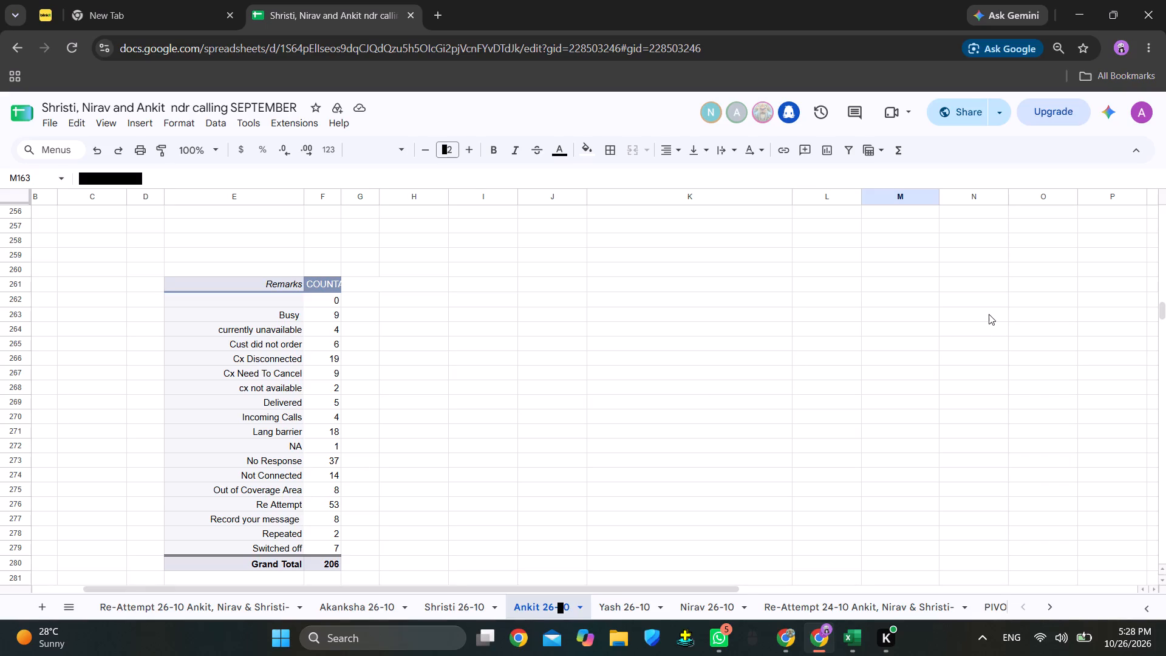
{"action": "scroll", "coordinate": [1035, 298], "scroll_direction": "up", "scroll_amount": 16}
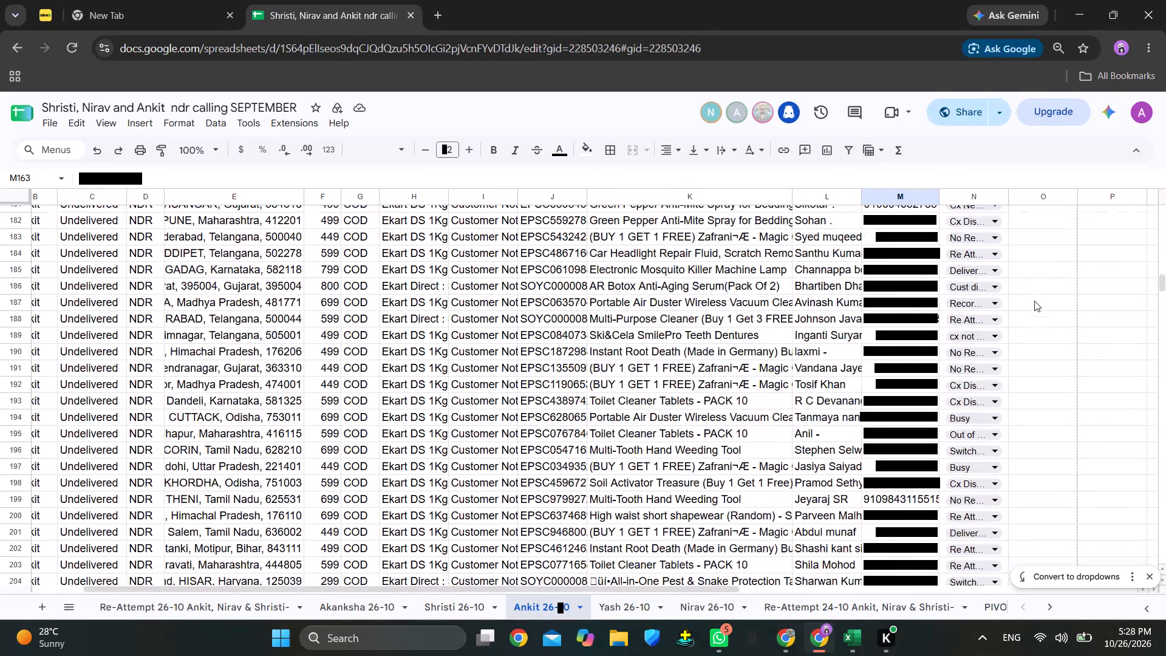
{"action": "scroll", "coordinate": [1032, 301], "scroll_direction": "up", "scroll_amount": 6}
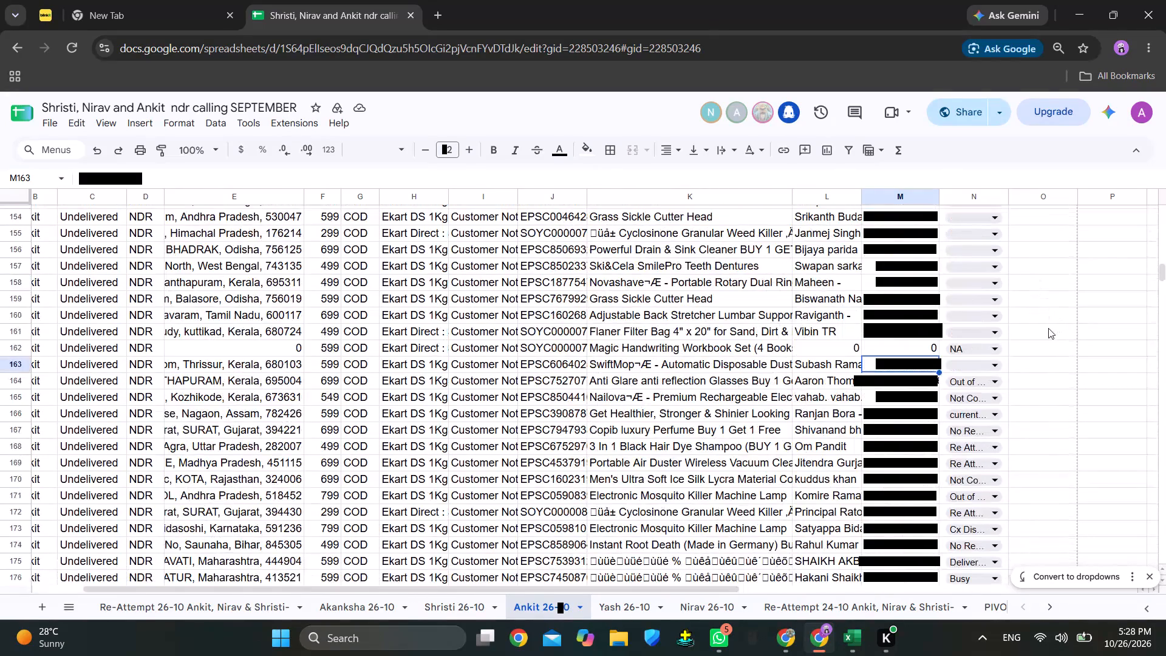
{"action": "left_click", "coordinate": [842, 361]}
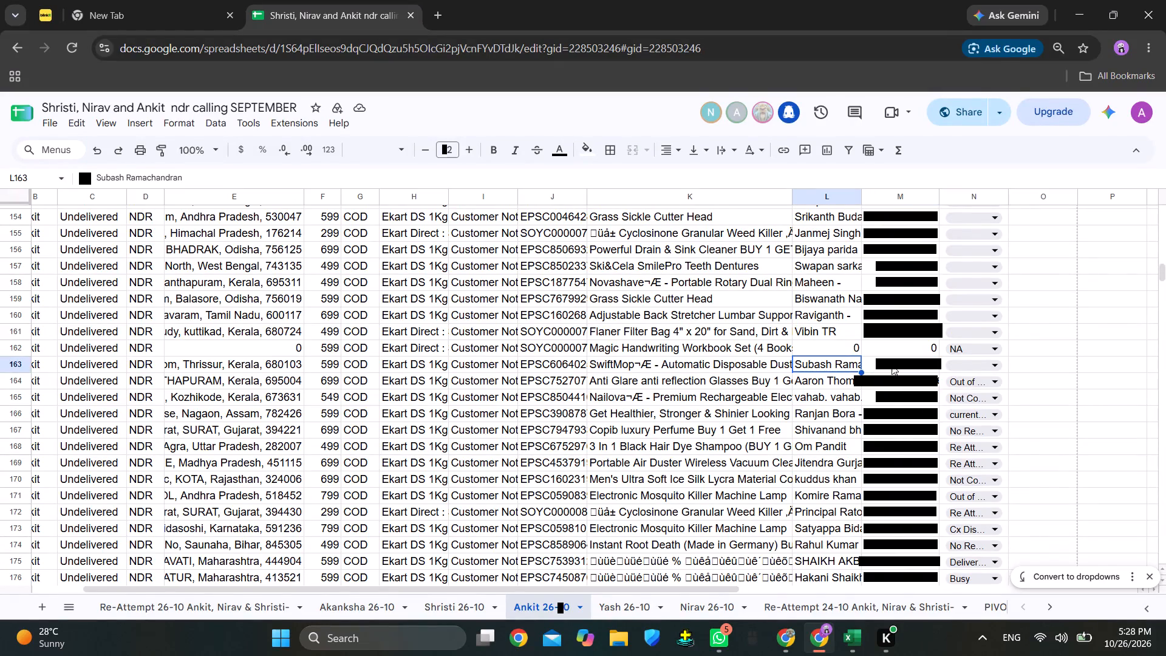
{"action": "left_click", "coordinate": [973, 369]}
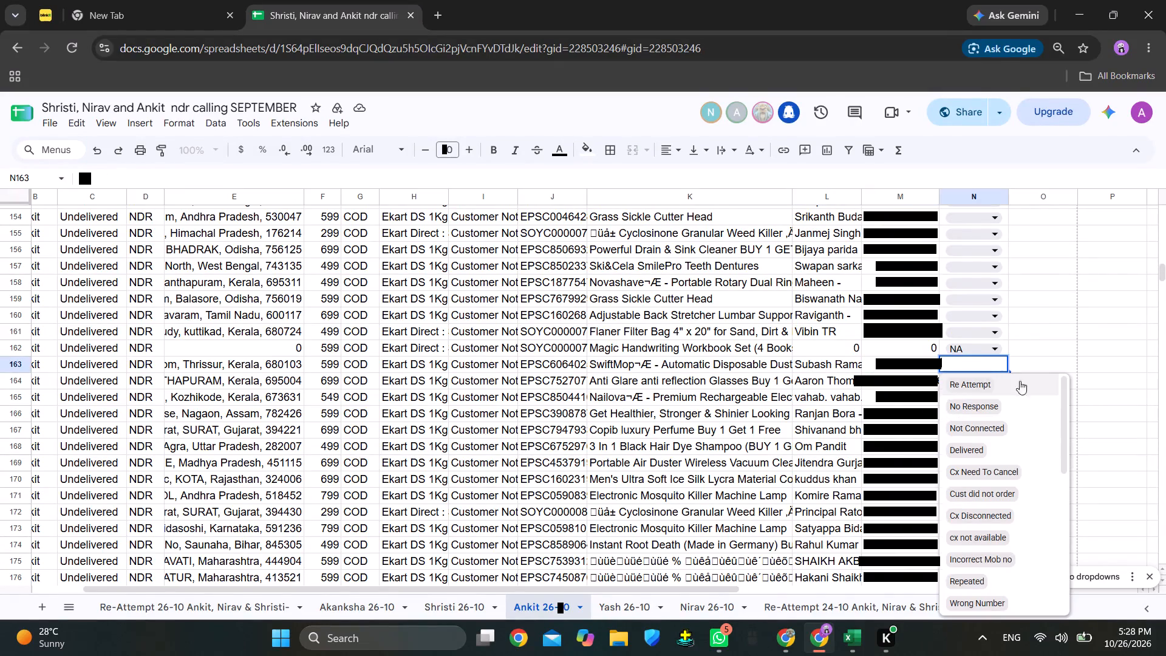
{"action": "left_click", "coordinate": [972, 448]}
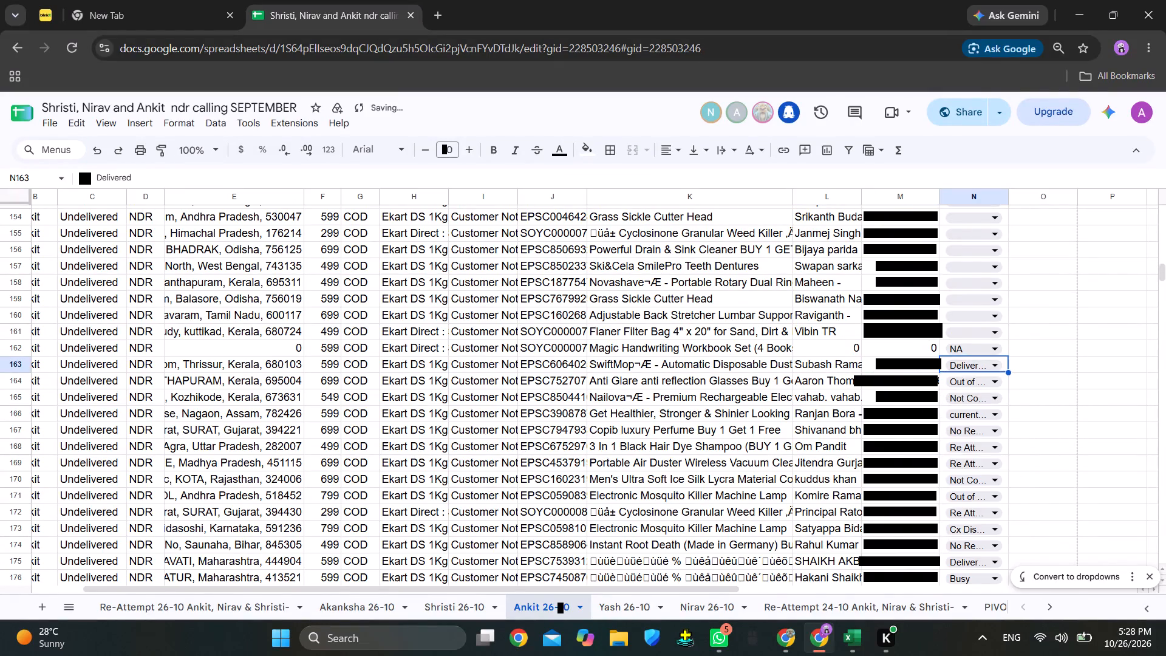
Select the phone number in row 161, and set that order's remark to Busy.
{"action": "left_click", "coordinate": [922, 324]}
{"action": "left_click", "coordinate": [916, 333]}
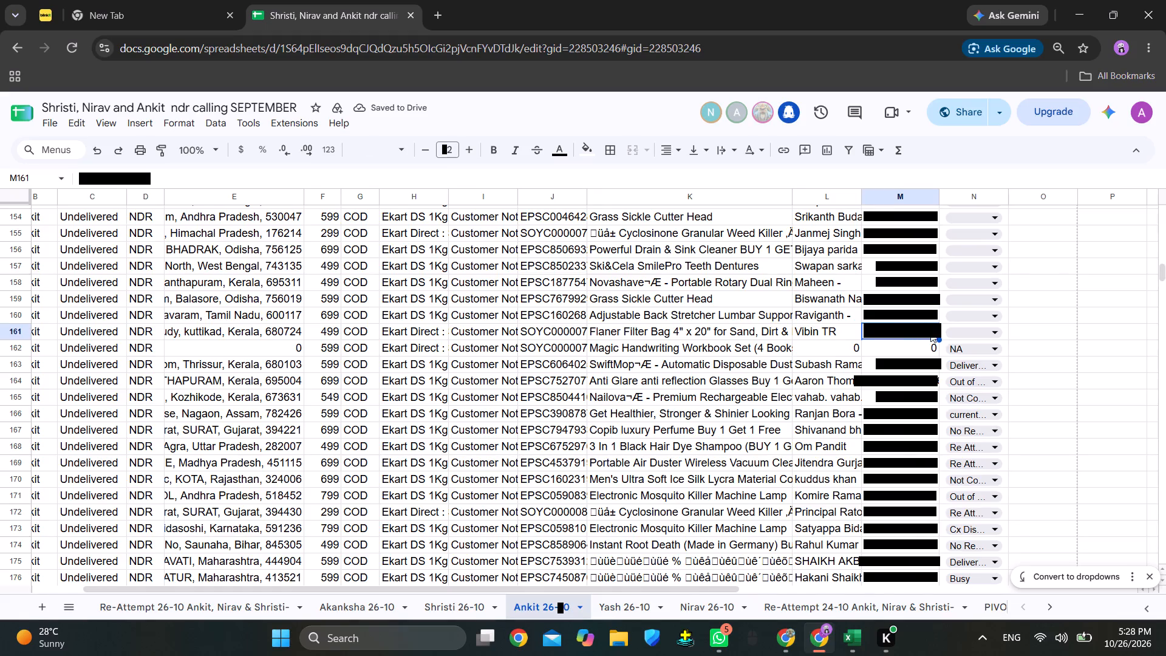
{"action": "scroll", "coordinate": [1029, 358], "scroll_direction": "down", "scroll_amount": 20}
{"action": "scroll", "coordinate": [1029, 358], "scroll_direction": "down", "scroll_amount": 1}
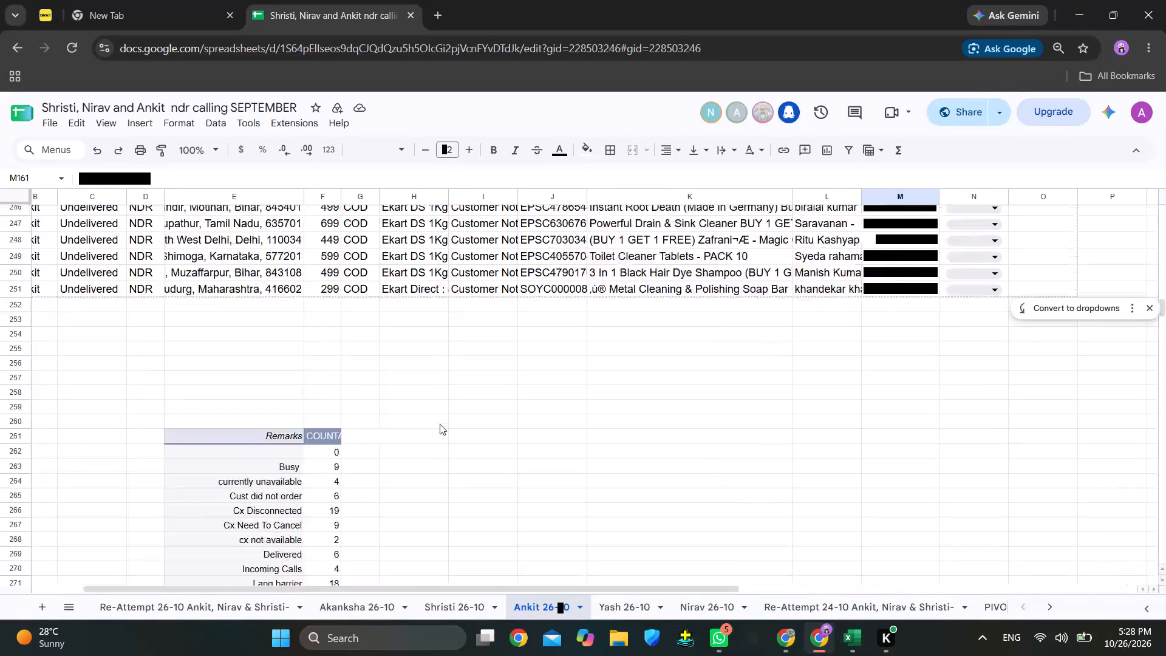
{"action": "scroll", "coordinate": [440, 424], "scroll_direction": "down", "scroll_amount": 2}
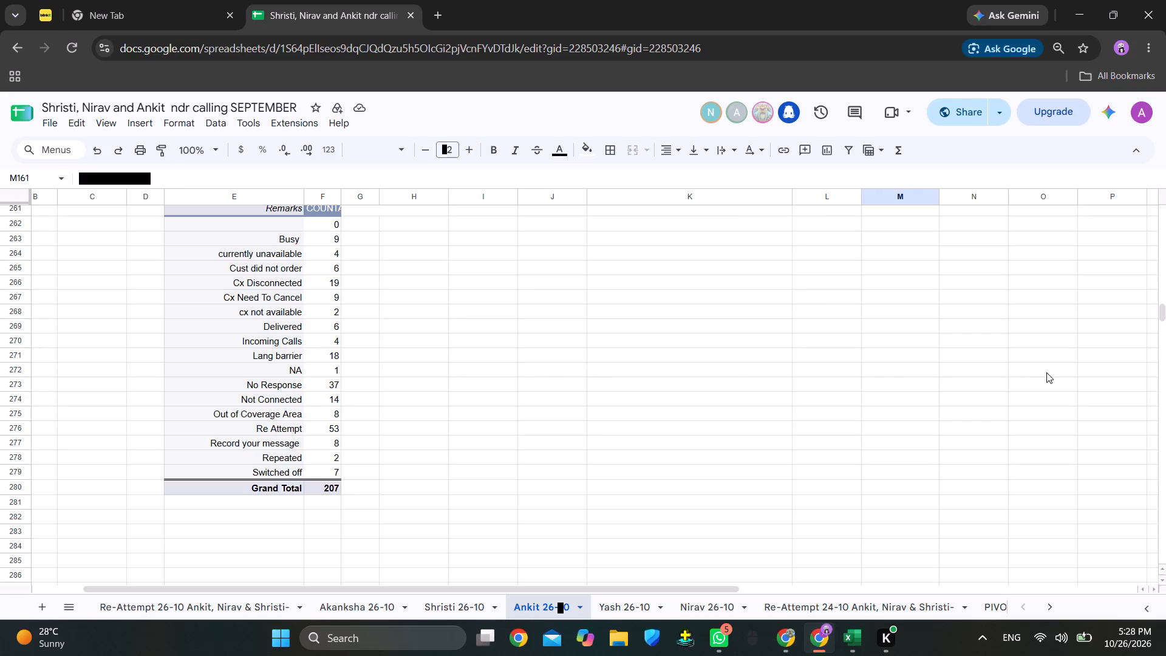
{"action": "scroll", "coordinate": [1047, 372], "scroll_direction": "up", "scroll_amount": 20}
{"action": "scroll", "coordinate": [1047, 372], "scroll_direction": "up", "scroll_amount": 4}
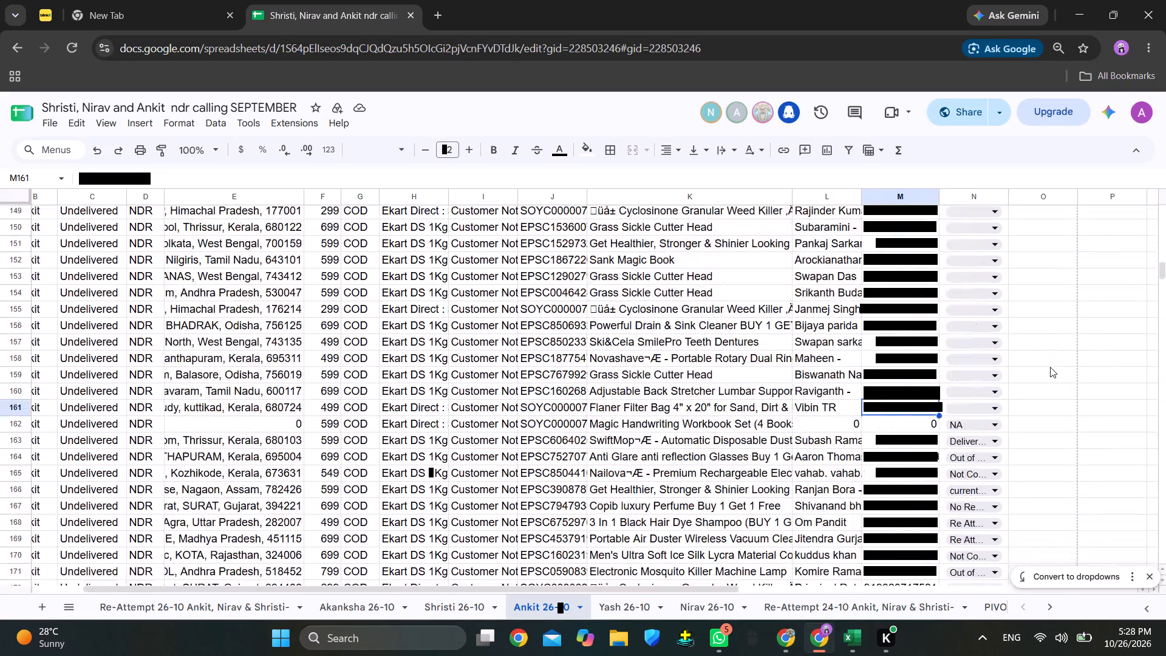
{"action": "scroll", "coordinate": [1058, 369], "scroll_direction": "down", "scroll_amount": 1}
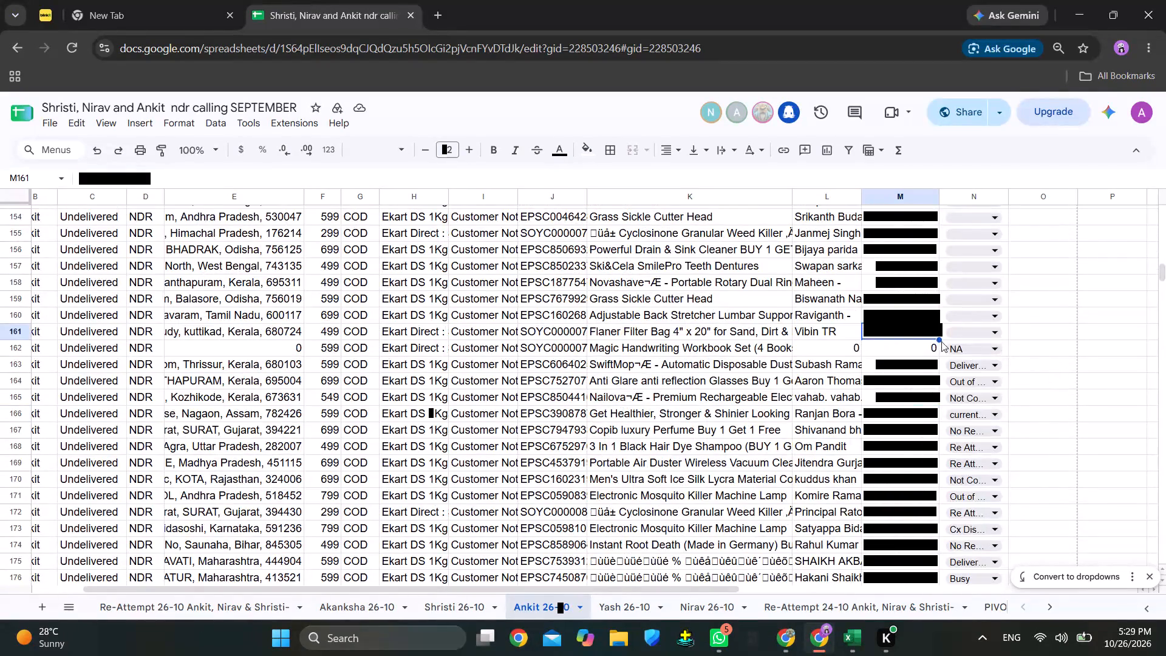
{"action": "left_click", "coordinate": [965, 332]}
{"action": "scroll", "coordinate": [998, 499], "scroll_direction": "down", "scroll_amount": 7}
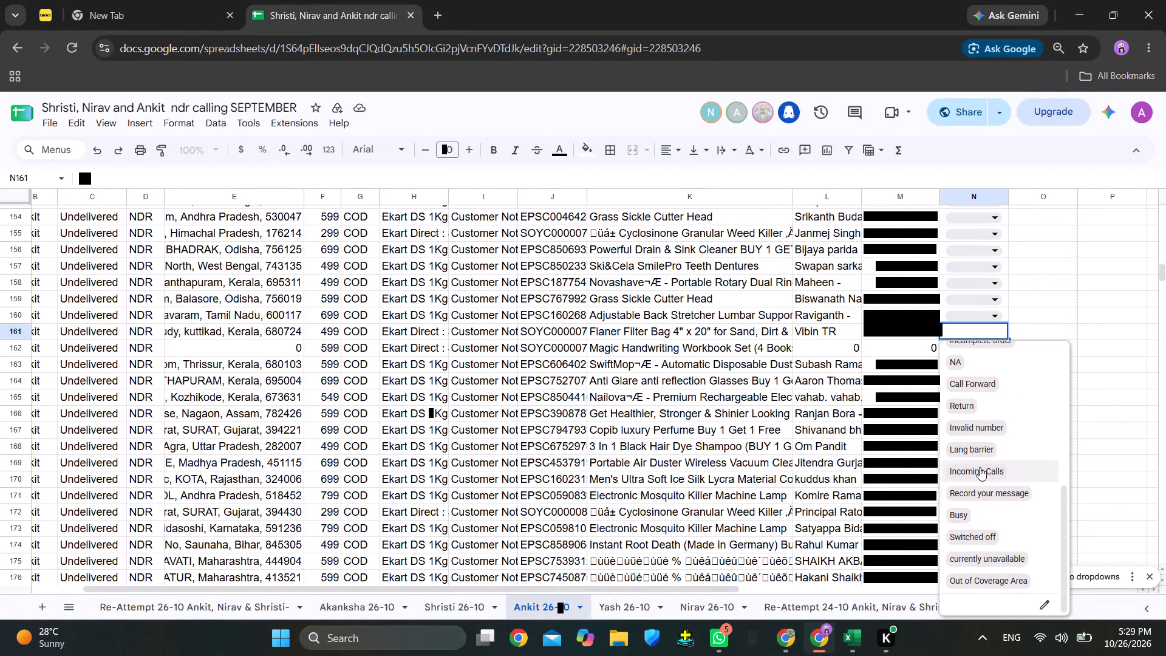
{"action": "left_click", "coordinate": [956, 507]}
Select the phone number in row 160, and check the remark counts in the pivot table below the orders.
{"action": "left_click", "coordinate": [913, 314]}
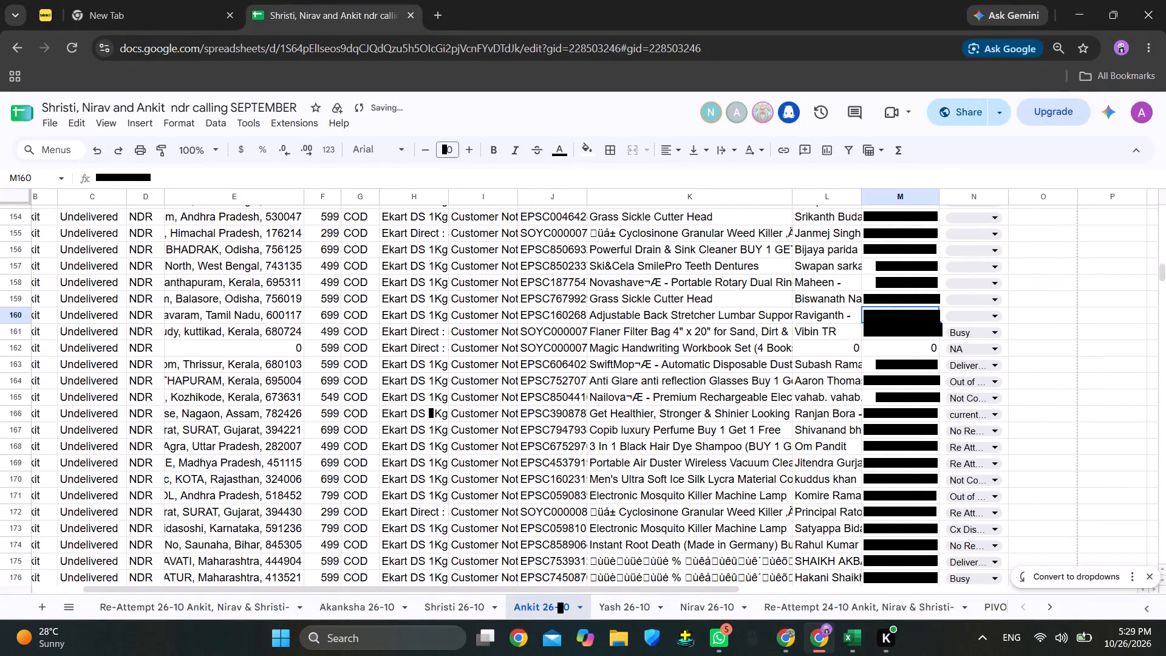
{"action": "scroll", "coordinate": [1040, 311], "scroll_direction": "up", "scroll_amount": 3}
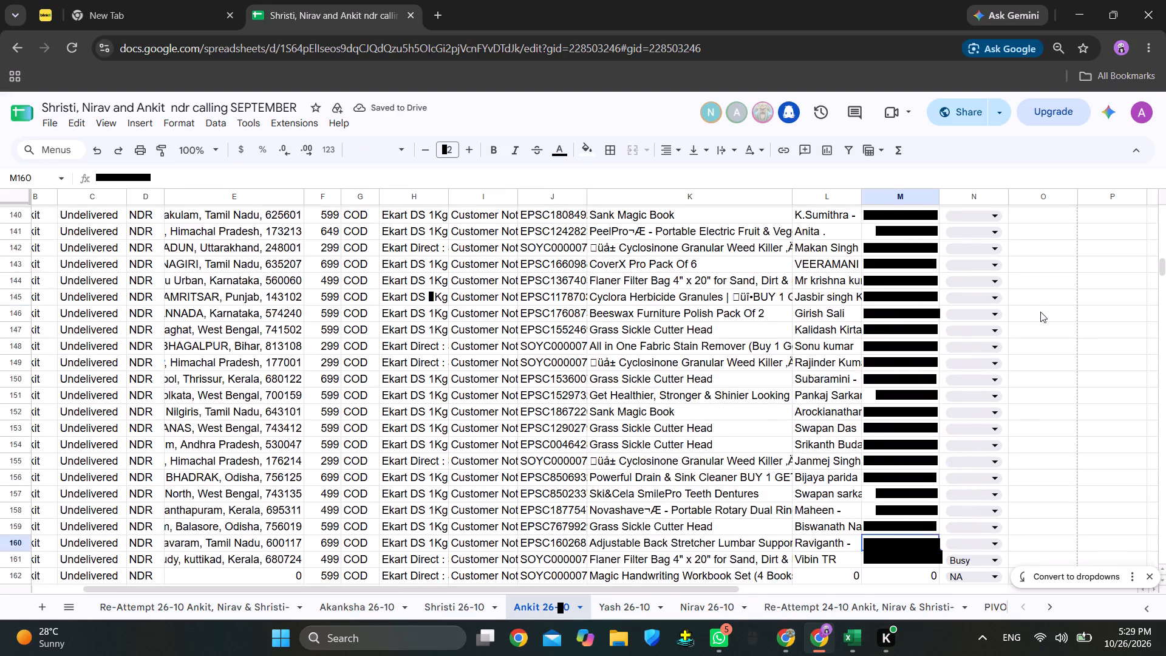
{"action": "scroll", "coordinate": [1040, 312], "scroll_direction": "up", "scroll_amount": 2}
{"action": "scroll", "coordinate": [1041, 313], "scroll_direction": "down", "scroll_amount": 4}
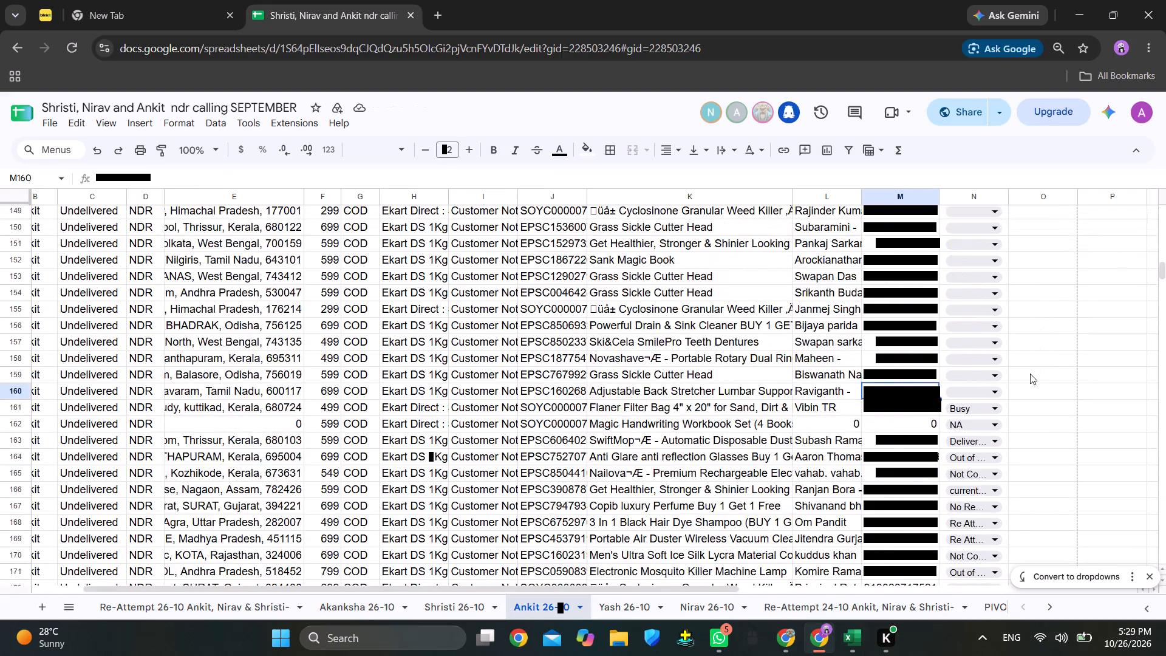
{"action": "scroll", "coordinate": [1032, 374], "scroll_direction": "up", "scroll_amount": 1}
{"action": "scroll", "coordinate": [1023, 392], "scroll_direction": "down", "scroll_amount": 2}
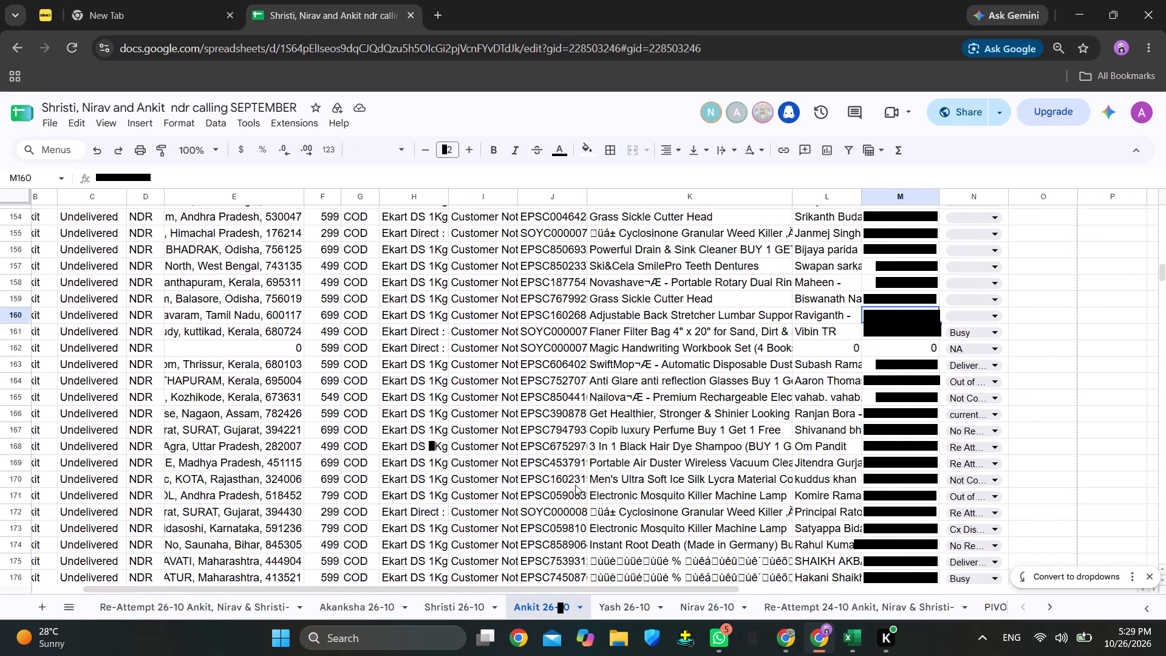
{"action": "scroll", "coordinate": [575, 483], "scroll_direction": "down", "scroll_amount": 8}
{"action": "scroll", "coordinate": [537, 464], "scroll_direction": "up", "scroll_amount": 1}
{"action": "scroll", "coordinate": [527, 462], "scroll_direction": "down", "scroll_amount": 16}
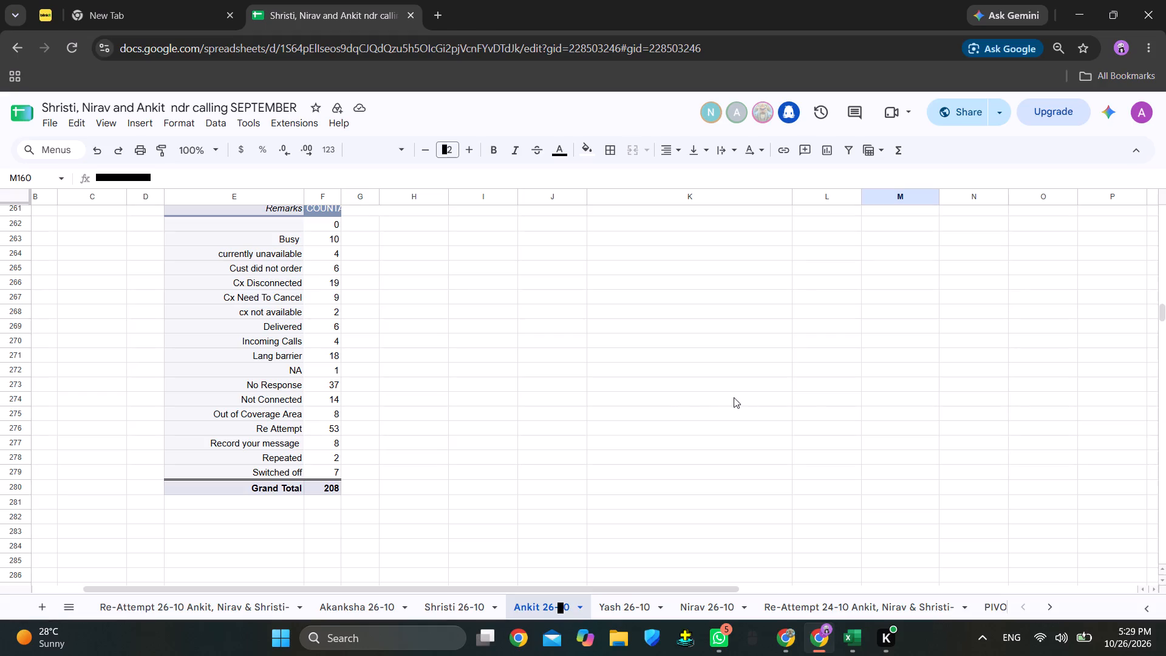
{"action": "scroll", "coordinate": [975, 392], "scroll_direction": "up", "scroll_amount": 10}
{"action": "scroll", "coordinate": [977, 389], "scroll_direction": "down", "scroll_amount": 1}
{"action": "scroll", "coordinate": [977, 389], "scroll_direction": "up", "scroll_amount": 10}
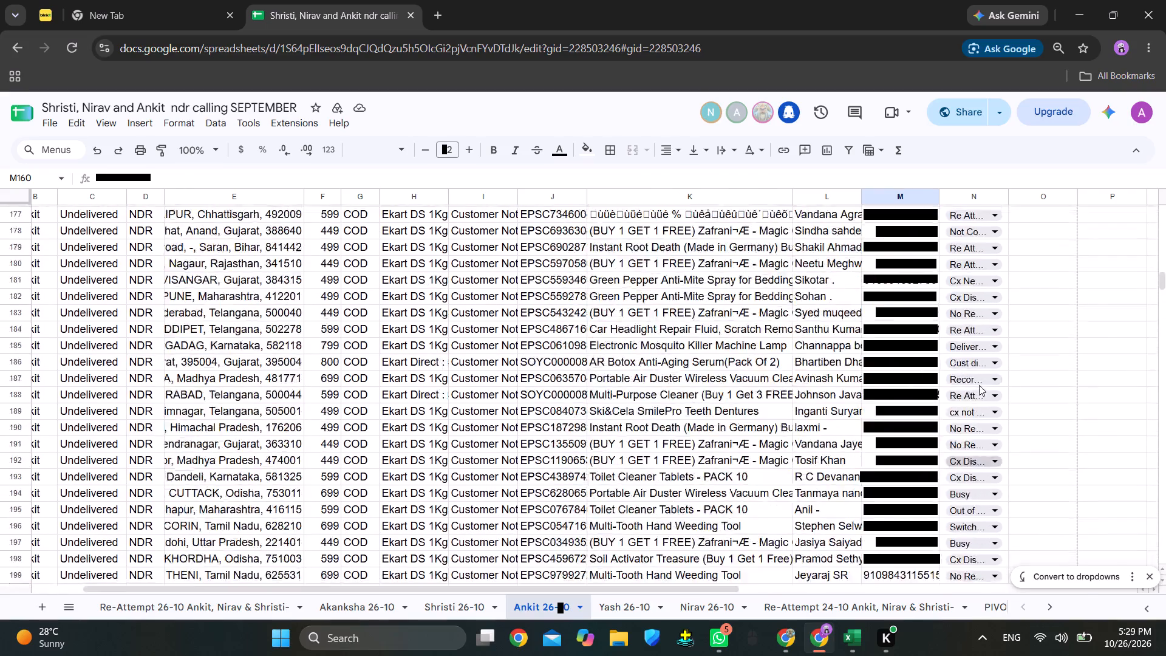
{"action": "scroll", "coordinate": [979, 385], "scroll_direction": "up", "scroll_amount": 6}
Select the customer name in row 160 and set that order's remark to Cx Disconnected.
{"action": "left_click", "coordinate": [842, 466]}
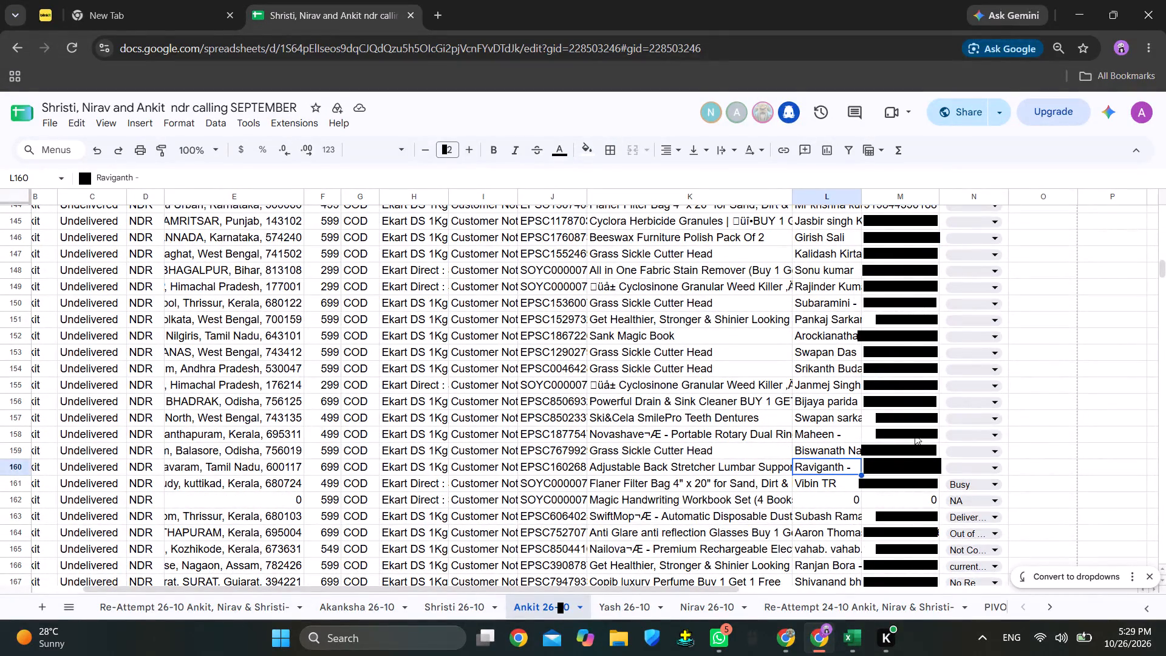
{"action": "scroll", "coordinate": [1068, 428], "scroll_direction": "down", "scroll_amount": 1}
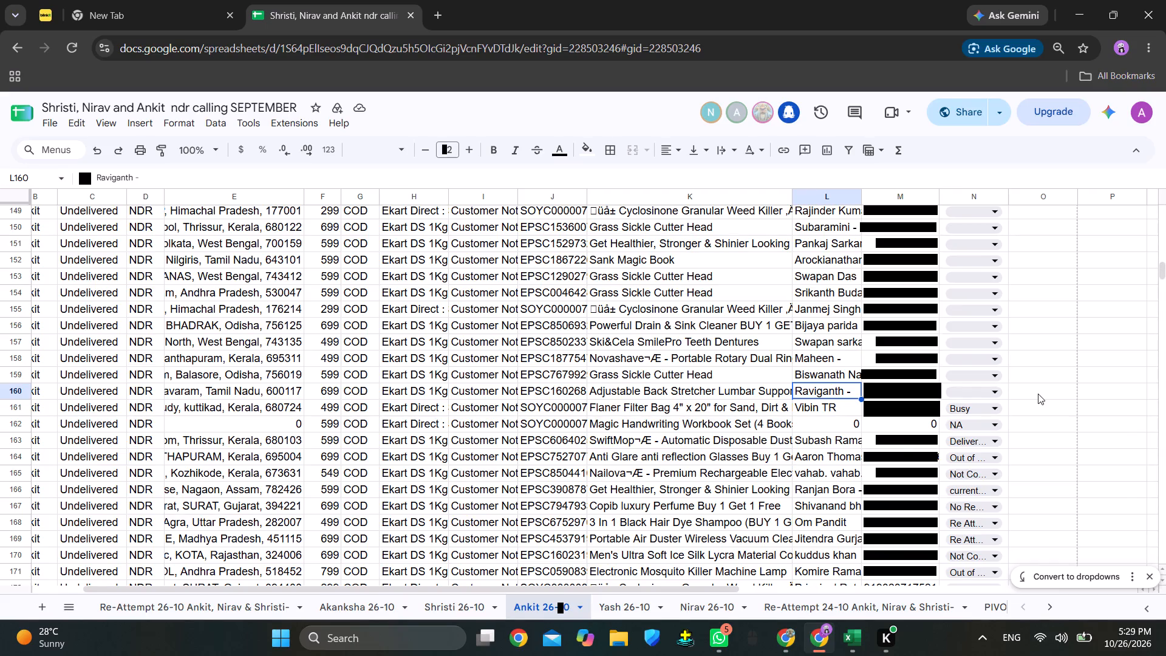
{"action": "left_click", "coordinate": [978, 392]}
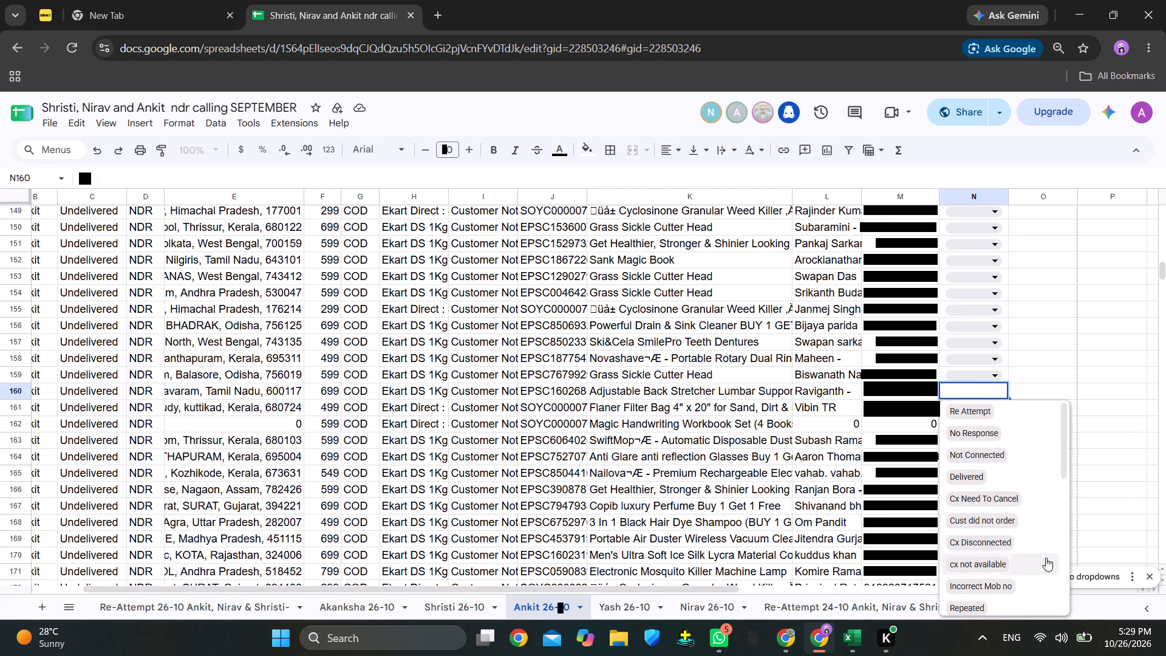
{"action": "left_click", "coordinate": [989, 540]}
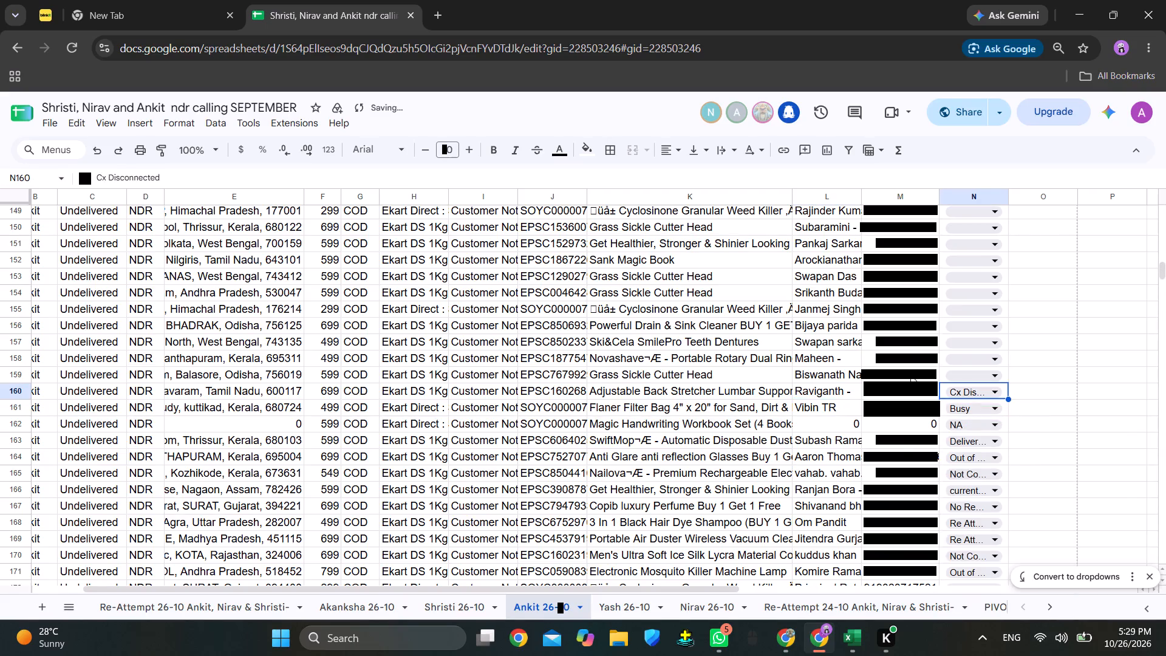
Select the phone number in row 159, check the remark counts in the pivot table, and select that row's customer name.
{"action": "left_click", "coordinate": [904, 371]}
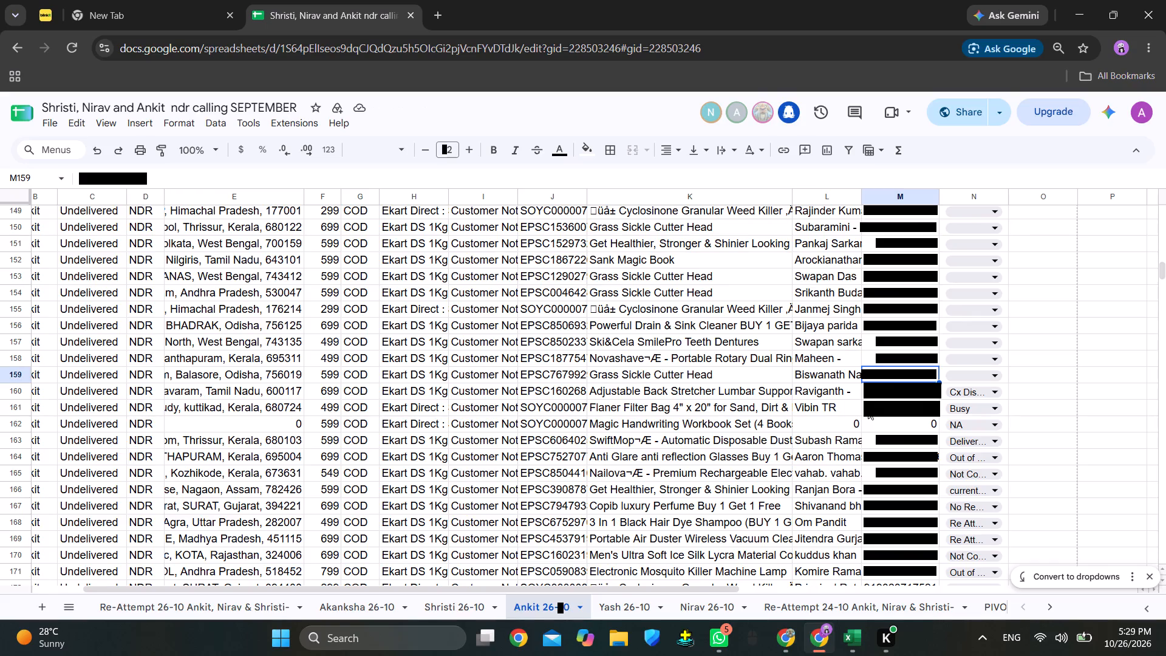
{"action": "scroll", "coordinate": [572, 418], "scroll_direction": "down", "scroll_amount": 5}
{"action": "scroll", "coordinate": [383, 406], "scroll_direction": "up", "scroll_amount": 1}
{"action": "scroll", "coordinate": [350, 403], "scroll_direction": "down", "scroll_amount": 3}
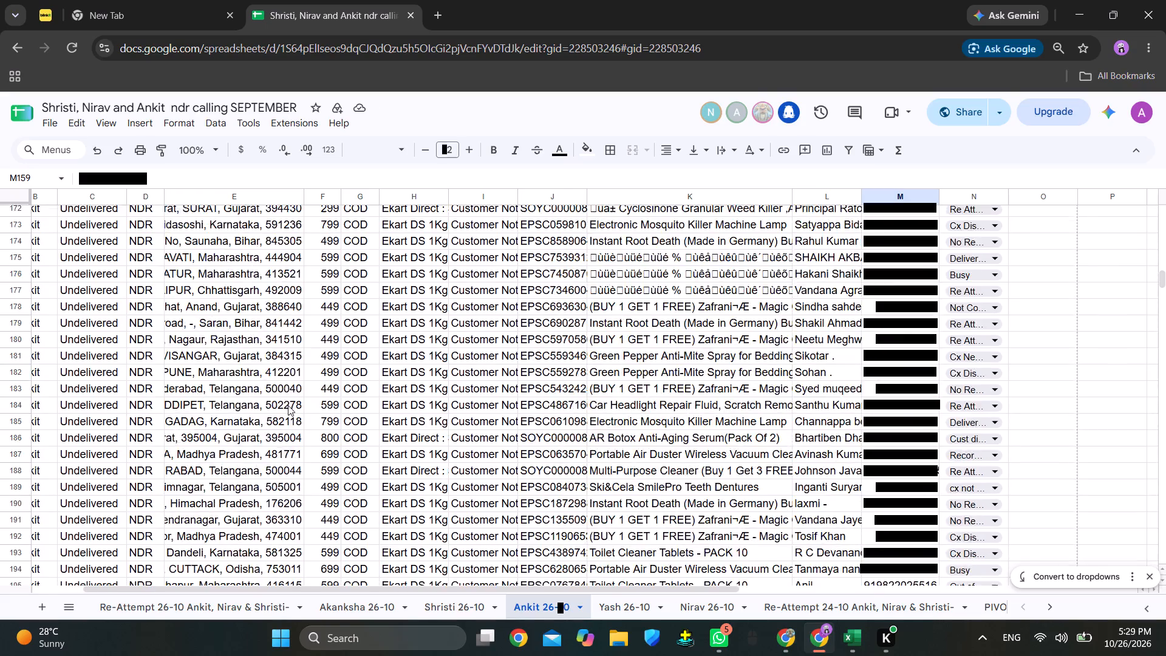
{"action": "scroll", "coordinate": [288, 405], "scroll_direction": "down", "scroll_amount": 16}
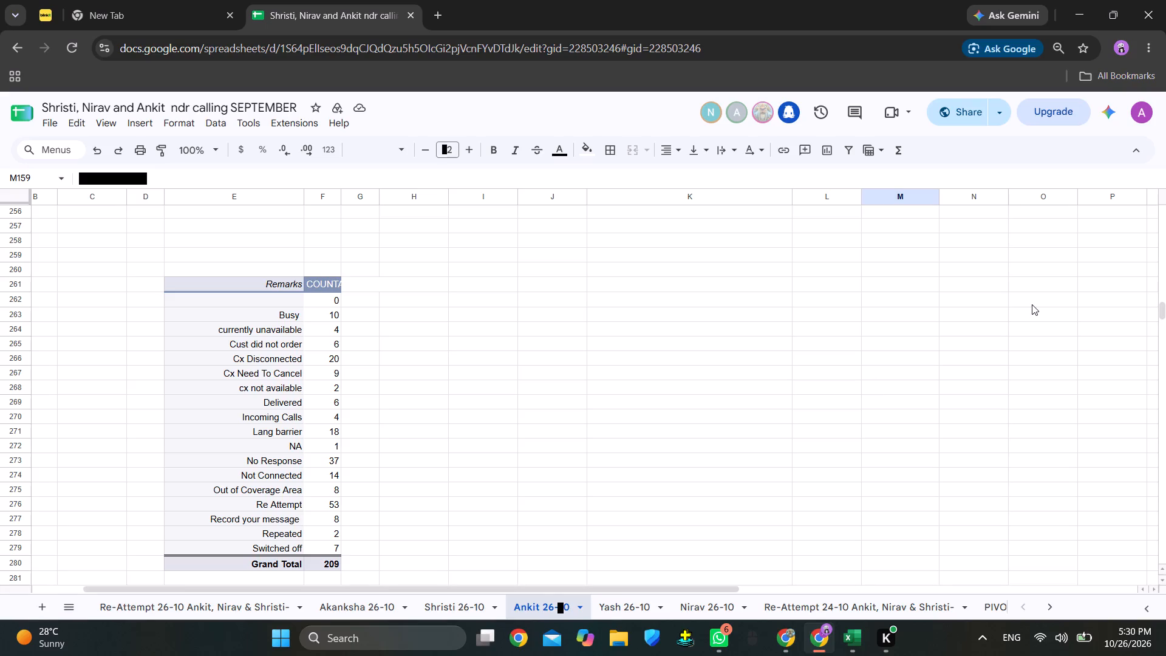
{"action": "scroll", "coordinate": [1022, 306], "scroll_direction": "up", "scroll_amount": 4}
{"action": "scroll", "coordinate": [1024, 305], "scroll_direction": "up", "scroll_amount": 18}
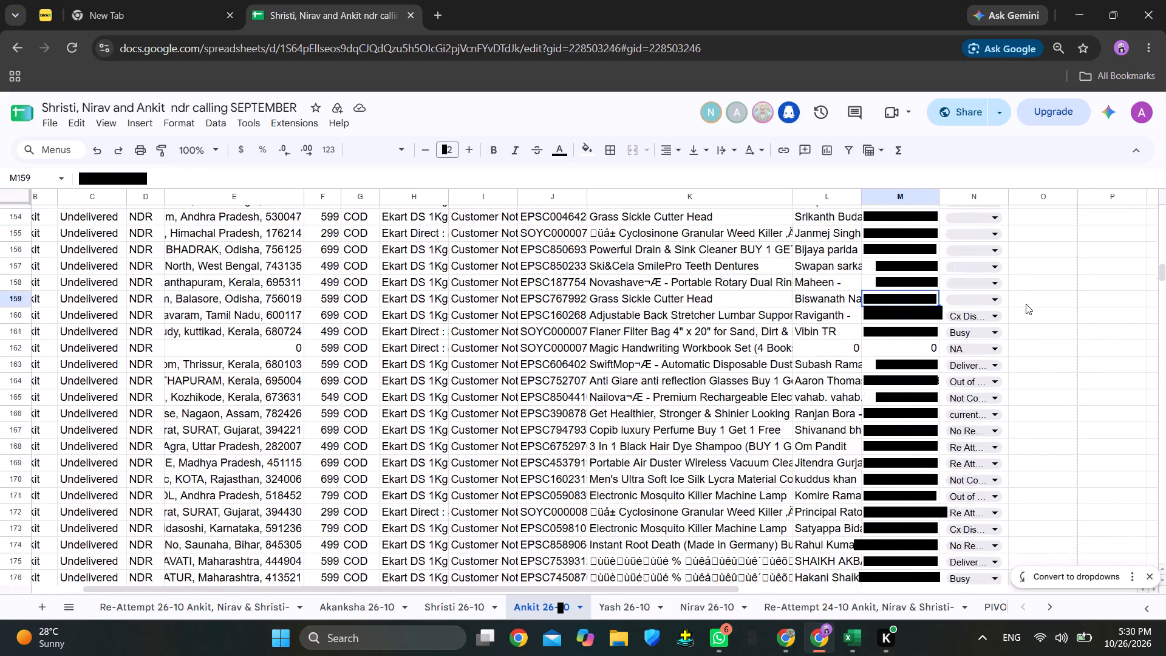
{"action": "left_click", "coordinate": [831, 296]}
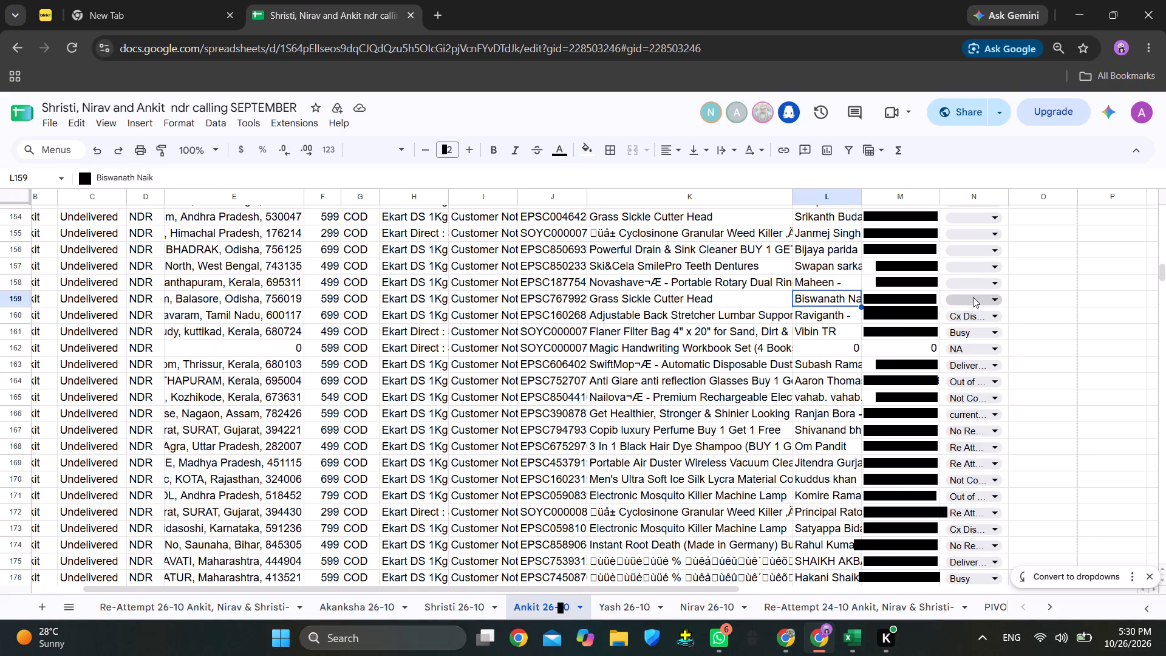
On the Shristi 26-10 sheet, insert a pivot table at Q10 counting each value in the Remarks column, copying the sheet name from the location reference.
{"action": "left_click", "coordinate": [471, 611]}
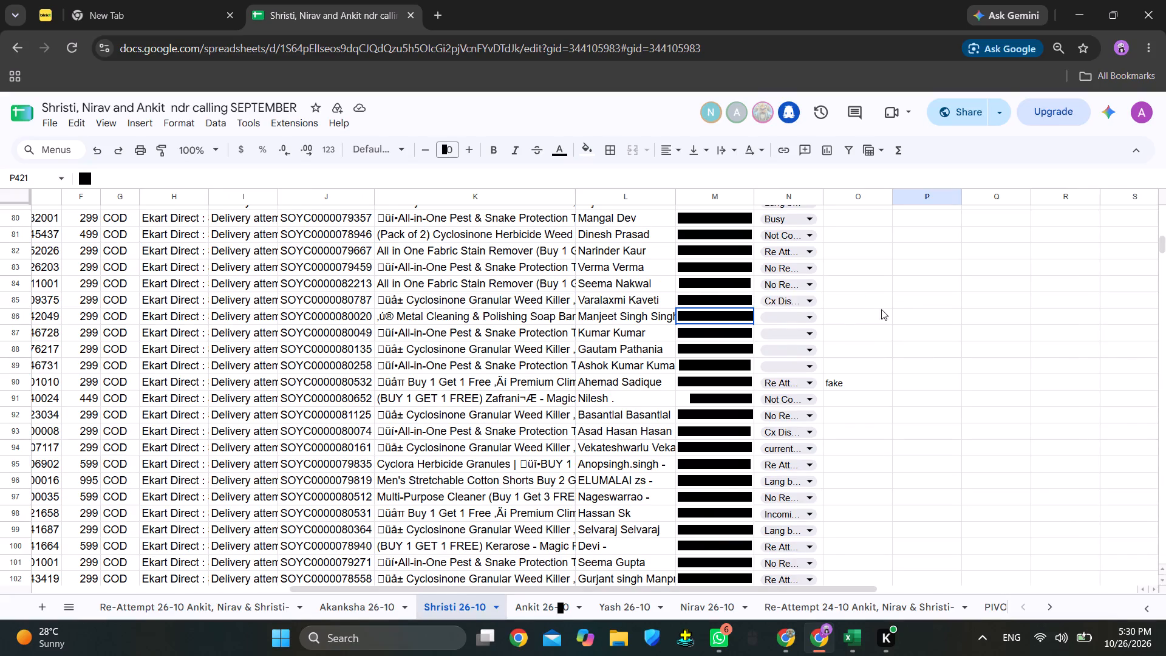
{"action": "scroll", "coordinate": [958, 301], "scroll_direction": "up", "scroll_amount": 15}
{"action": "scroll", "coordinate": [950, 311], "scroll_direction": "down", "scroll_amount": 1}
{"action": "scroll", "coordinate": [950, 311], "scroll_direction": "up", "scroll_amount": 3}
{"action": "scroll", "coordinate": [950, 311], "scroll_direction": "down", "scroll_amount": 1}
{"action": "scroll", "coordinate": [950, 311], "scroll_direction": "up", "scroll_amount": 8}
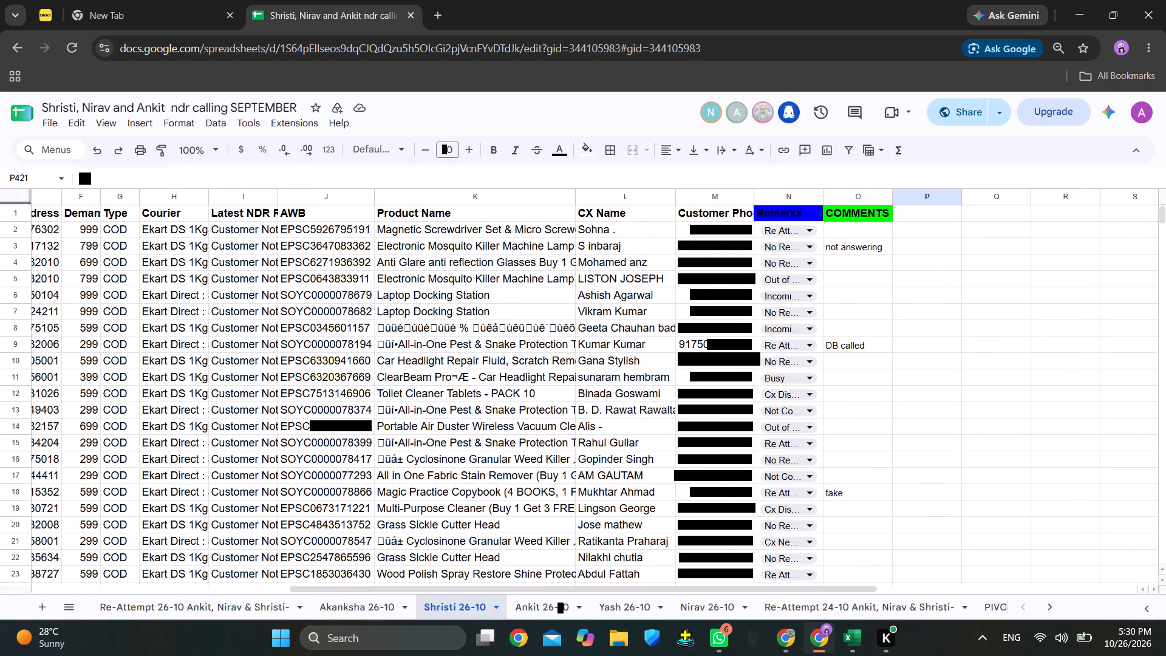
{"action": "left_click", "coordinate": [797, 197]}
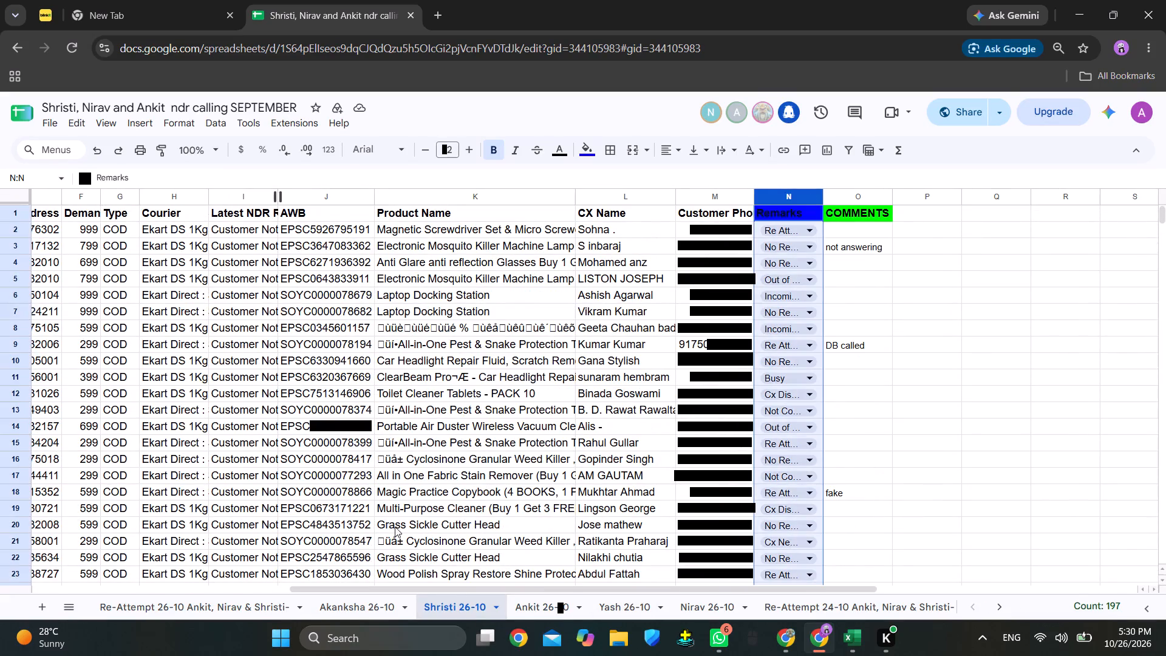
{"action": "left_click", "coordinate": [141, 129]}
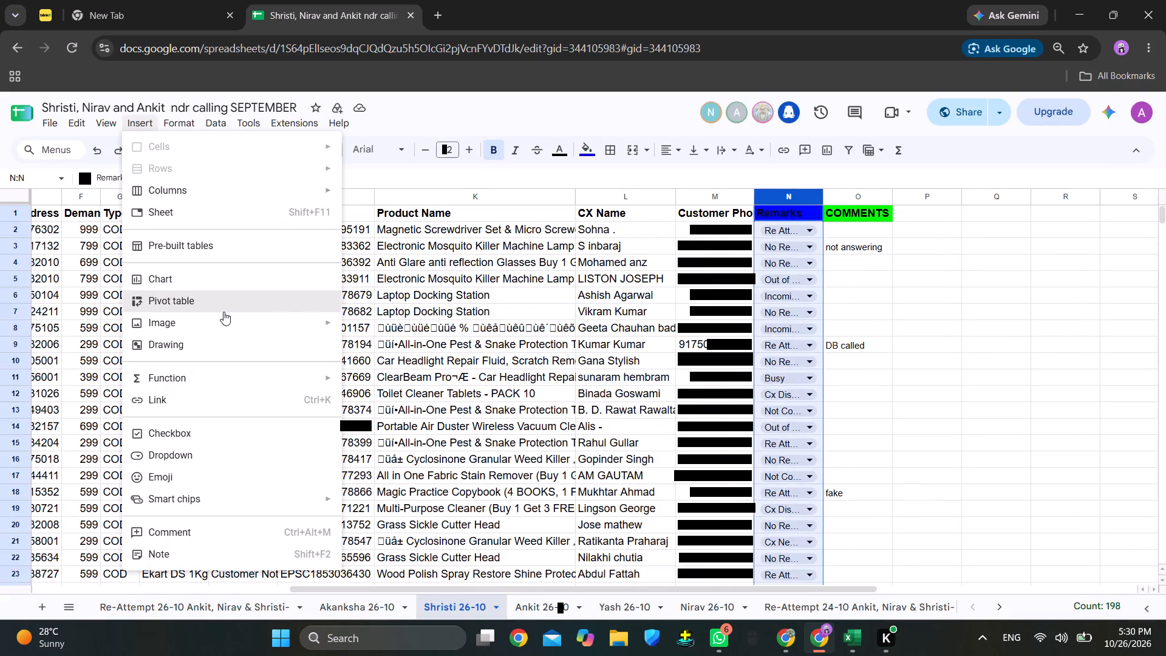
{"action": "left_click_drag", "start_coordinate": [228, 307], "coordinate": [234, 305]}
{"action": "left_click", "coordinate": [523, 379]}
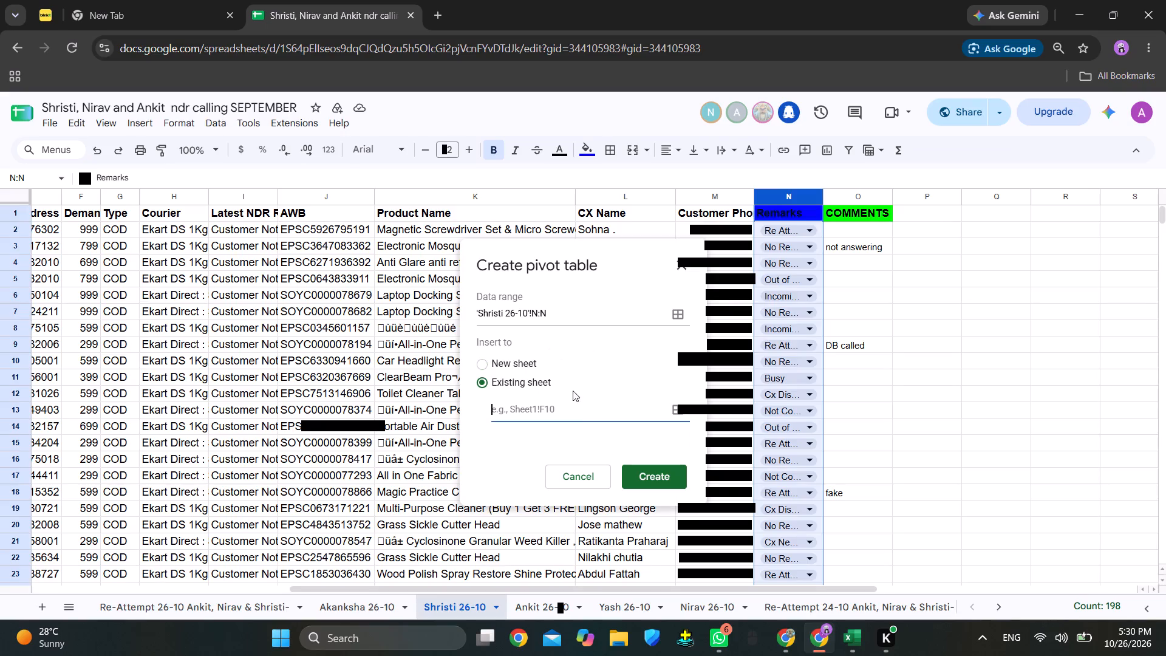
{"action": "left_click", "coordinate": [1000, 370]}
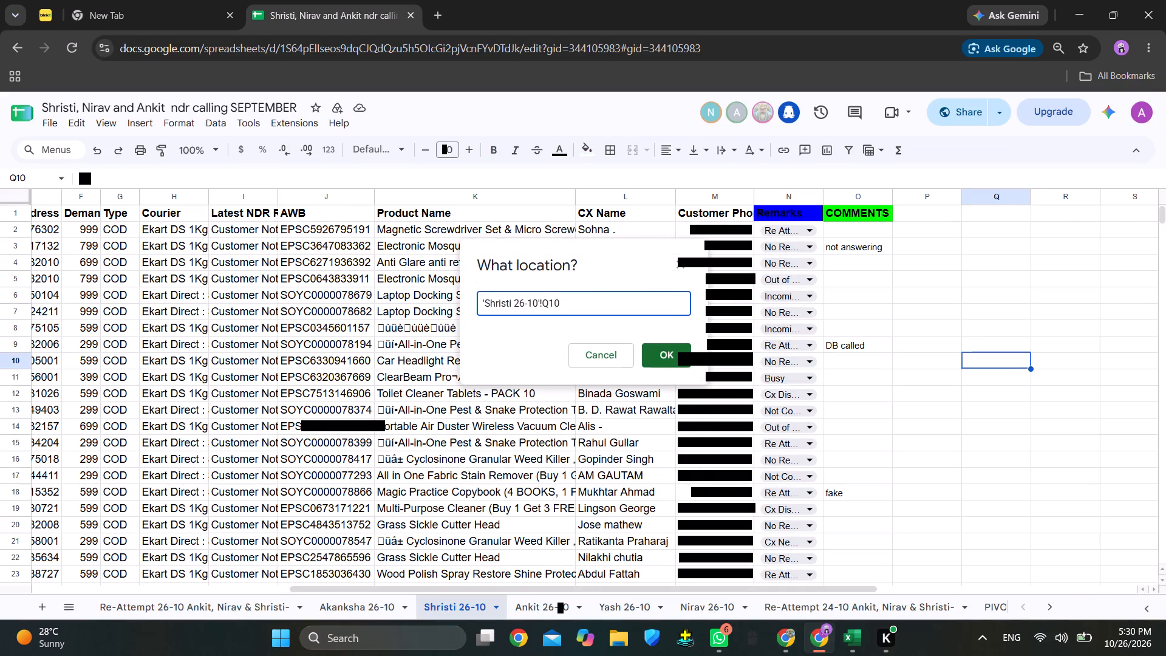
{"action": "left_click_drag", "start_coordinate": [538, 312], "coordinate": [485, 312]}
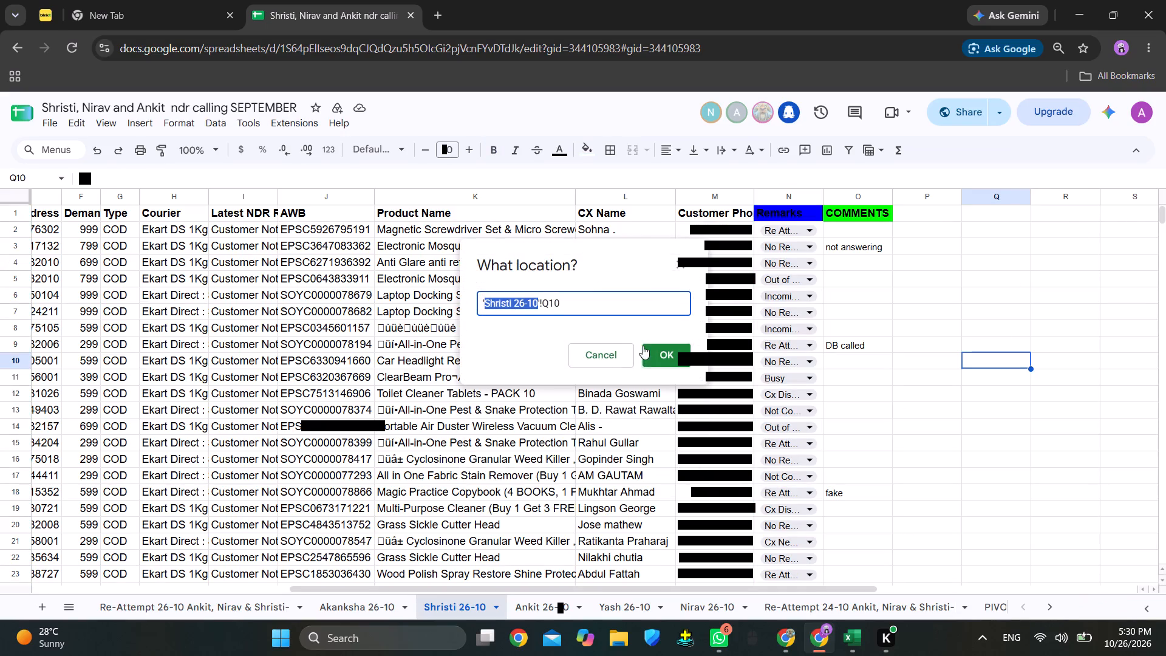
{"action": "key", "text": "ctrl+c"}
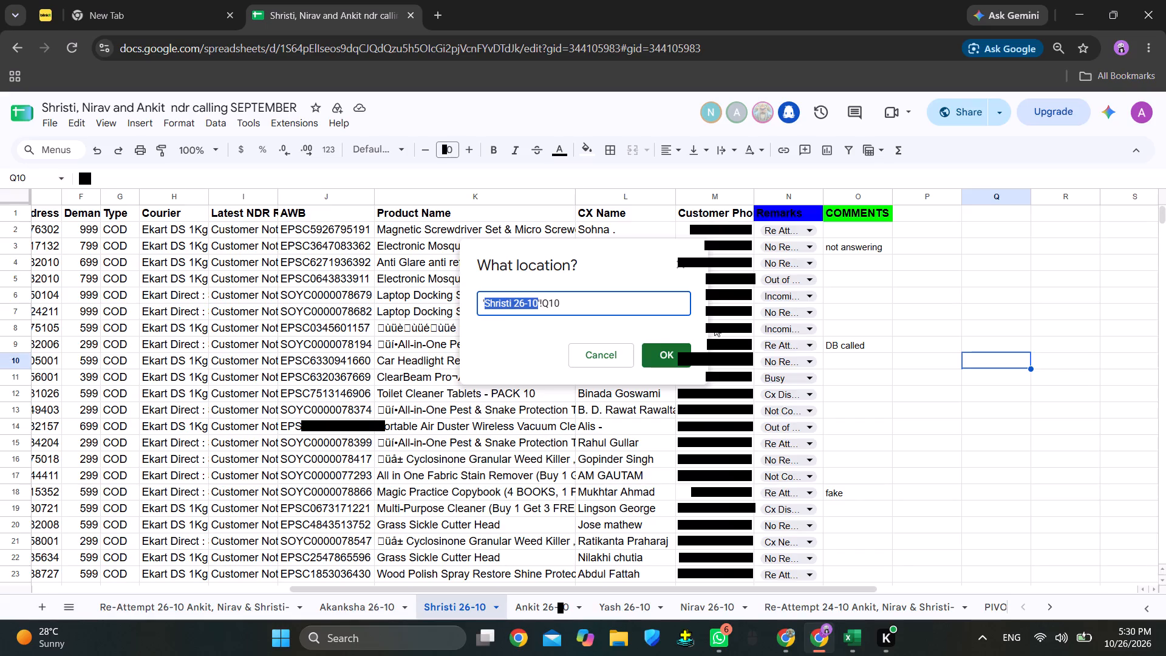
{"action": "left_click", "coordinate": [667, 357]}
{"action": "left_click", "coordinate": [655, 460]}
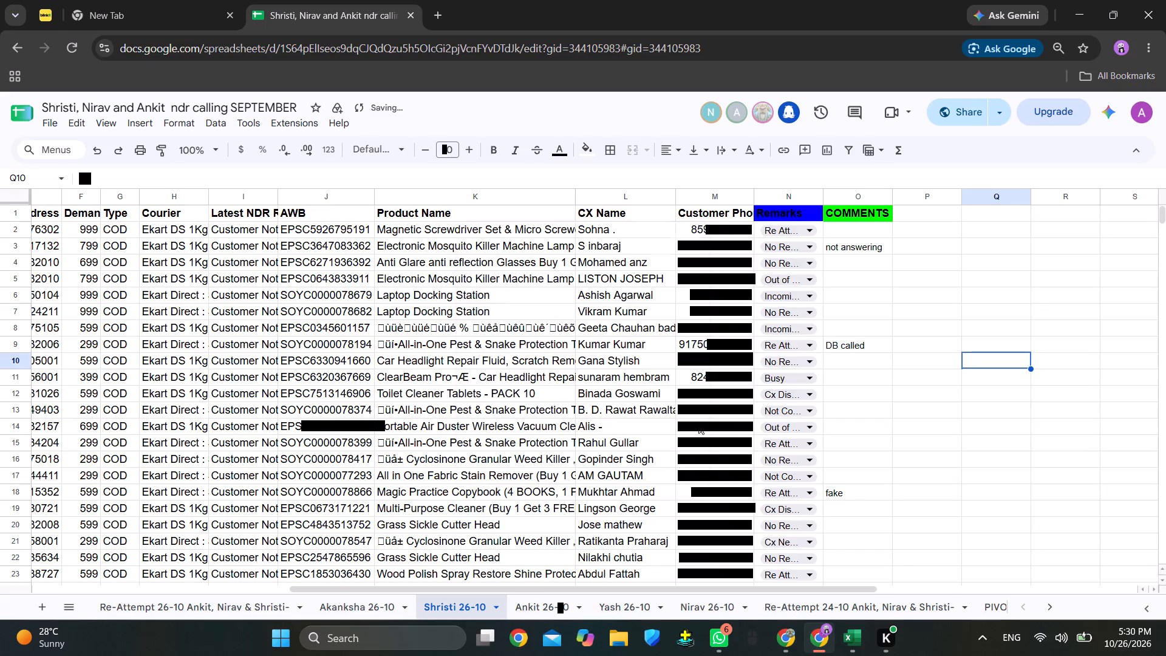
{"action": "left_click", "coordinate": [916, 279]}
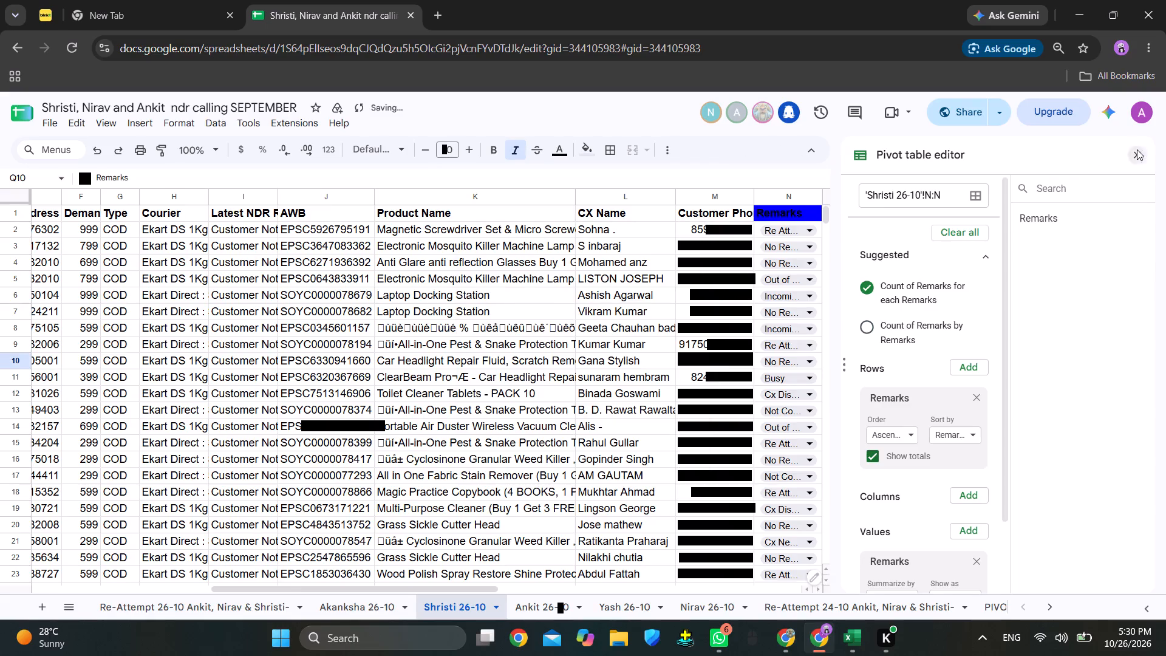
{"action": "left_click", "coordinate": [1137, 150]}
Rename the new pivot table's Remarks header in Q10 as Shristi 26-10.
{"action": "double_click", "coordinate": [114, 177]}
{"action": "key", "text": "ctrl+v"}
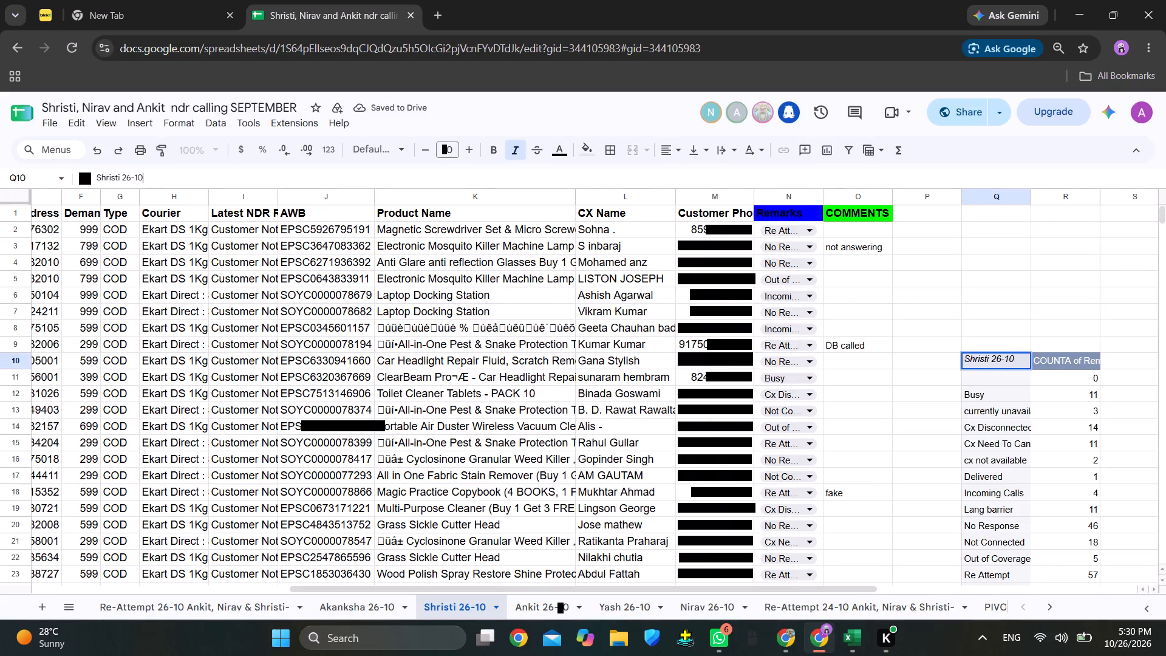
{"action": "left_click", "coordinate": [922, 281]}
Widen columns Q and R so the pivot table's remark labels and count header fit better.
{"action": "left_click_drag", "start_coordinate": [1031, 194], "coordinate": [1039, 196]}
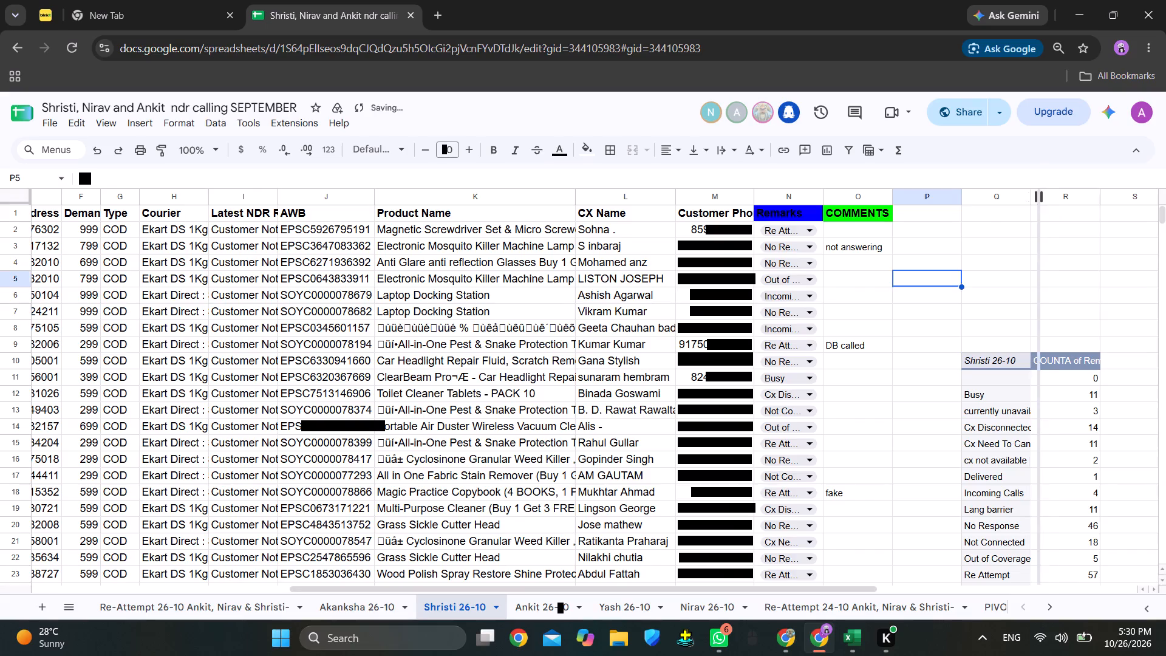
{"action": "left_click_drag", "start_coordinate": [1039, 196], "coordinate": [1051, 199]}
{"action": "left_click_drag", "start_coordinate": [1119, 196], "coordinate": [1138, 199]}
Examine the remark counts in the Shristi 26-10 pivot table and look through the sheet's orders for missing remarks.
{"action": "scroll", "coordinate": [973, 278], "scroll_direction": "down", "scroll_amount": 1}
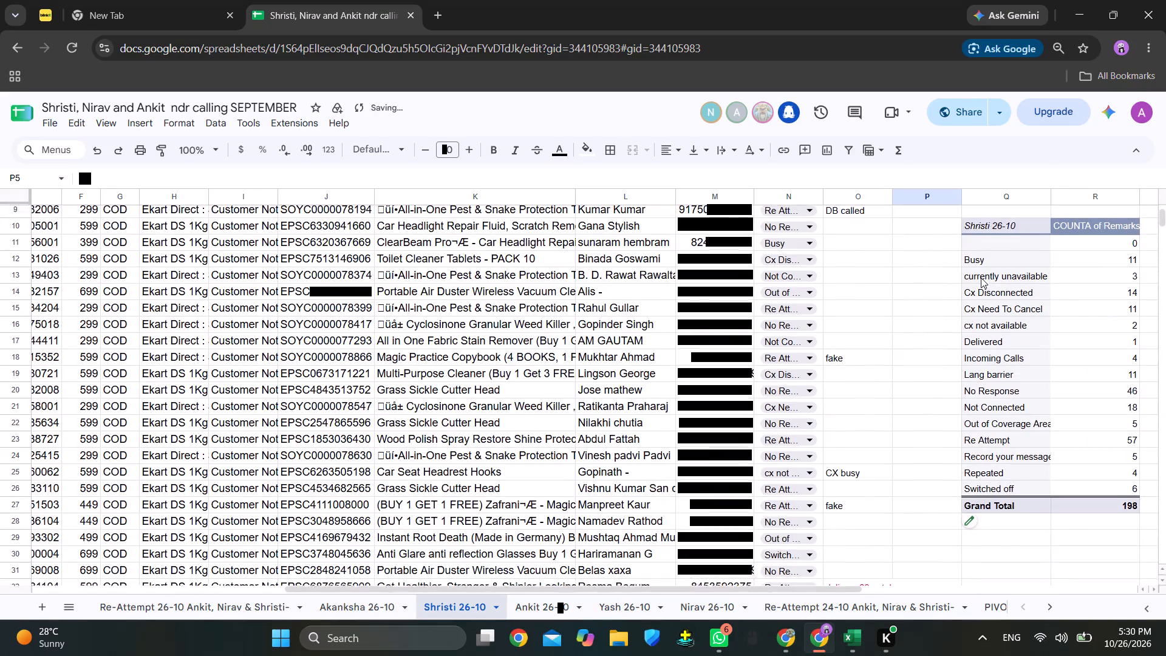
{"action": "scroll", "coordinate": [981, 278], "scroll_direction": "down", "scroll_amount": 1}
{"action": "scroll", "coordinate": [889, 496], "scroll_direction": "down", "scroll_amount": 13}
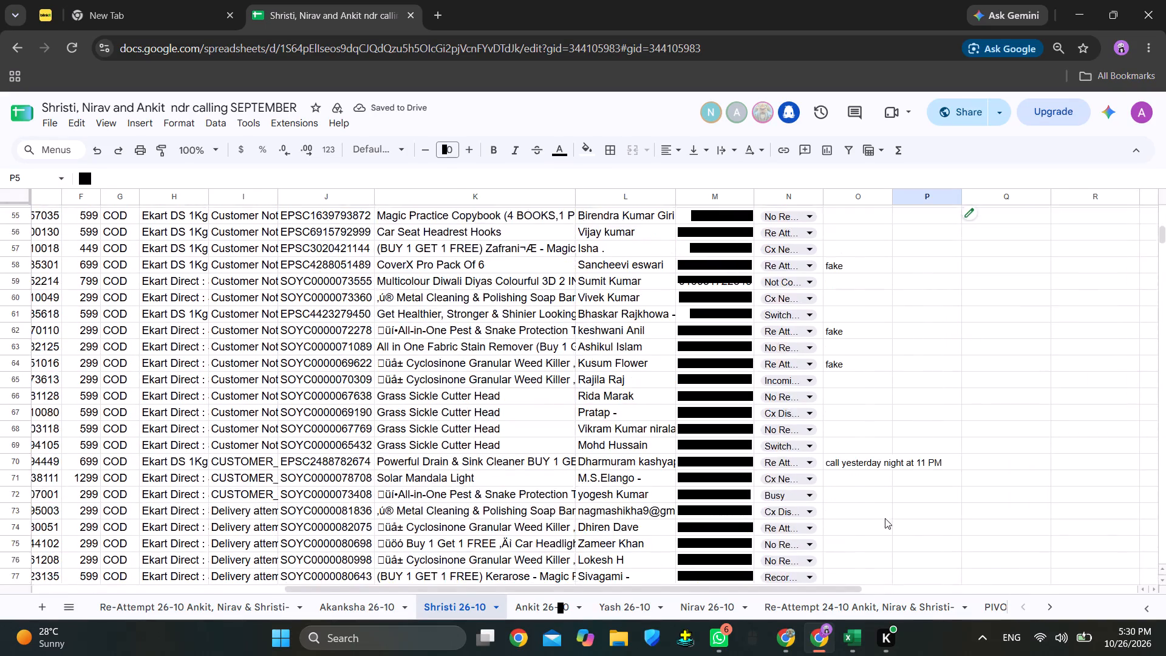
{"action": "scroll", "coordinate": [885, 518], "scroll_direction": "down", "scroll_amount": 9}
{"action": "scroll", "coordinate": [930, 515], "scroll_direction": "up", "scroll_amount": 1}
{"action": "scroll", "coordinate": [930, 515], "scroll_direction": "down", "scroll_amount": 20}
{"action": "scroll", "coordinate": [930, 515], "scroll_direction": "down", "scroll_amount": 8}
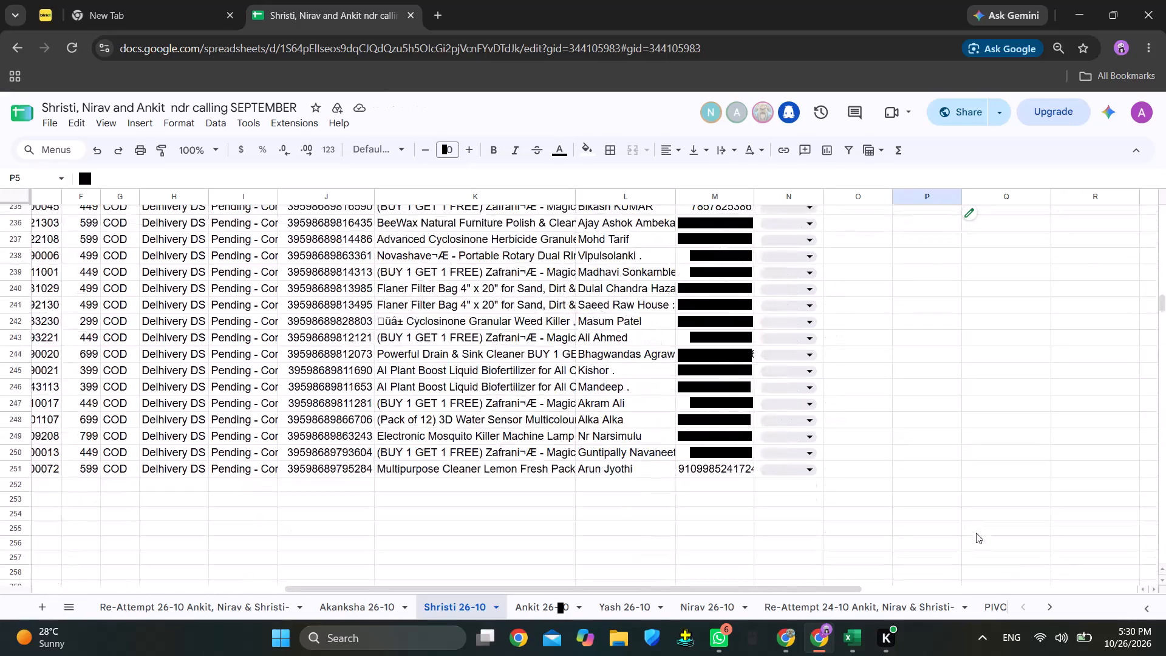
{"action": "scroll", "coordinate": [976, 533], "scroll_direction": "down", "scroll_amount": 17}
{"action": "left_click", "coordinate": [1104, 564]}
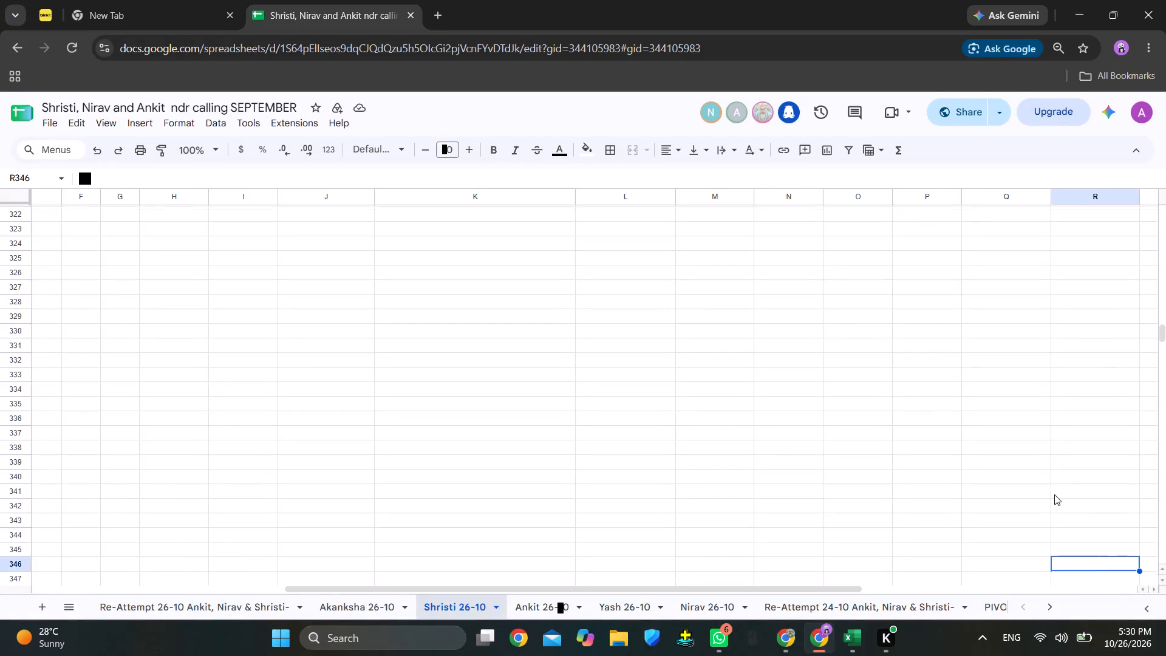
{"action": "scroll", "coordinate": [1054, 494], "scroll_direction": "up", "scroll_amount": 6}
{"action": "scroll", "coordinate": [1054, 494], "scroll_direction": "down", "scroll_amount": 1}
{"action": "scroll", "coordinate": [1052, 489], "scroll_direction": "up", "scroll_amount": 16}
{"action": "scroll", "coordinate": [1053, 466], "scroll_direction": "down", "scroll_amount": 1}
{"action": "scroll", "coordinate": [1053, 466], "scroll_direction": "up", "scroll_amount": 10}
{"action": "scroll", "coordinate": [1053, 463], "scroll_direction": "down", "scroll_amount": 1}
{"action": "scroll", "coordinate": [1053, 463], "scroll_direction": "up", "scroll_amount": 8}
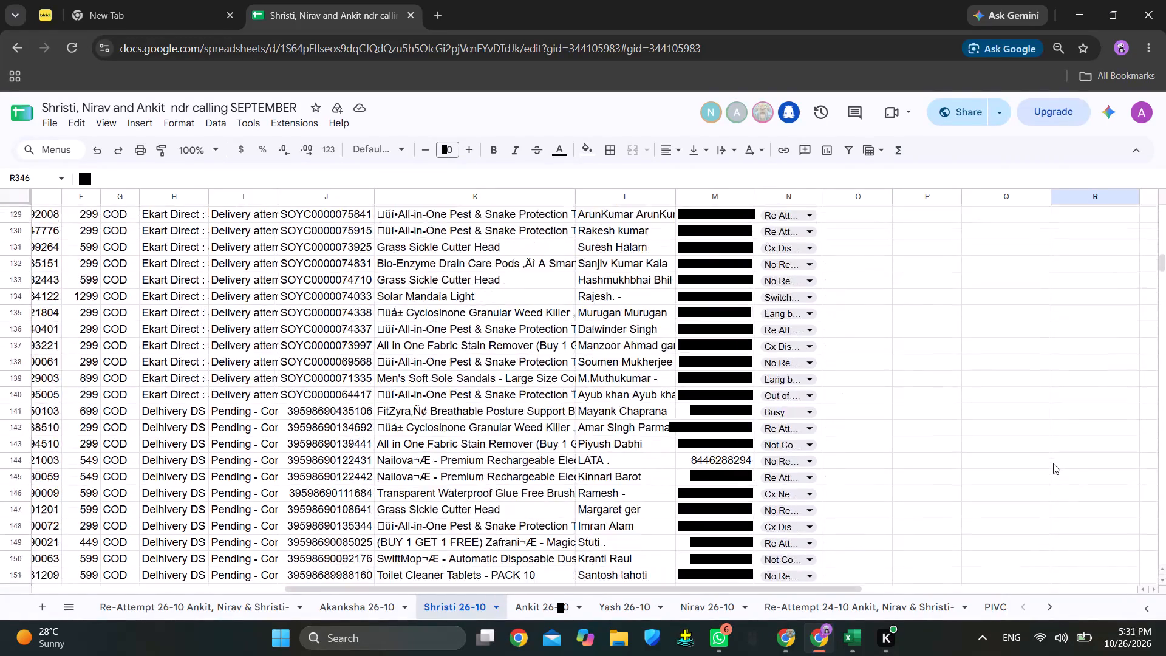
{"action": "scroll", "coordinate": [1053, 463], "scroll_direction": "up", "scroll_amount": 15}
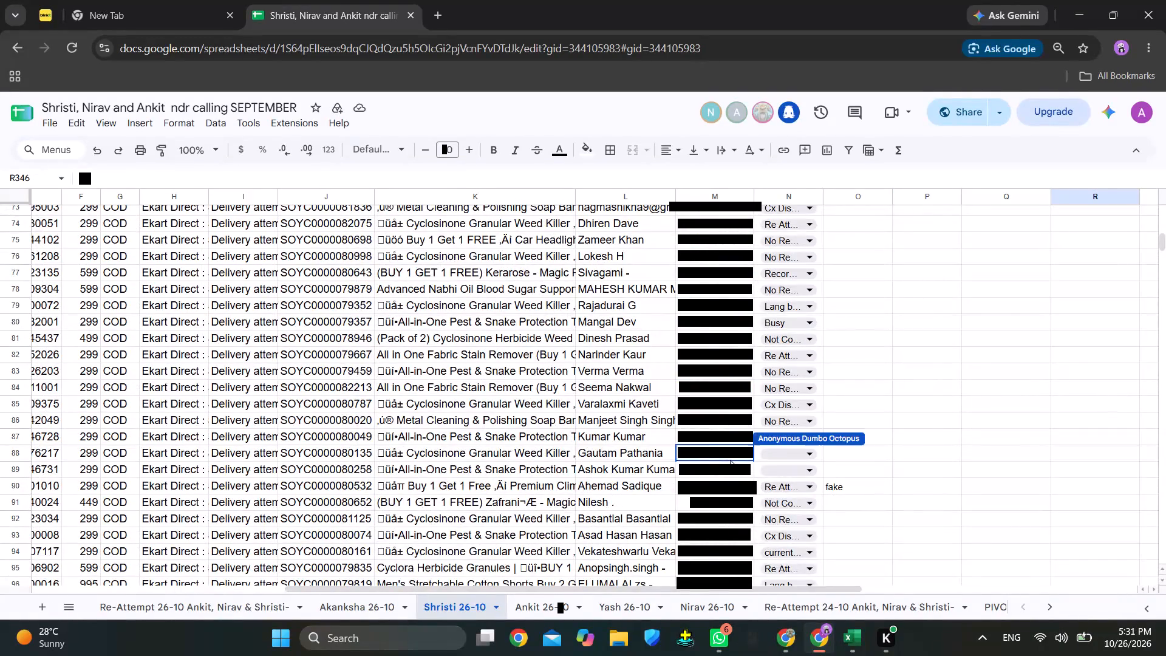
{"action": "scroll", "coordinate": [987, 412], "scroll_direction": "up", "scroll_amount": 13}
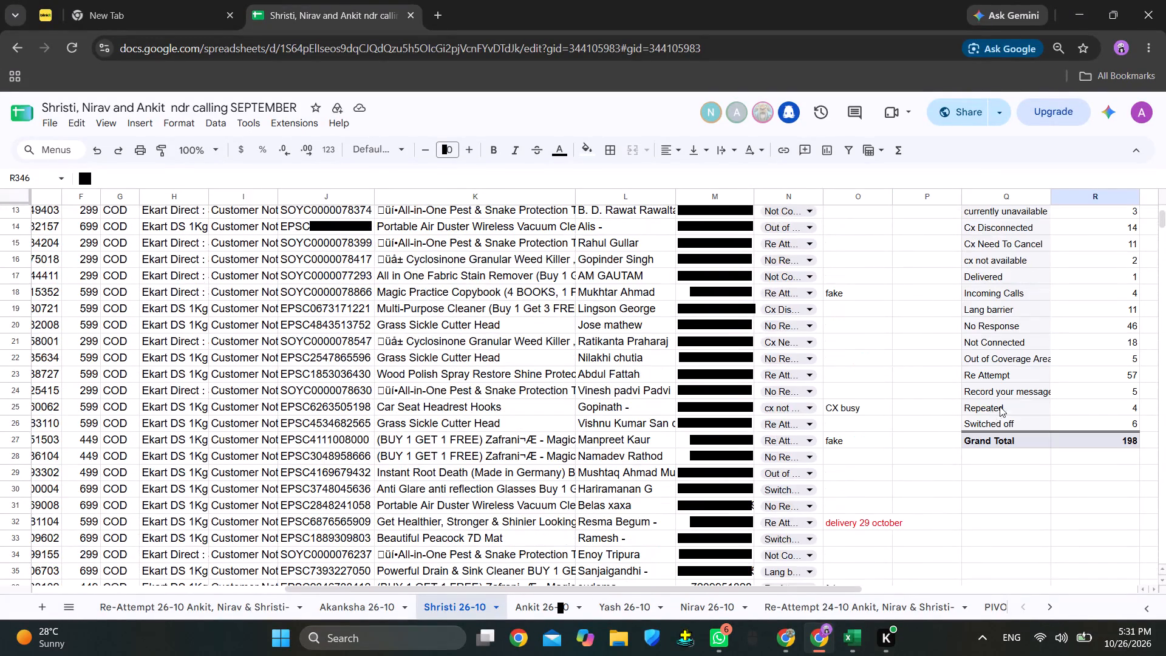
{"action": "scroll", "coordinate": [1031, 385], "scroll_direction": "up", "scroll_amount": 1}
Look through the Akanksha 26-10 sheet's order remarks and the area beside them for remark counts.
{"action": "left_click", "coordinate": [372, 608]}
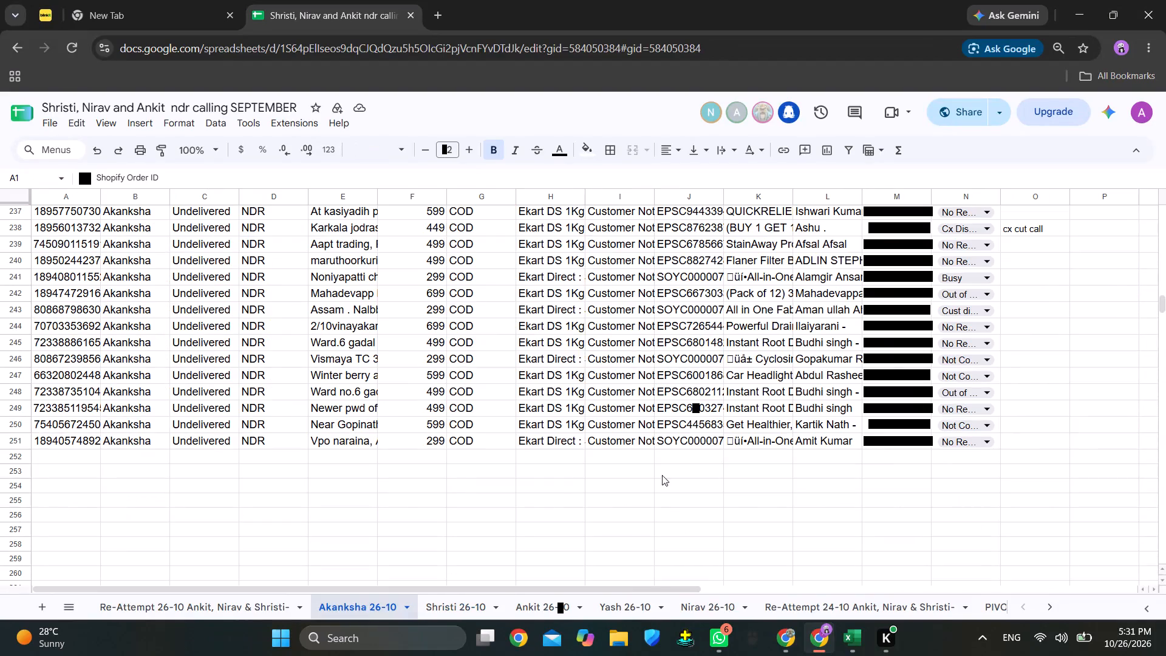
{"action": "scroll", "coordinate": [1073, 335], "scroll_direction": "up", "scroll_amount": 7}
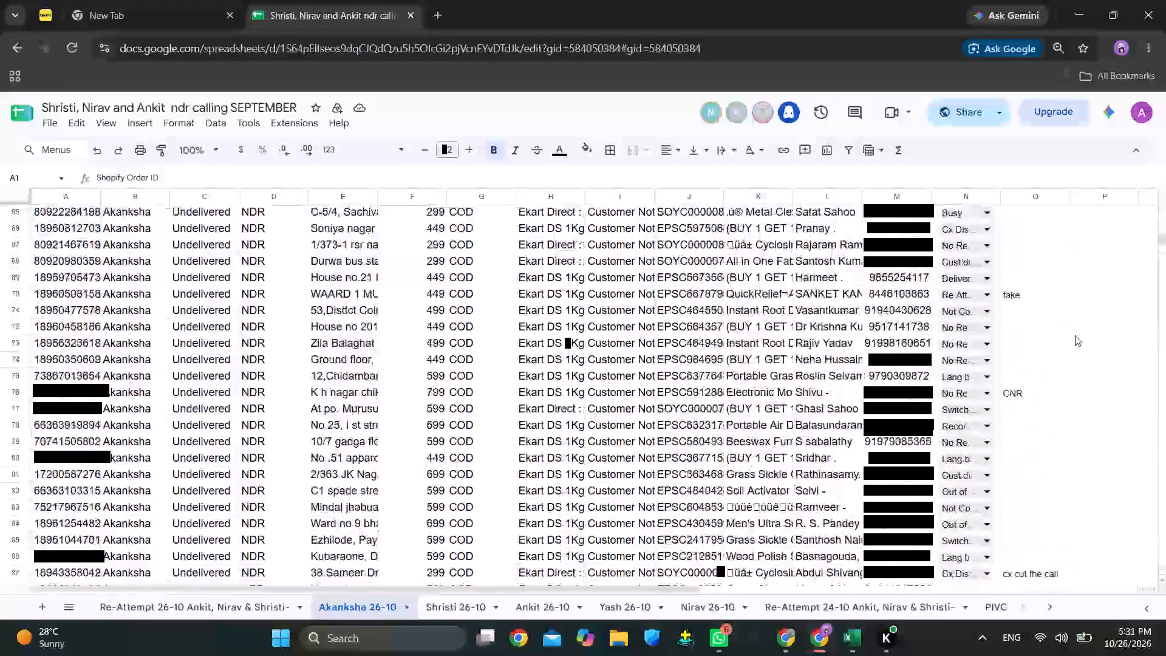
{"action": "scroll", "coordinate": [1075, 335], "scroll_direction": "up", "scroll_amount": 4}
{"action": "scroll", "coordinate": [1076, 336], "scroll_direction": "left", "scroll_amount": 5}
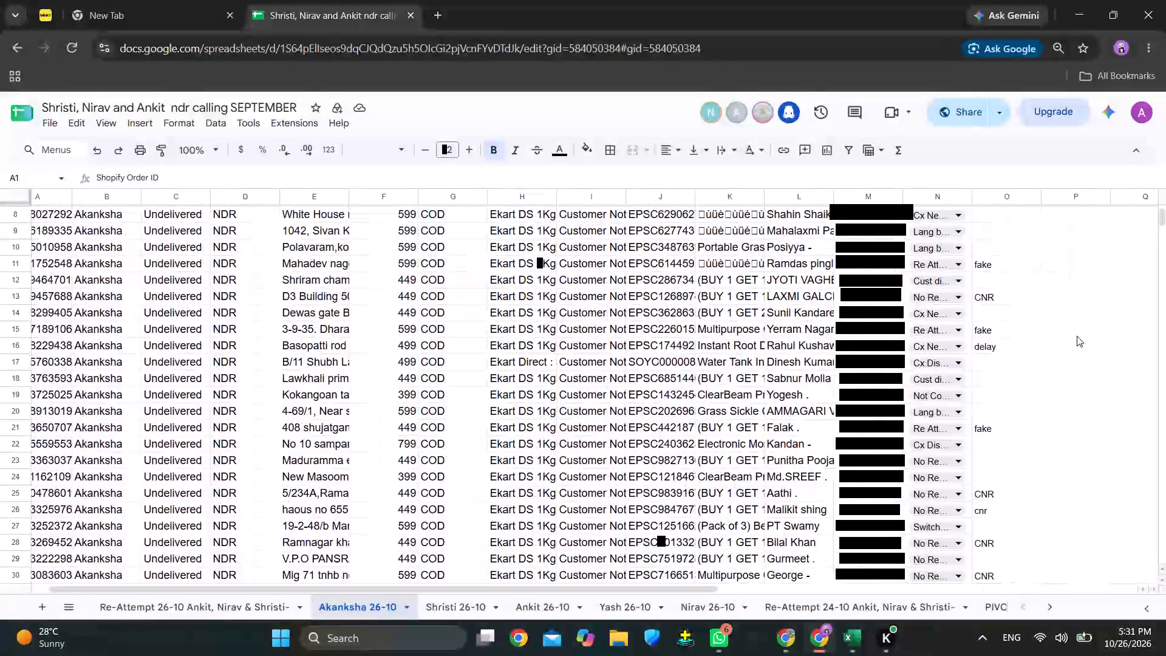
{"action": "scroll", "coordinate": [1077, 336], "scroll_direction": "left", "scroll_amount": 4}
{"action": "scroll", "coordinate": [822, 427], "scroll_direction": "down", "scroll_amount": 1}
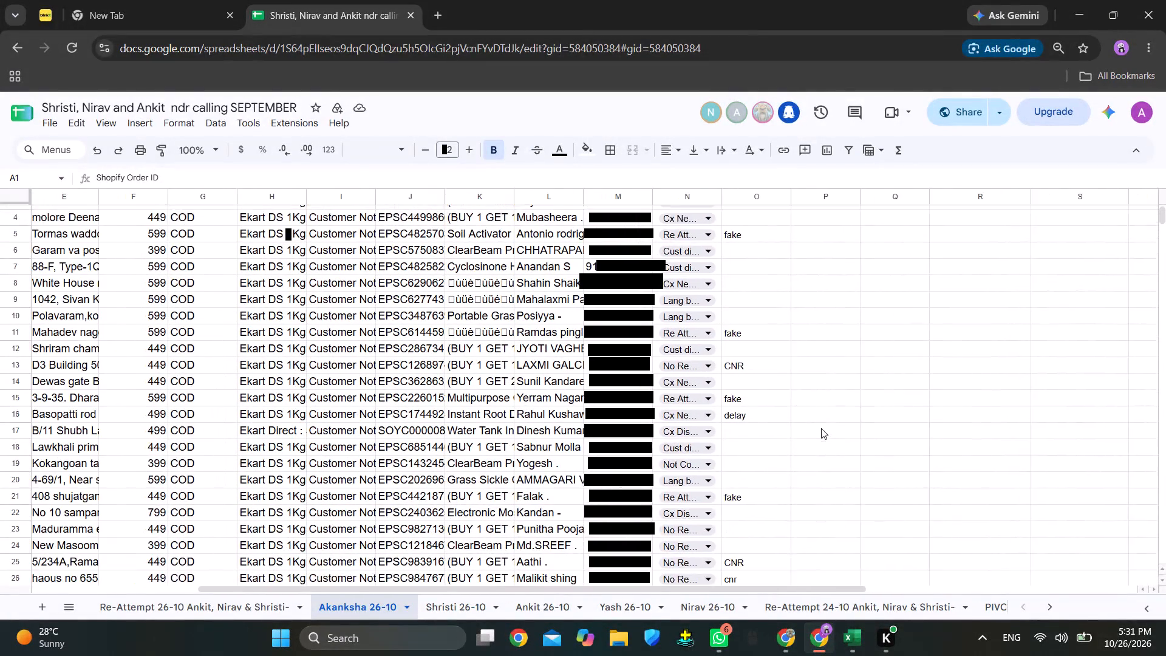
{"action": "scroll", "coordinate": [821, 428], "scroll_direction": "down", "scroll_amount": 1}
Examine the remark counts in the pivot table on the Yash 26-10 sheet.
{"action": "left_click", "coordinate": [633, 607]}
{"action": "scroll", "coordinate": [1036, 397], "scroll_direction": "up", "scroll_amount": 3}
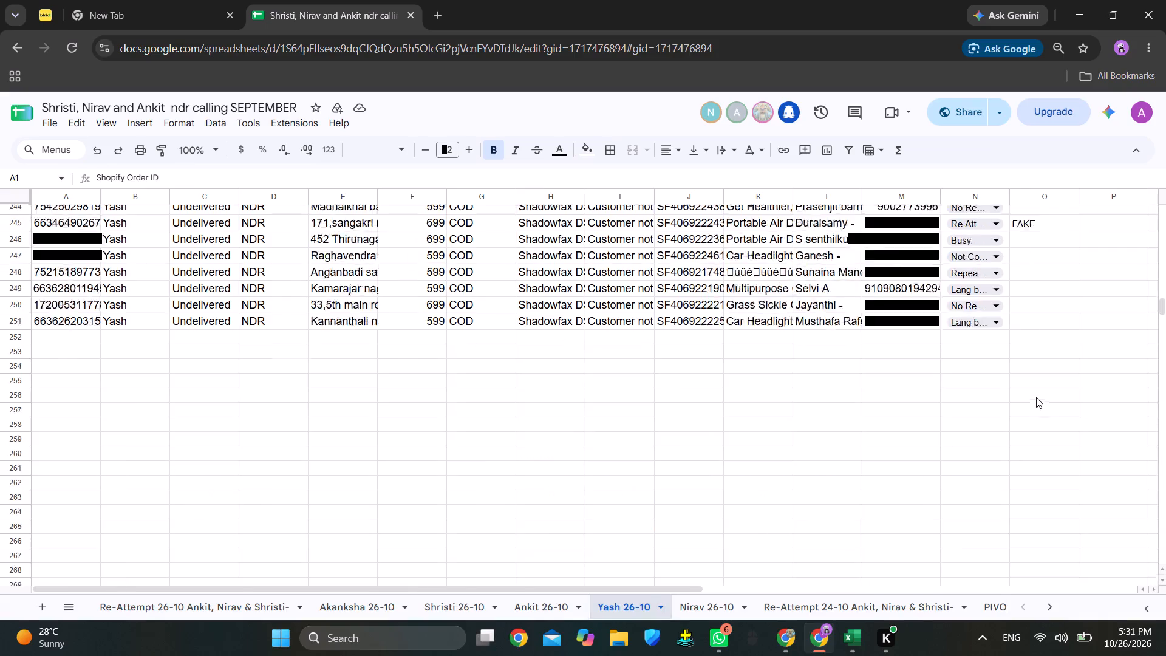
{"action": "scroll", "coordinate": [1036, 397], "scroll_direction": "up", "scroll_amount": 16}
{"action": "scroll", "coordinate": [1071, 397], "scroll_direction": "left", "scroll_amount": 11}
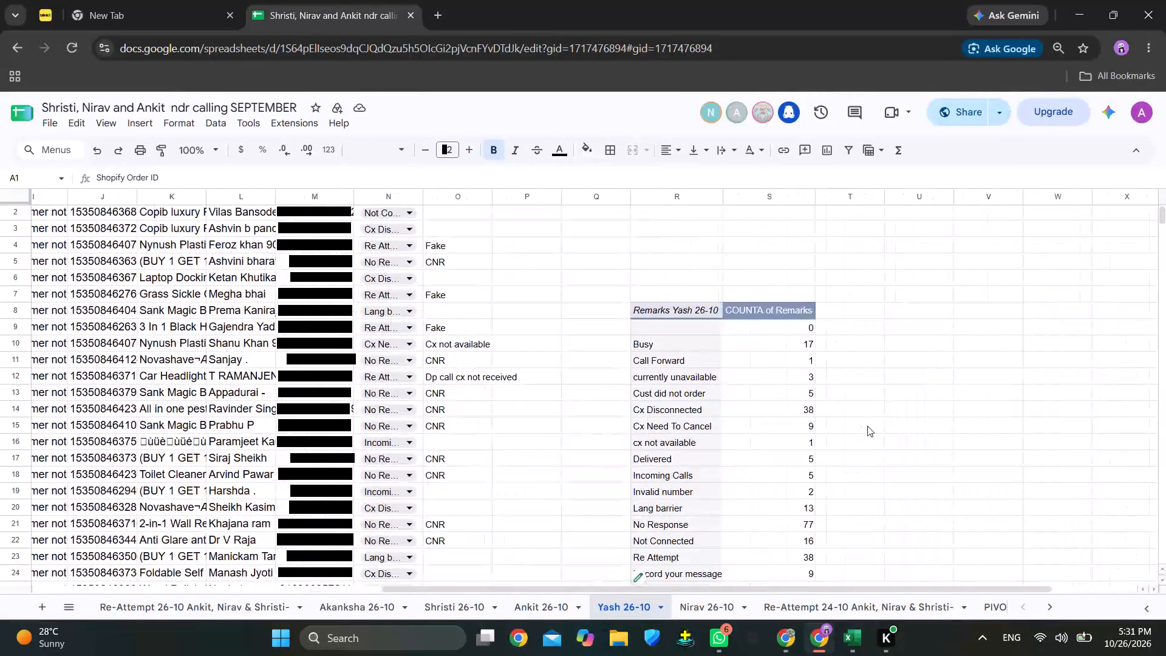
{"action": "scroll", "coordinate": [775, 448], "scroll_direction": "right", "scroll_amount": 4}
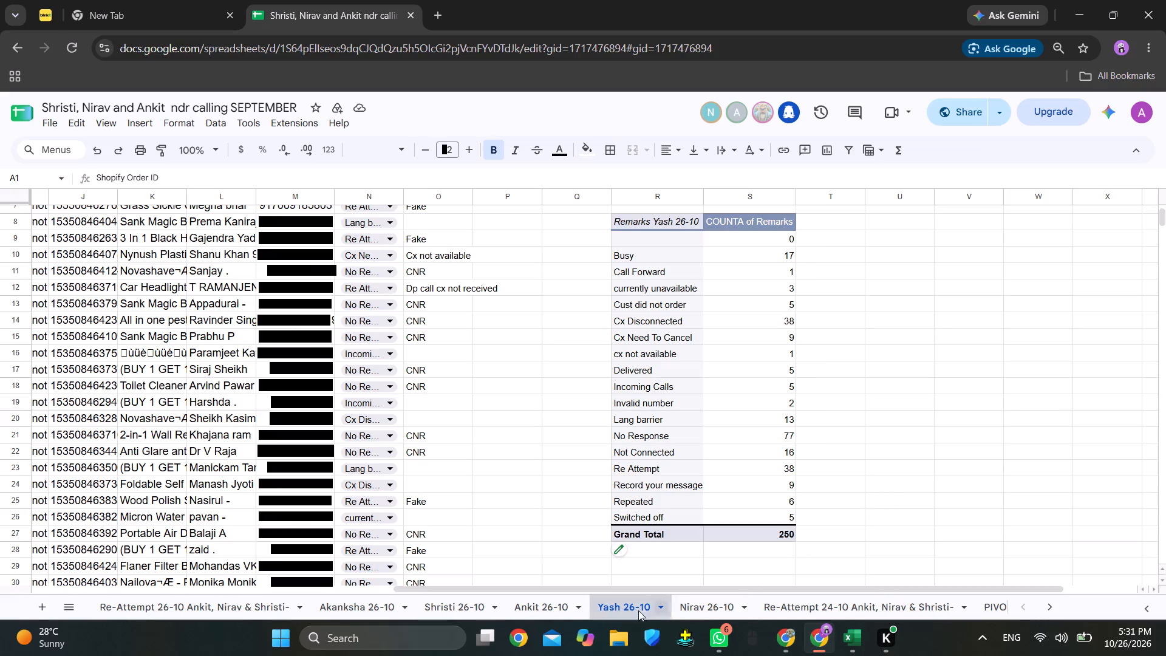
Examine the remark counts in the pivot table on the Nirav 26-10 sheet.
{"action": "left_click", "coordinate": [716, 608]}
{"action": "scroll", "coordinate": [912, 406], "scroll_direction": "up", "scroll_amount": 5}
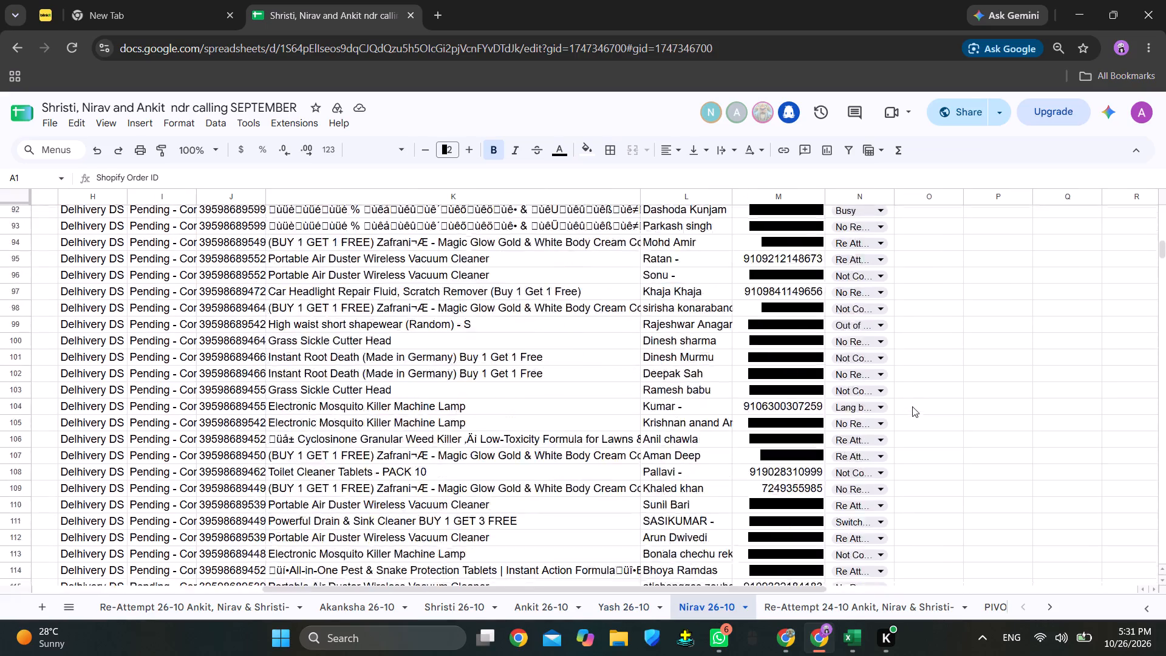
{"action": "scroll", "coordinate": [913, 406], "scroll_direction": "up", "scroll_amount": 7}
{"action": "scroll", "coordinate": [980, 411], "scroll_direction": "left", "scroll_amount": 5}
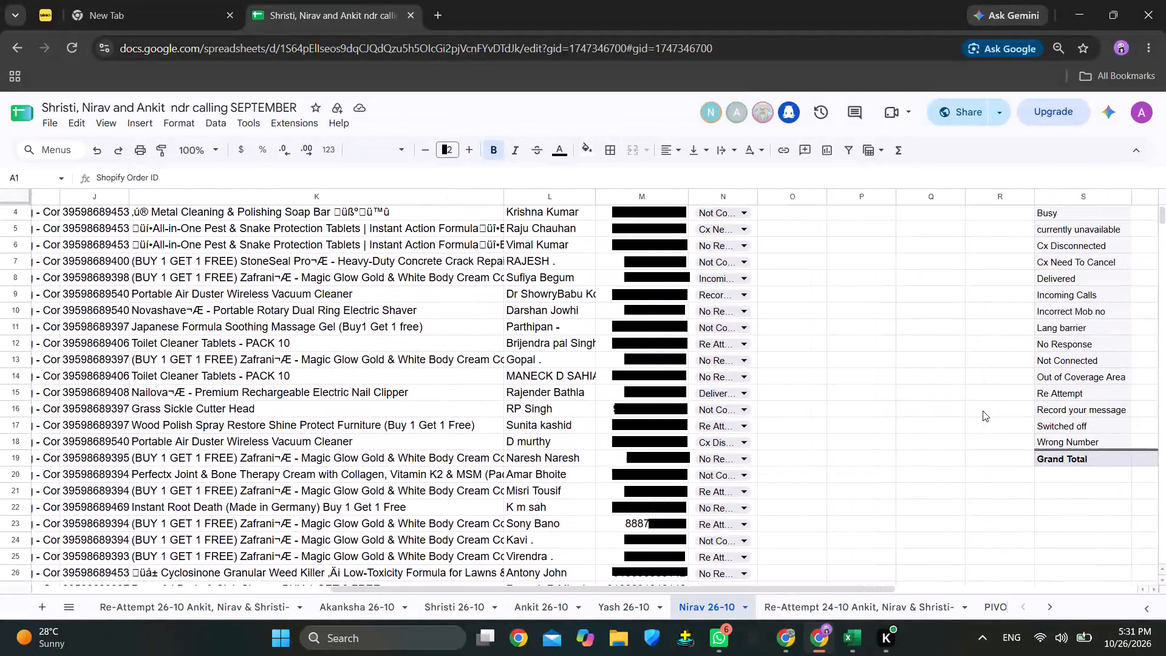
{"action": "scroll", "coordinate": [983, 411], "scroll_direction": "left", "scroll_amount": 3}
{"action": "scroll", "coordinate": [931, 406], "scroll_direction": "up", "scroll_amount": 1}
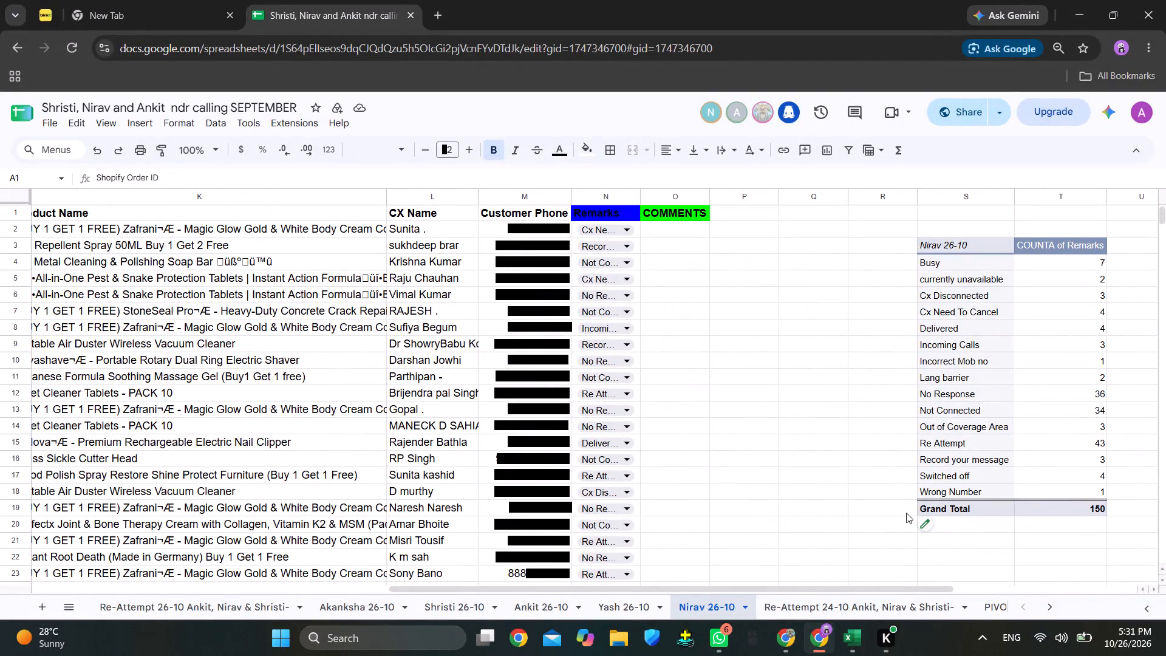
Back on the Ankit 26-10 sheet, set the remark for the order in row 159 to Re Attempt.
{"action": "left_click", "coordinate": [534, 606]}
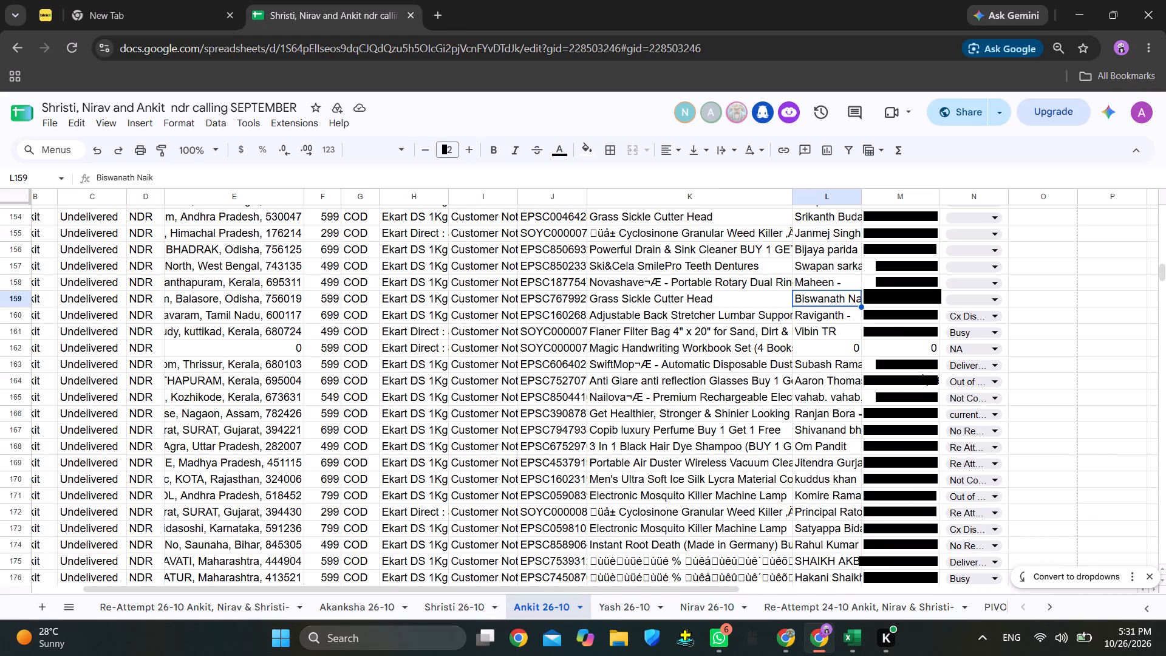
{"action": "left_click", "coordinate": [981, 298]}
{"action": "left_click", "coordinate": [979, 314]}
Select the phone number in row 158, and check the remark counts in the Shristi 26-10 pivot table again.
{"action": "left_click", "coordinate": [913, 281]}
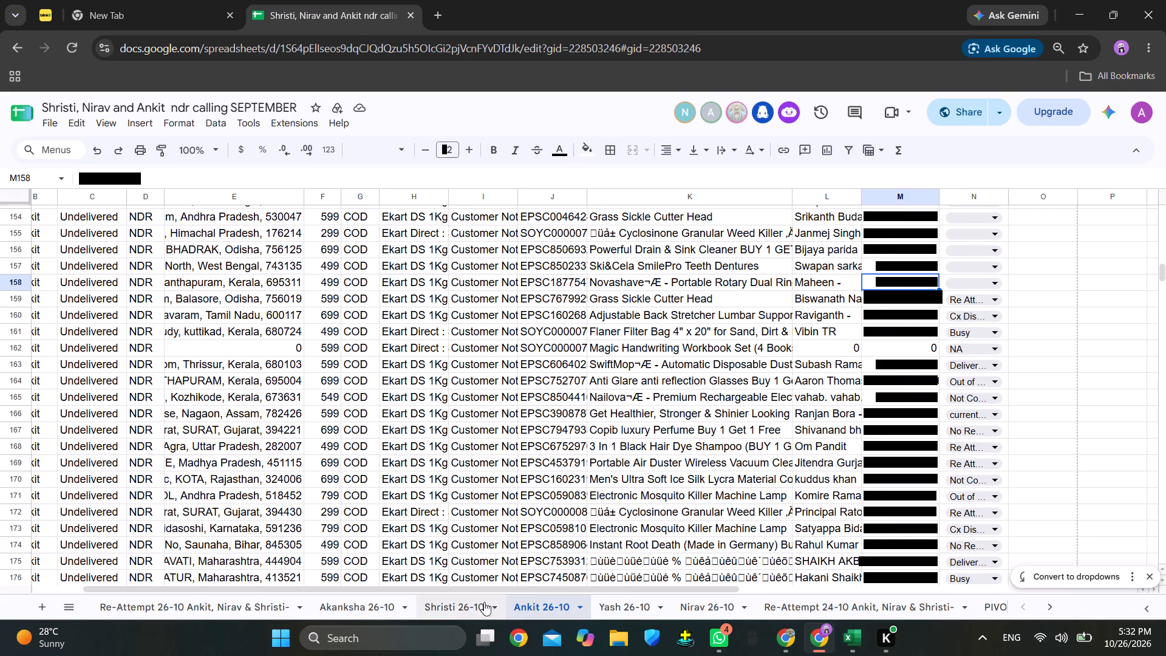
{"action": "left_click", "coordinate": [451, 607]}
{"action": "scroll", "coordinate": [971, 315], "scroll_direction": "down", "scroll_amount": 3}
{"action": "scroll", "coordinate": [1039, 304], "scroll_direction": "up", "scroll_amount": 2}
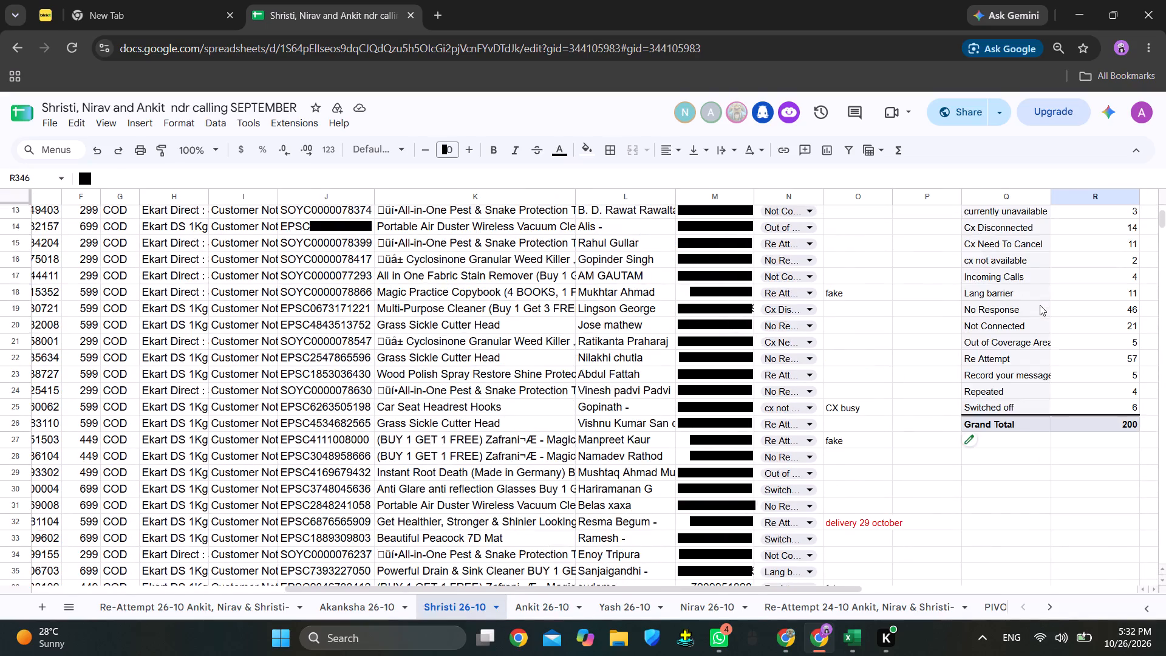
{"action": "scroll", "coordinate": [1055, 327], "scroll_direction": "up", "scroll_amount": 2}
{"action": "scroll", "coordinate": [1055, 393], "scroll_direction": "down", "scroll_amount": 1}
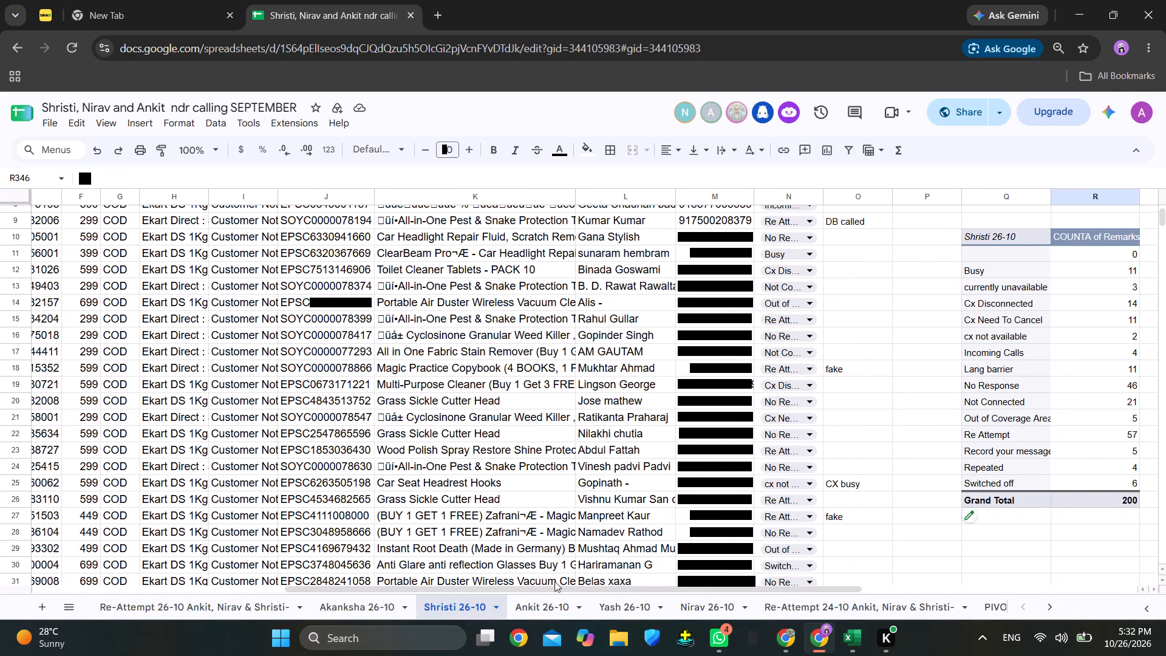
Return to the Ankit 26-10 sheet, select the customer name in row 158, and set that order's remark to Not Connected.
{"action": "left_click", "coordinate": [541, 603]}
{"action": "left_click", "coordinate": [819, 283]}
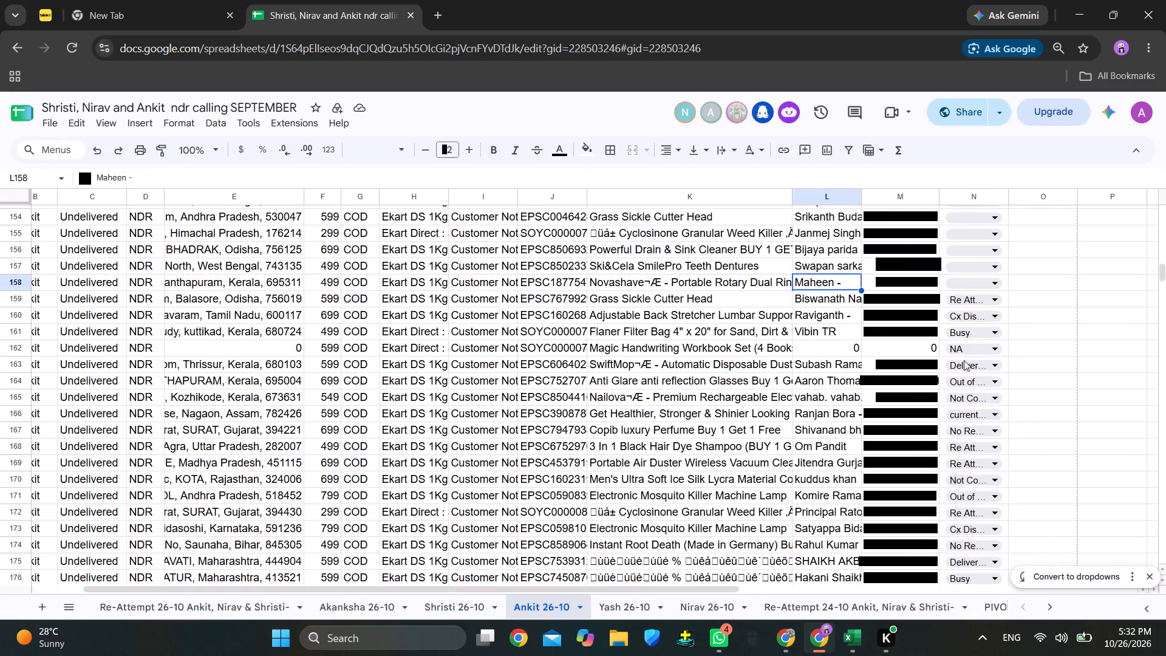
{"action": "left_click", "coordinate": [983, 282]}
{"action": "left_click", "coordinate": [980, 349]}
Select the phone number and customer name in row 157, and set that order's remark to Re Attempt.
{"action": "left_click", "coordinate": [915, 265]}
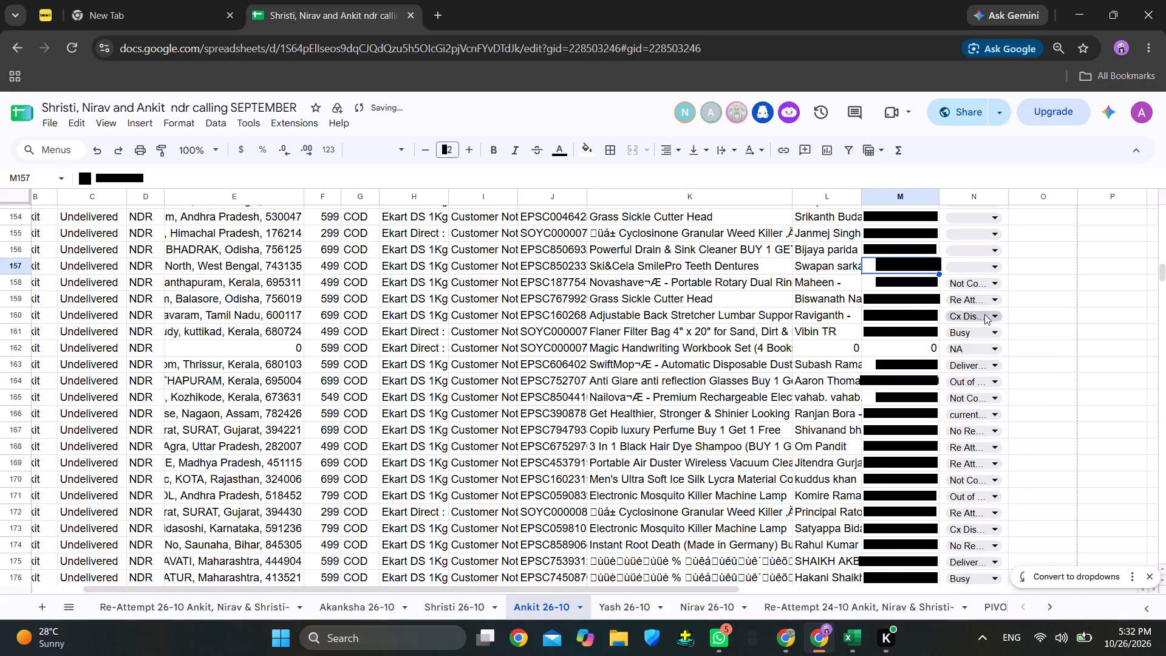
{"action": "scroll", "coordinate": [984, 314], "scroll_direction": "up", "scroll_amount": 2}
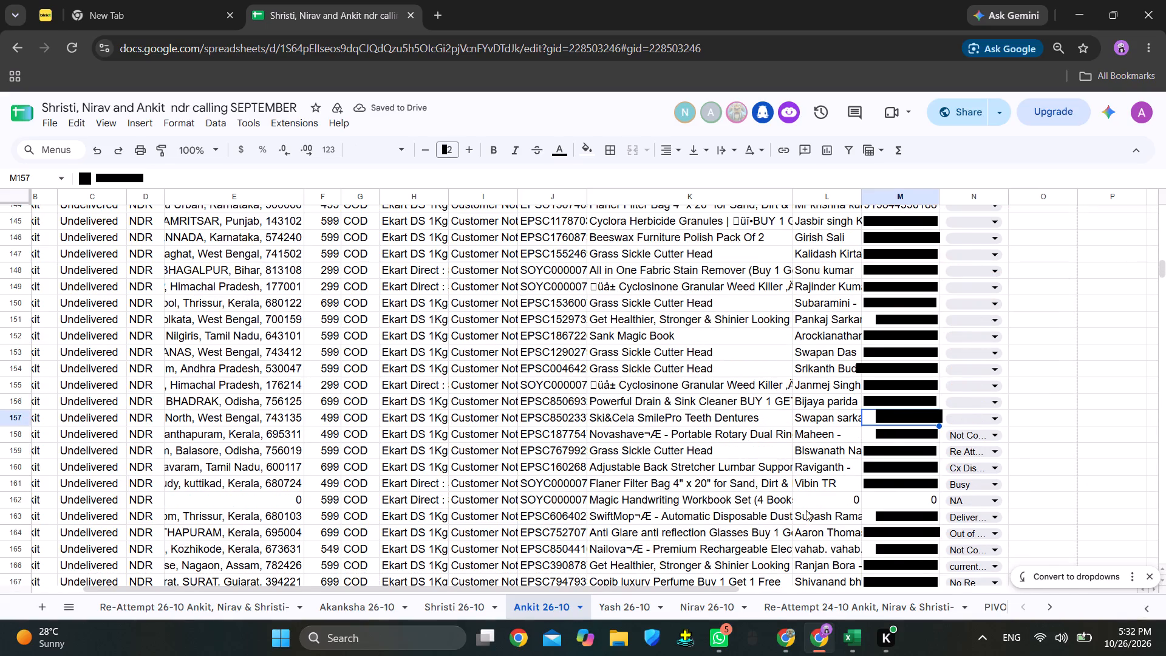
{"action": "left_click", "coordinate": [838, 420]}
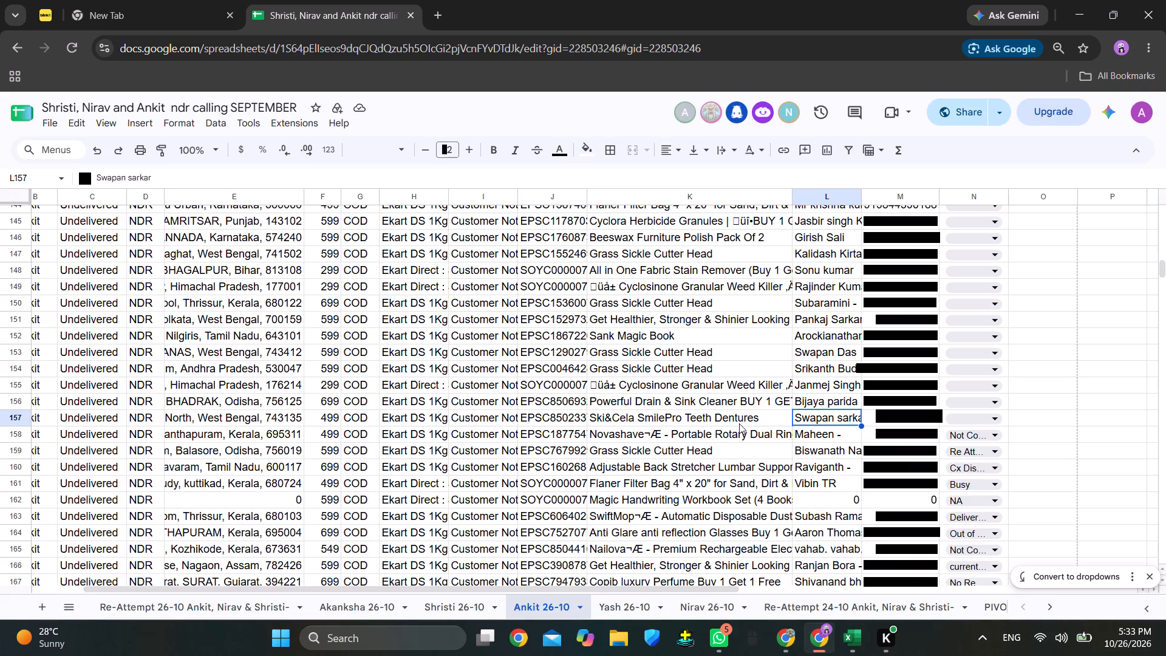
{"action": "left_click", "coordinate": [989, 420]}
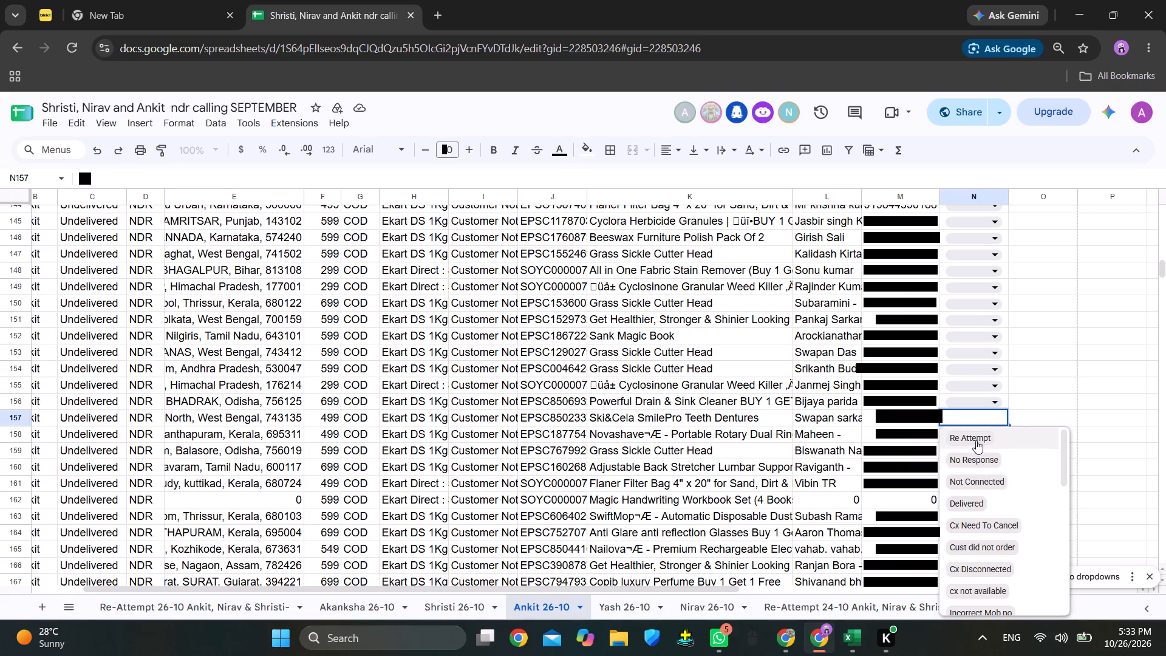
{"action": "left_click", "coordinate": [977, 434]}
Select the customer phone number in row 156.
{"action": "left_click", "coordinate": [915, 397]}
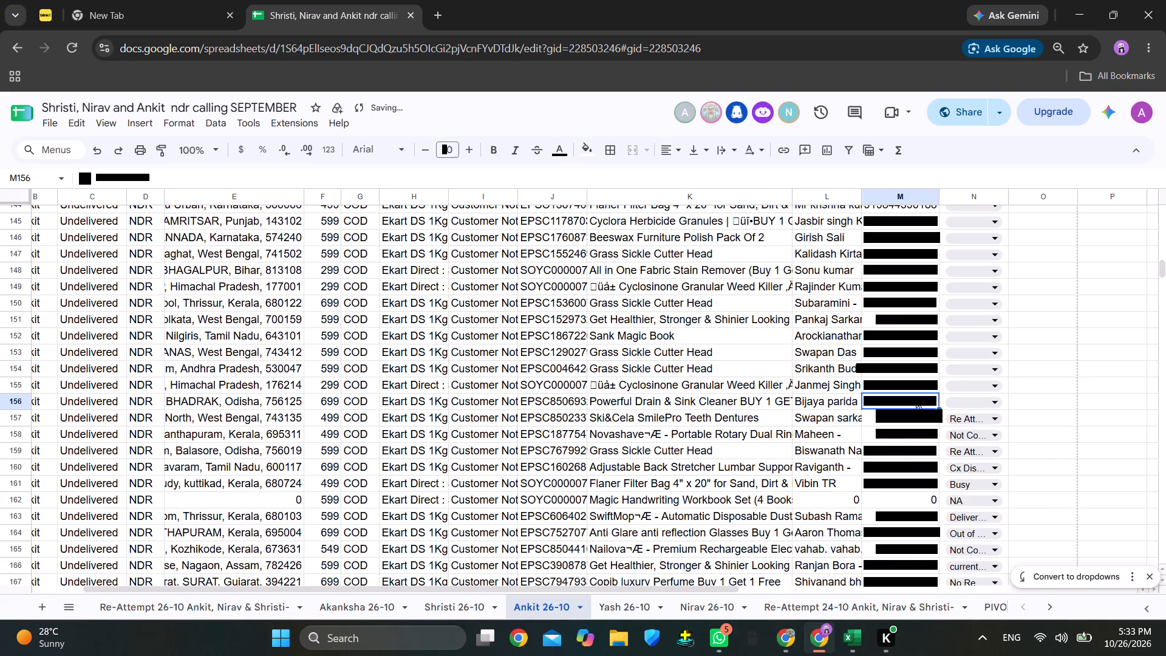
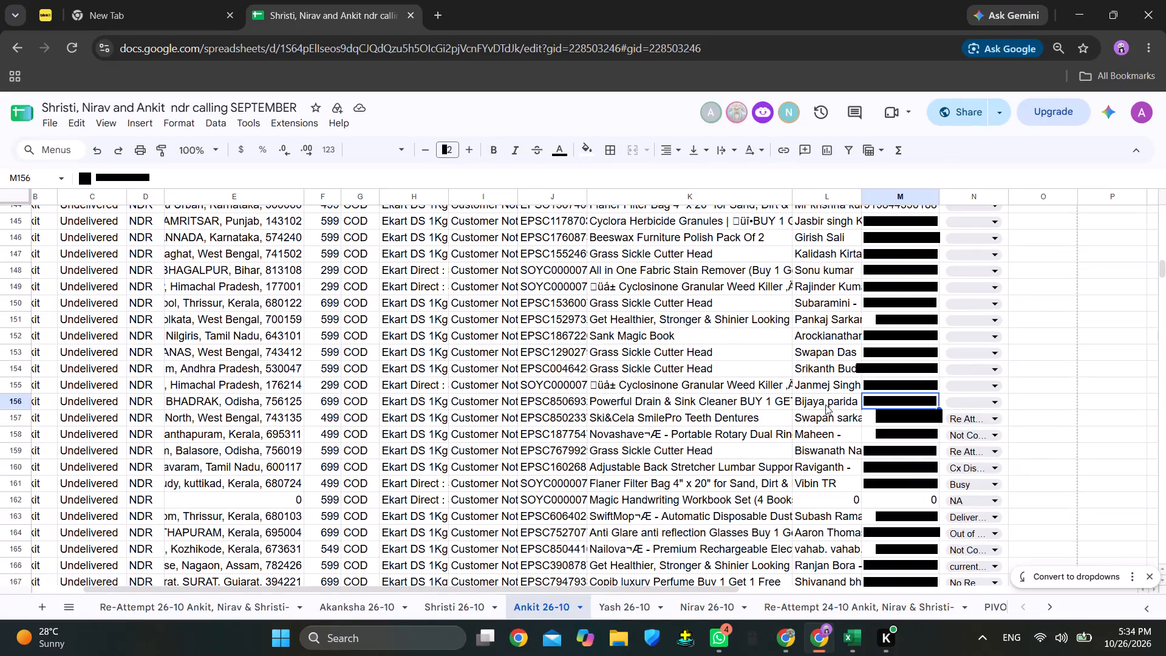
Select the customer name in row 156, check the pivot table's remark counts, and set that order's remark to No Response.
{"action": "left_click", "coordinate": [830, 402]}
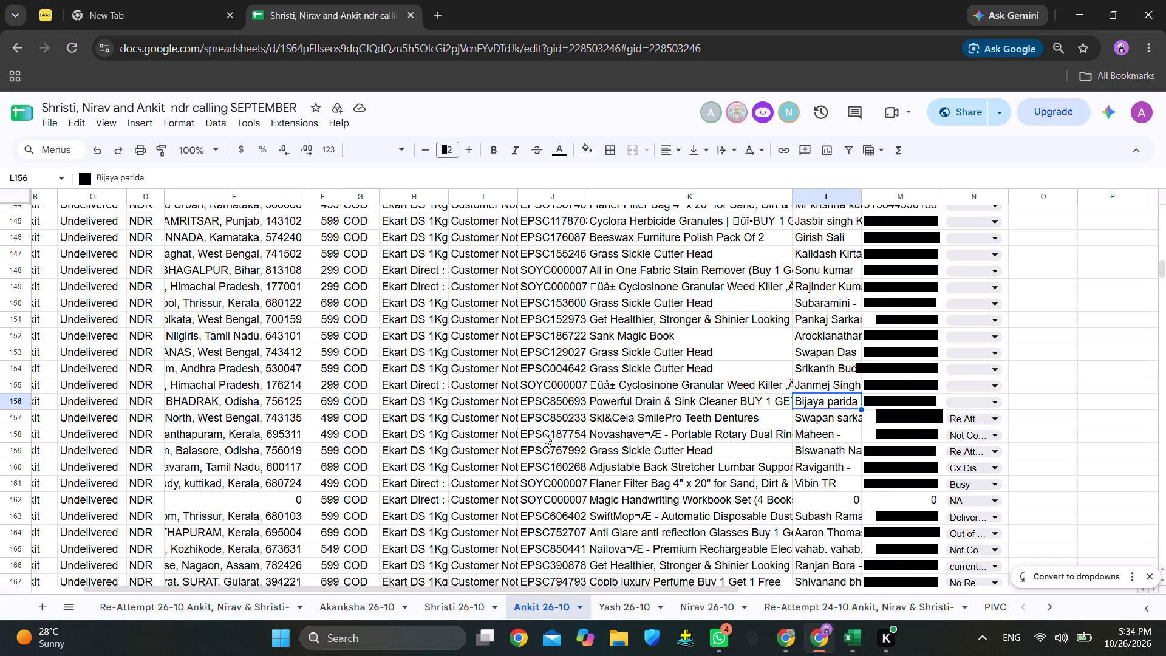
{"action": "scroll", "coordinate": [702, 427], "scroll_direction": "down", "scroll_amount": 20}
{"action": "scroll", "coordinate": [702, 427], "scroll_direction": "down", "scroll_amount": 1}
{"action": "scroll", "coordinate": [493, 466], "scroll_direction": "down", "scroll_amount": 4}
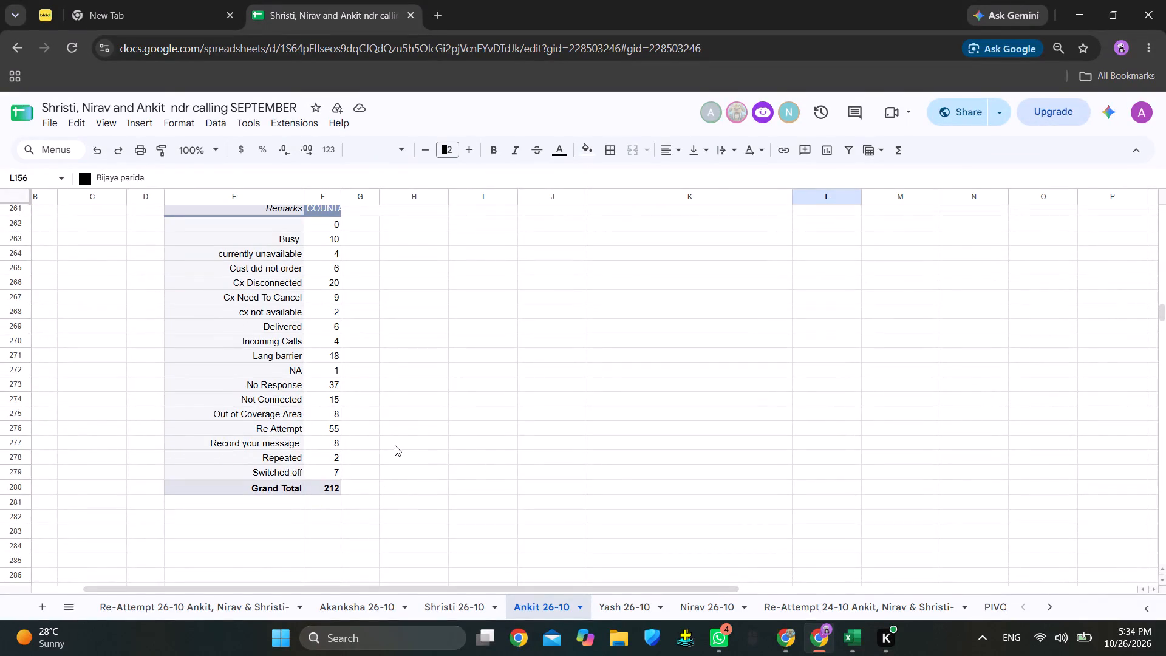
{"action": "scroll", "coordinate": [990, 417], "scroll_direction": "up", "scroll_amount": 3}
{"action": "scroll", "coordinate": [992, 415], "scroll_direction": "down", "scroll_amount": 1}
{"action": "scroll", "coordinate": [995, 414], "scroll_direction": "up", "scroll_amount": 5}
{"action": "scroll", "coordinate": [997, 409], "scroll_direction": "down", "scroll_amount": 1}
{"action": "scroll", "coordinate": [997, 409], "scroll_direction": "up", "scroll_amount": 9}
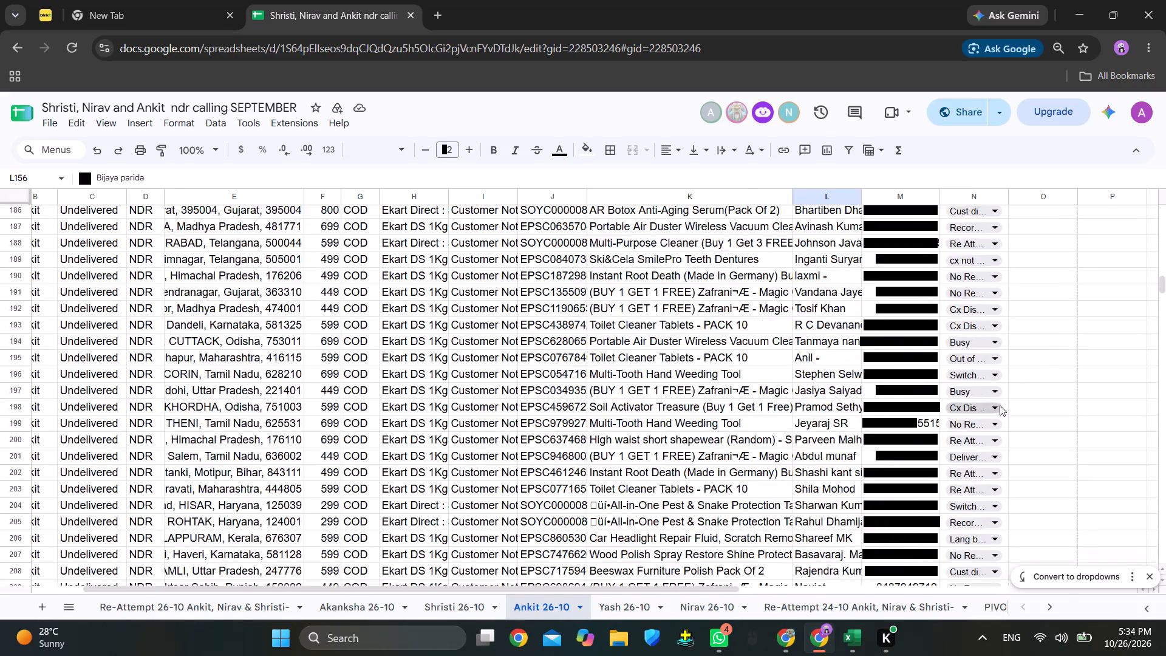
{"action": "scroll", "coordinate": [1000, 405], "scroll_direction": "up", "scroll_amount": 9}
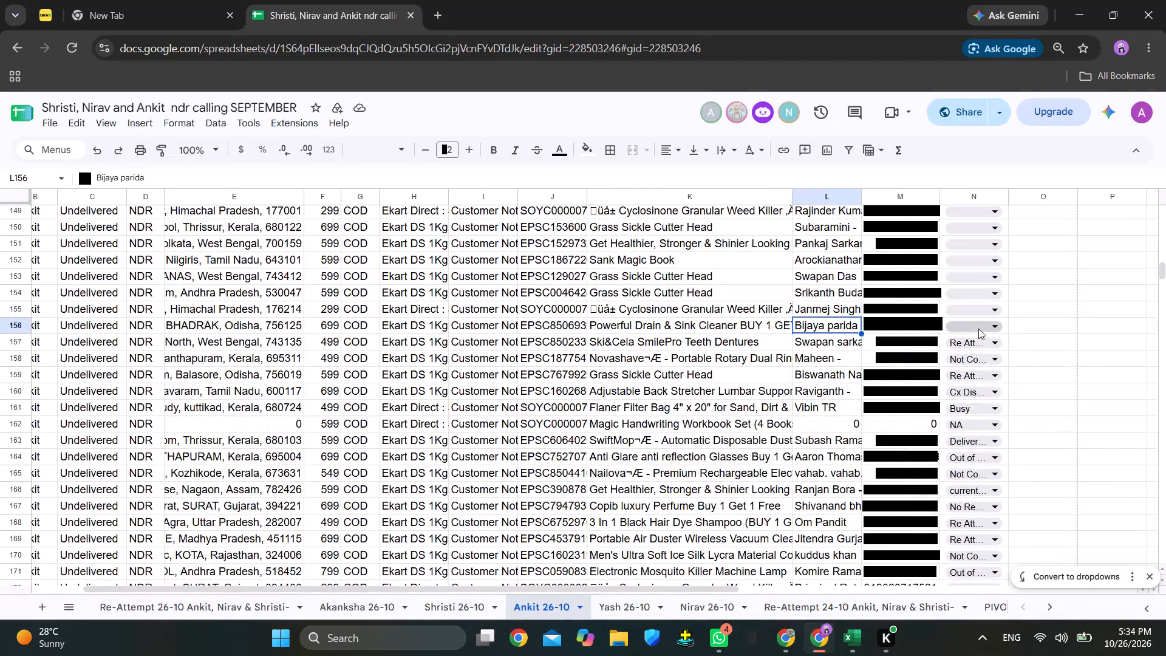
{"action": "left_click", "coordinate": [978, 329]}
{"action": "left_click", "coordinate": [977, 369]}
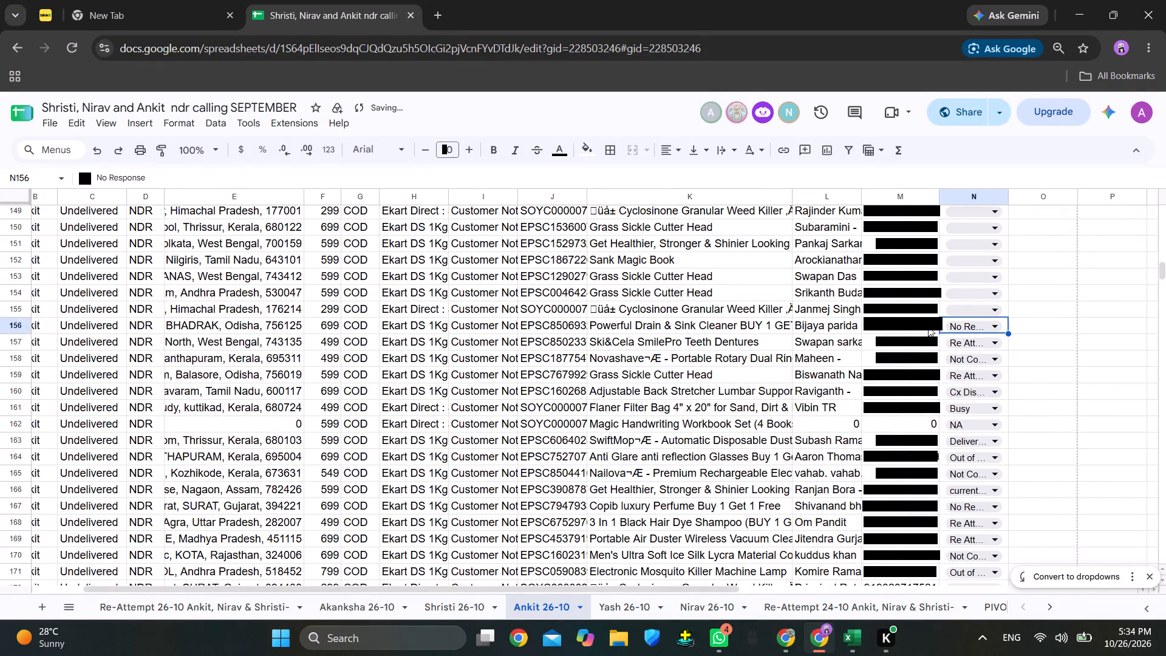
Select the phone number and customer name in row 155, check the pivot table, and set that order's remark to currently unavailable.
{"action": "left_click", "coordinate": [913, 312]}
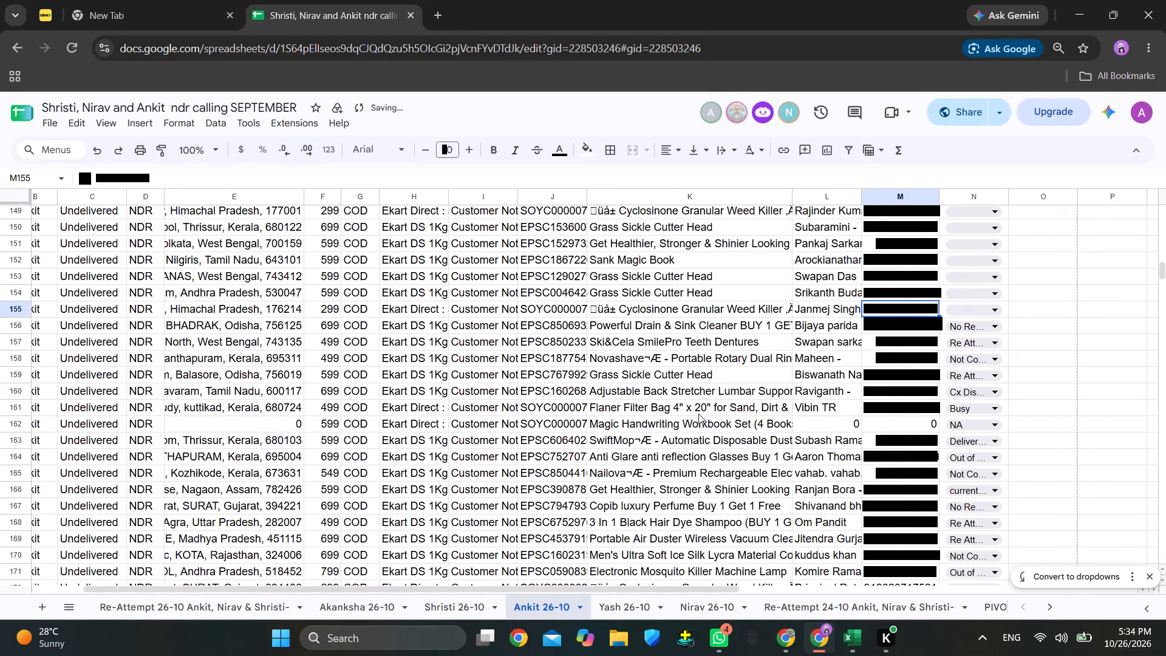
{"action": "scroll", "coordinate": [697, 414], "scroll_direction": "down", "scroll_amount": 19}
{"action": "scroll", "coordinate": [542, 437], "scroll_direction": "down", "scroll_amount": 4}
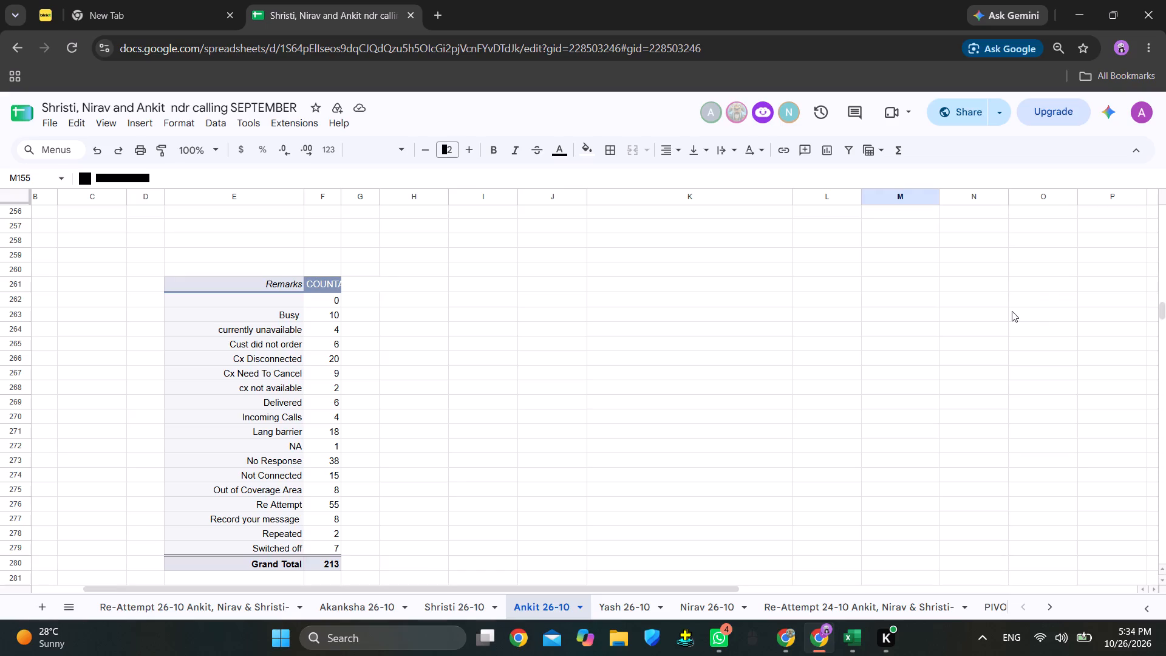
{"action": "scroll", "coordinate": [1012, 311], "scroll_direction": "up", "scroll_amount": 17}
{"action": "scroll", "coordinate": [1014, 301], "scroll_direction": "down", "scroll_amount": 1}
{"action": "scroll", "coordinate": [1014, 301], "scroll_direction": "up", "scroll_amount": 6}
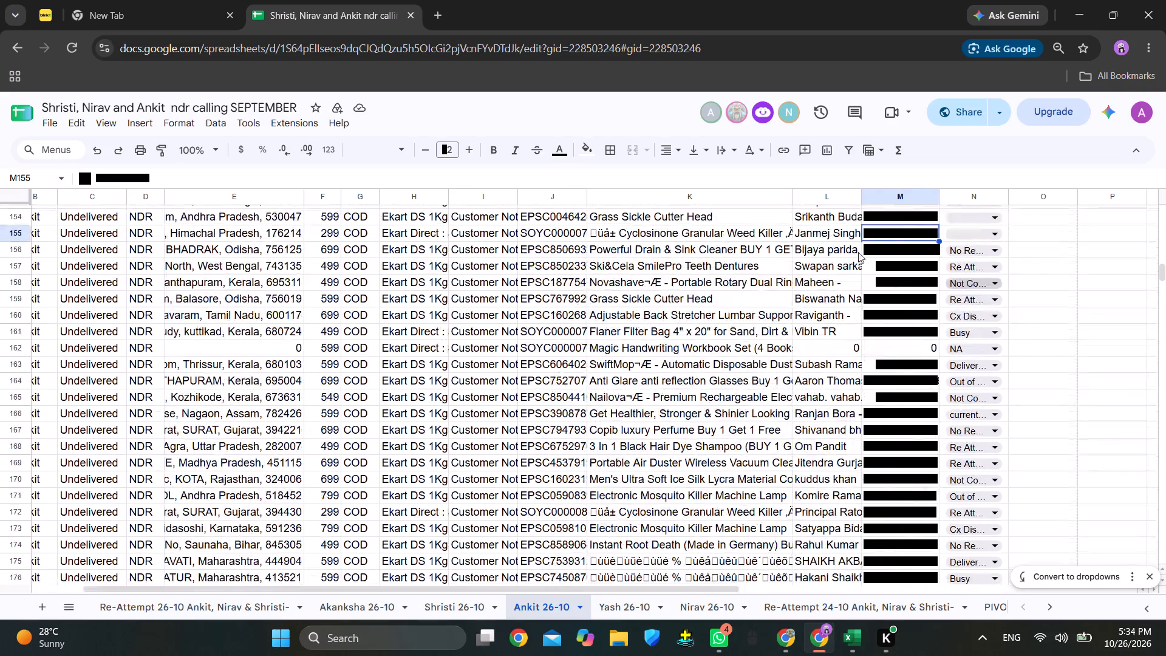
{"action": "left_click", "coordinate": [822, 236]}
{"action": "scroll", "coordinate": [723, 391], "scroll_direction": "down", "scroll_amount": 8}
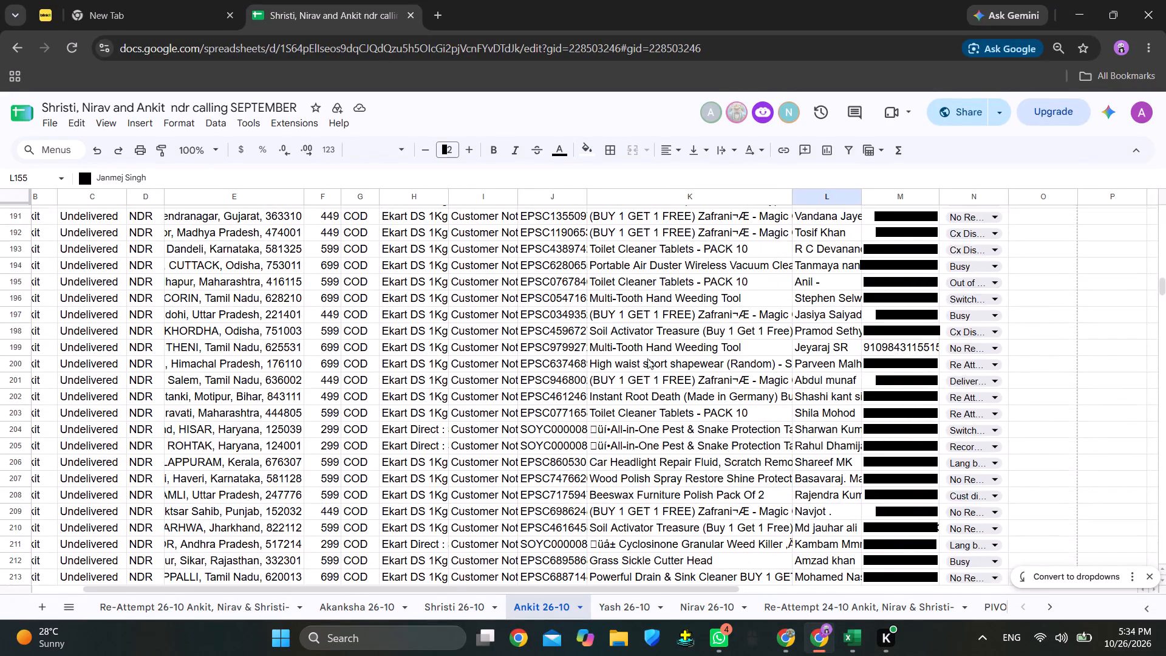
{"action": "scroll", "coordinate": [739, 356], "scroll_direction": "down", "scroll_amount": 5}
{"action": "scroll", "coordinate": [636, 436], "scroll_direction": "down", "scroll_amount": 7}
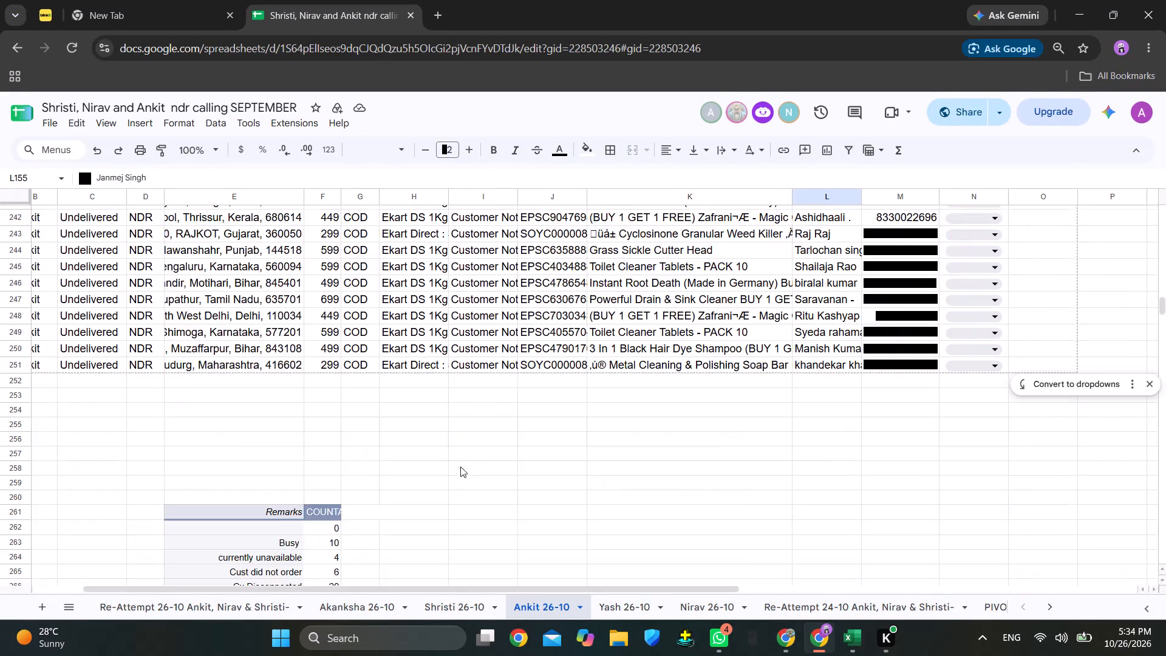
{"action": "scroll", "coordinate": [460, 468], "scroll_direction": "down", "scroll_amount": 2}
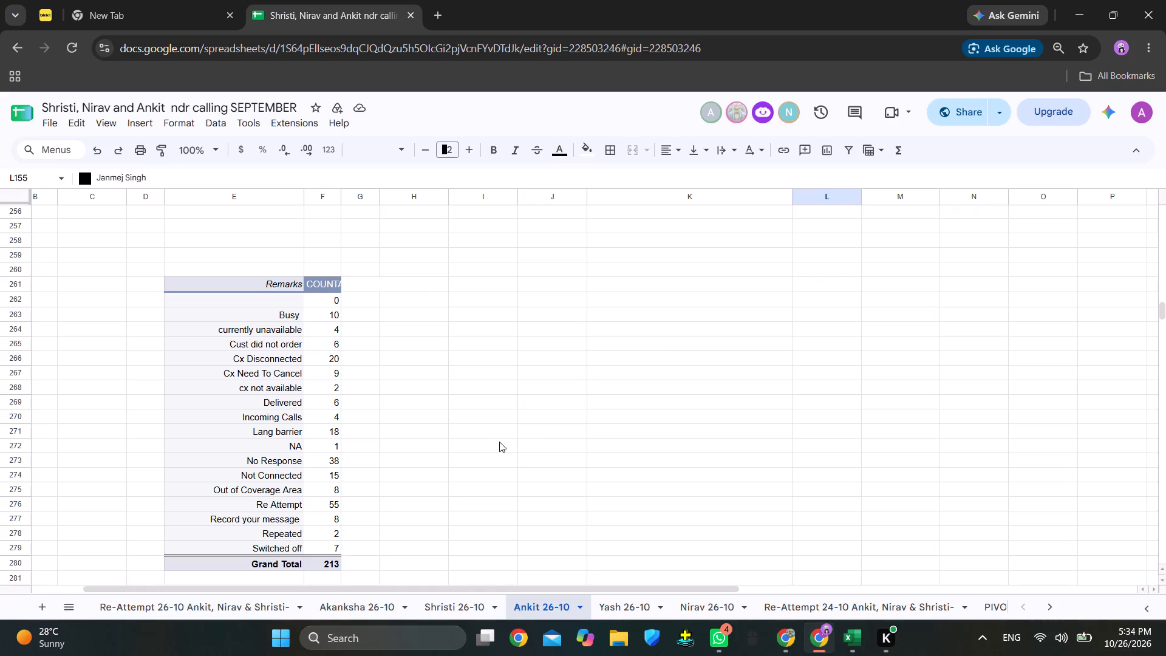
{"action": "scroll", "coordinate": [1136, 319], "scroll_direction": "up", "scroll_amount": 20}
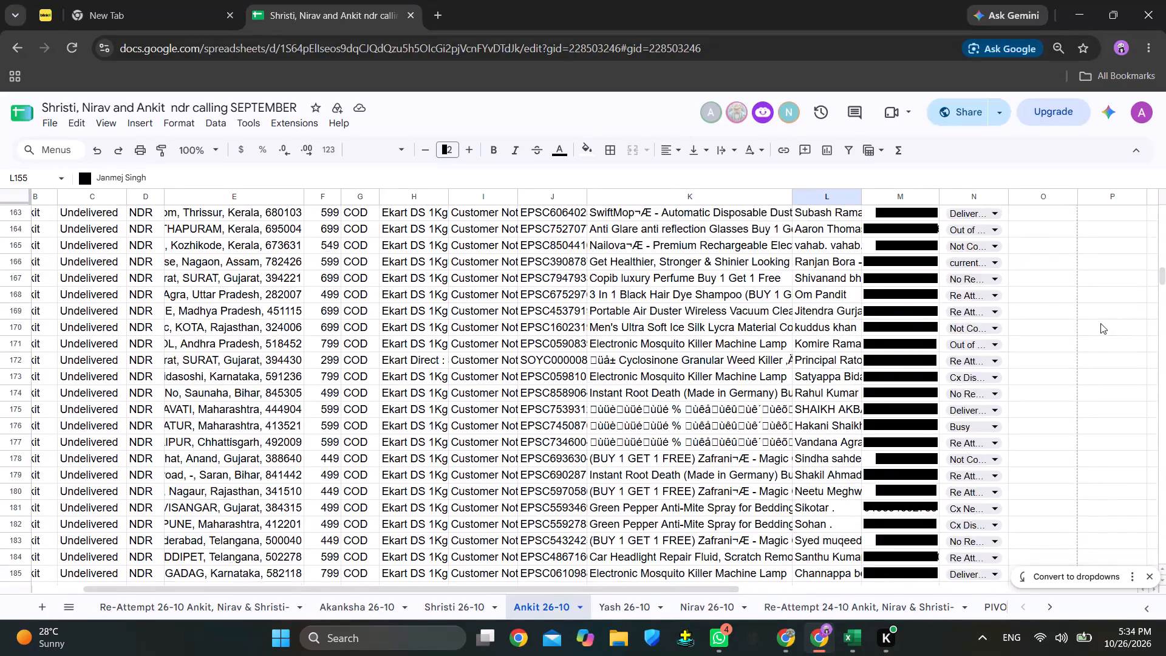
{"action": "scroll", "coordinate": [1100, 323], "scroll_direction": "up", "scroll_amount": 6}
{"action": "scroll", "coordinate": [1075, 361], "scroll_direction": "down", "scroll_amount": 2}
{"action": "left_click", "coordinate": [971, 387]}
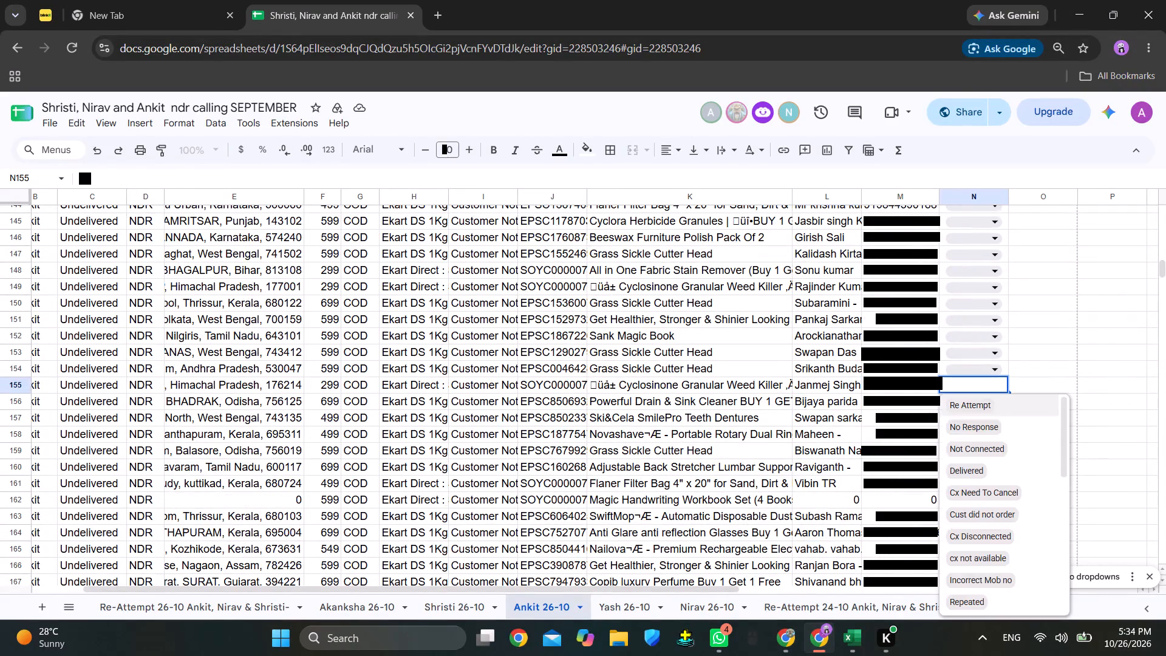
{"action": "scroll", "coordinate": [983, 465], "scroll_direction": "down", "scroll_amount": 12}
{"action": "left_click", "coordinate": [990, 558]}
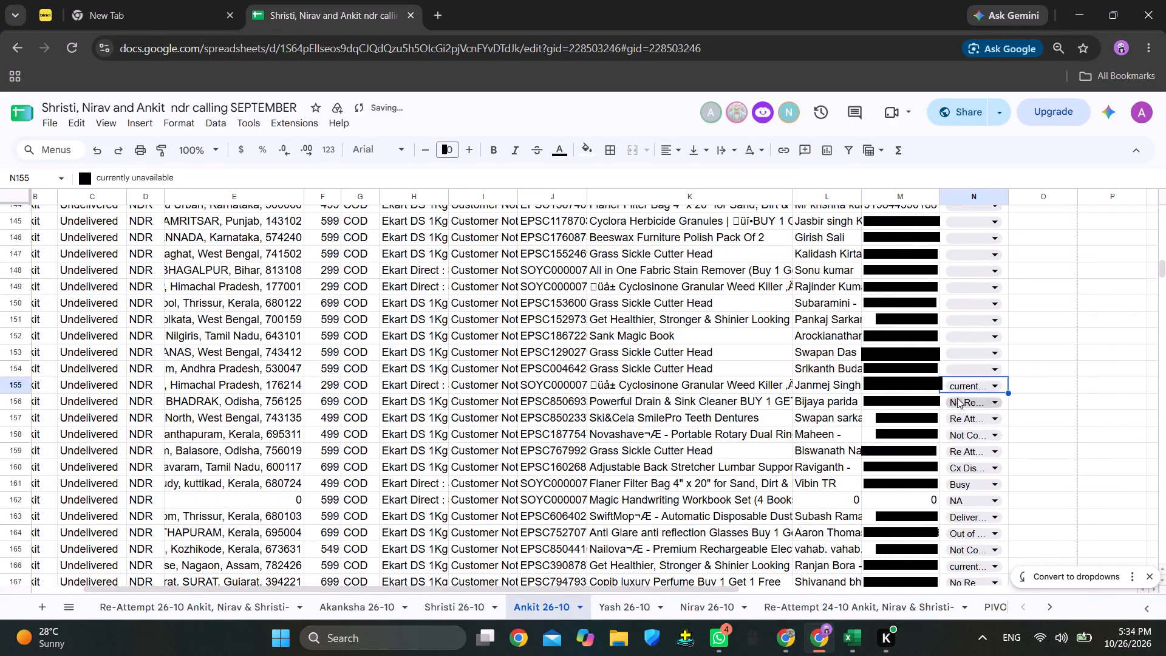
Select the phone number in row 154, check the pivot table, select the customer name, and set that order's remark to Out of Coverage Area.
{"action": "left_click", "coordinate": [916, 371]}
{"action": "scroll", "coordinate": [703, 434], "scroll_direction": "down", "scroll_amount": 20}
{"action": "scroll", "coordinate": [703, 434], "scroll_direction": "down", "scroll_amount": 1}
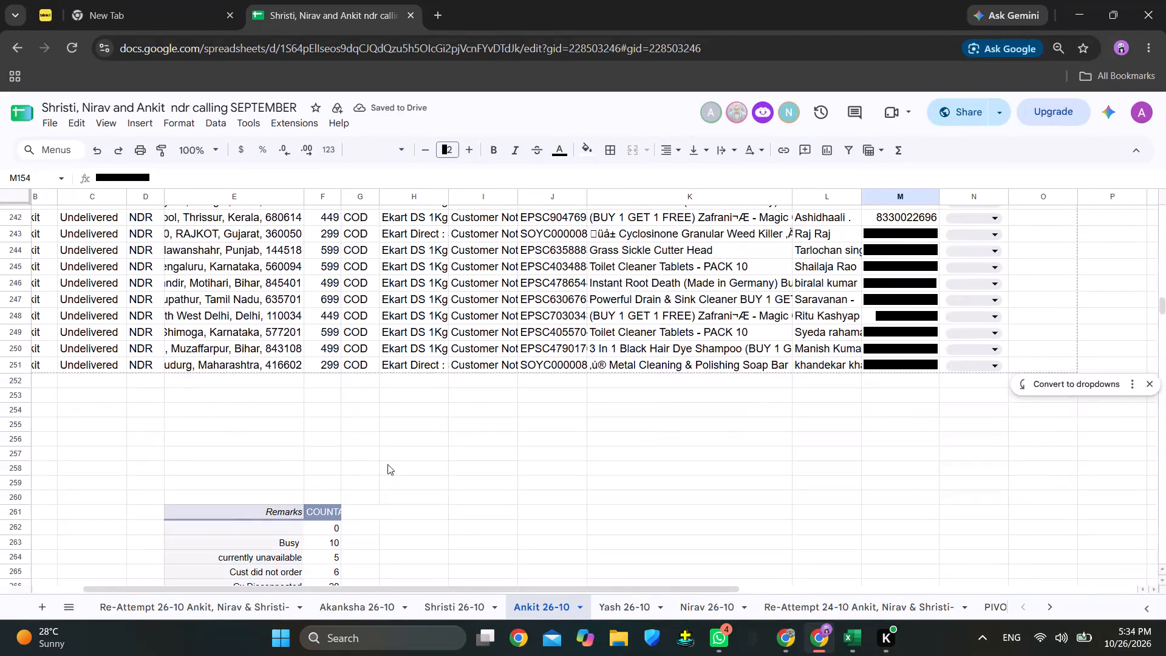
{"action": "scroll", "coordinate": [387, 464], "scroll_direction": "down", "scroll_amount": 3}
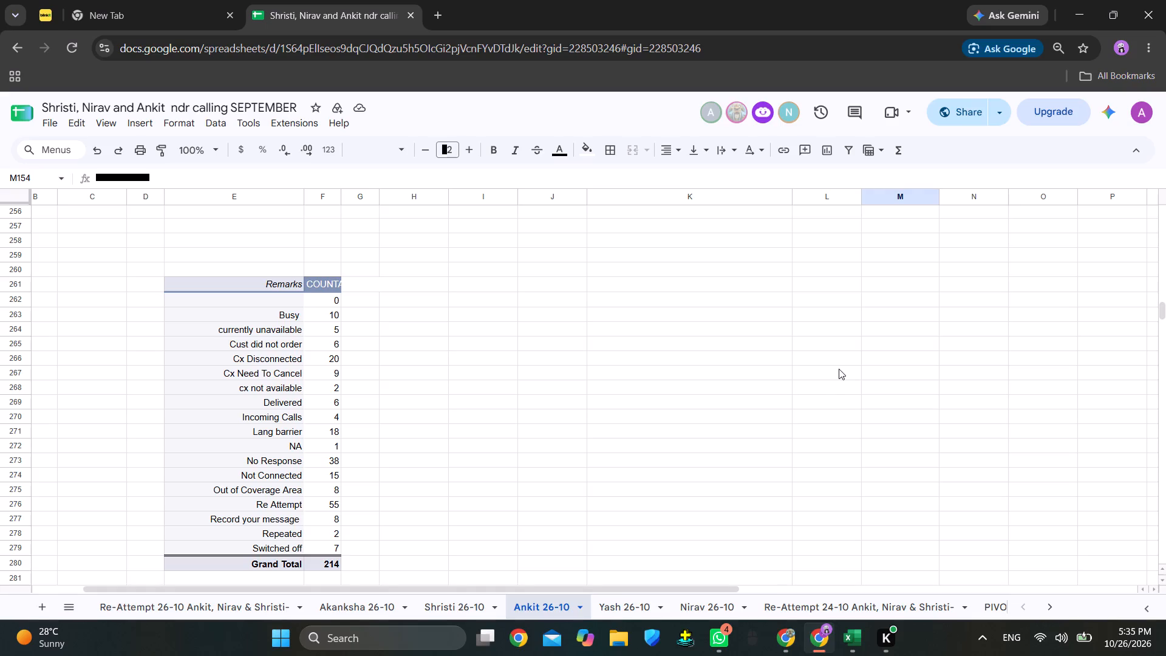
{"action": "scroll", "coordinate": [1015, 316], "scroll_direction": "up", "scroll_amount": 2}
{"action": "scroll", "coordinate": [1015, 316], "scroll_direction": "down", "scroll_amount": 1}
{"action": "scroll", "coordinate": [1015, 316], "scroll_direction": "up", "scroll_amount": 10}
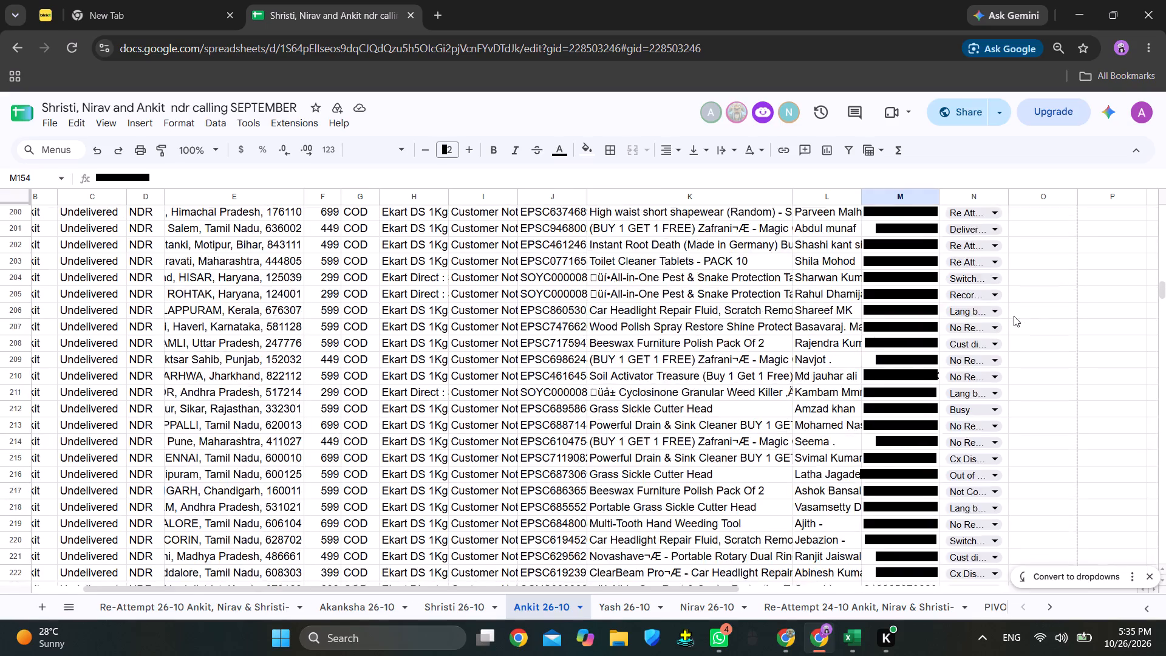
{"action": "scroll", "coordinate": [1014, 316], "scroll_direction": "up", "scroll_amount": 12}
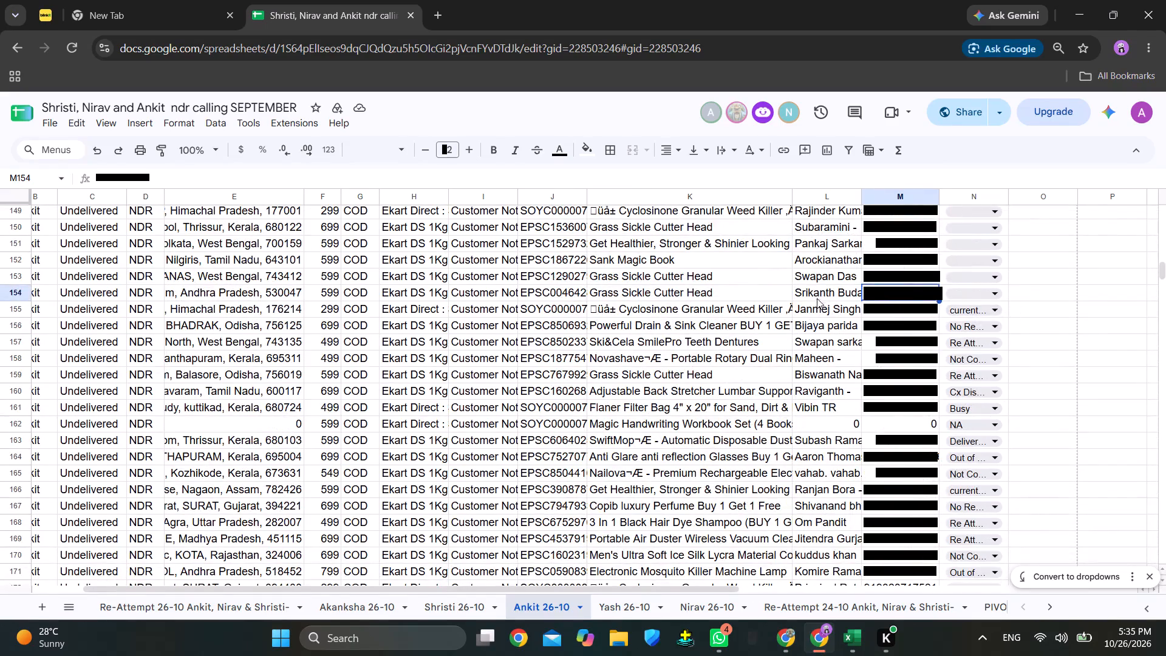
{"action": "left_click", "coordinate": [822, 296]}
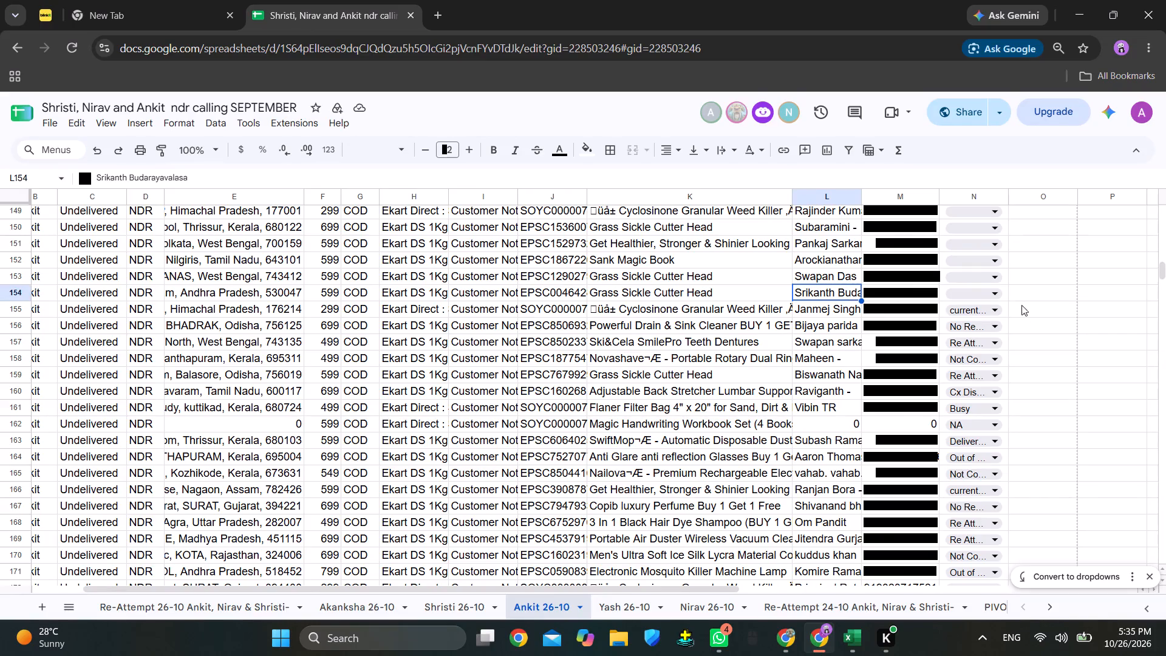
{"action": "left_click", "coordinate": [986, 295]}
{"action": "scroll", "coordinate": [977, 398], "scroll_direction": "down", "scroll_amount": 4}
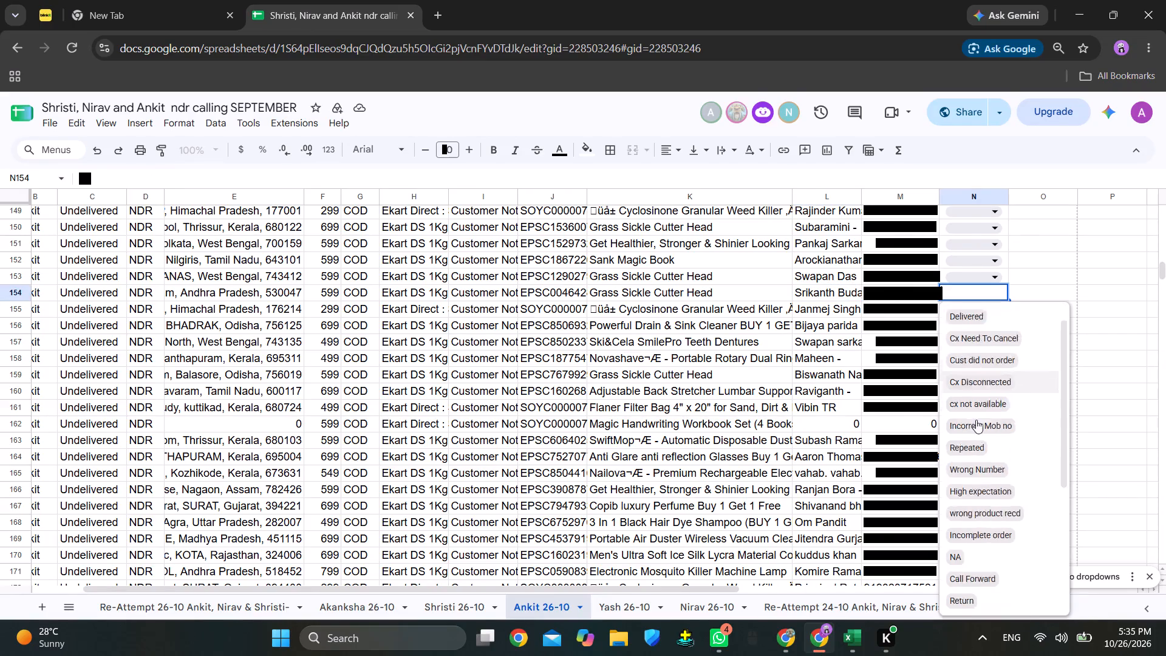
{"action": "scroll", "coordinate": [976, 420], "scroll_direction": "down", "scroll_amount": 9}
{"action": "left_click", "coordinate": [1000, 581]}
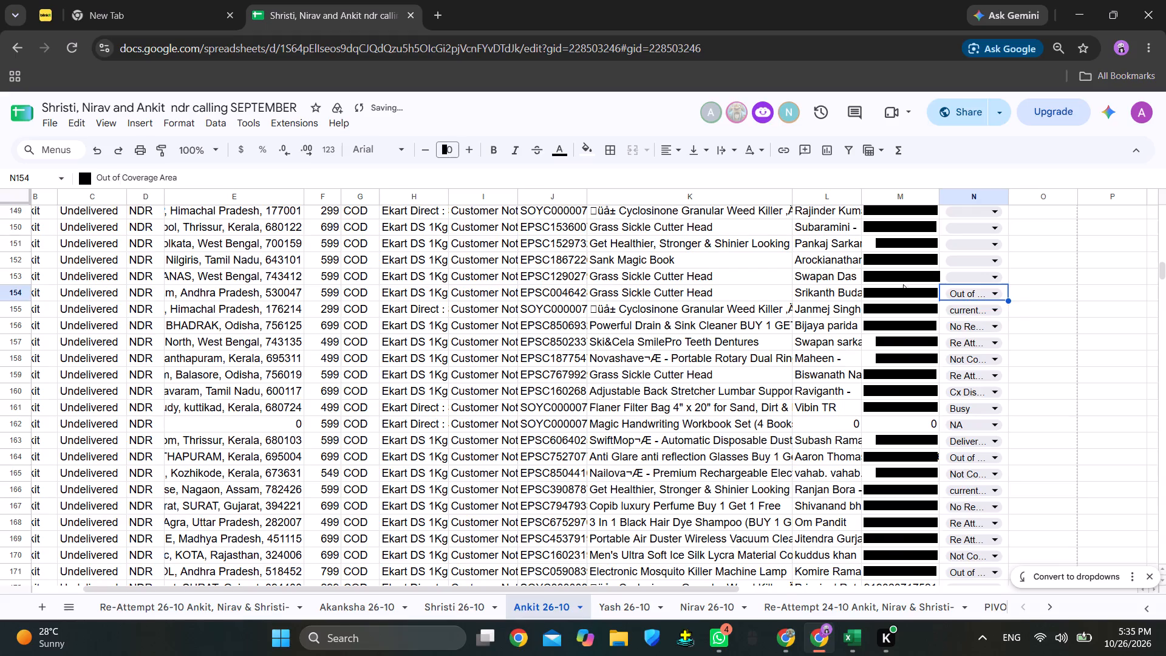
Select the phone number in row 153, check the pivot table, select the customer name, and set that order's remark to Busy.
{"action": "left_click", "coordinate": [909, 275]}
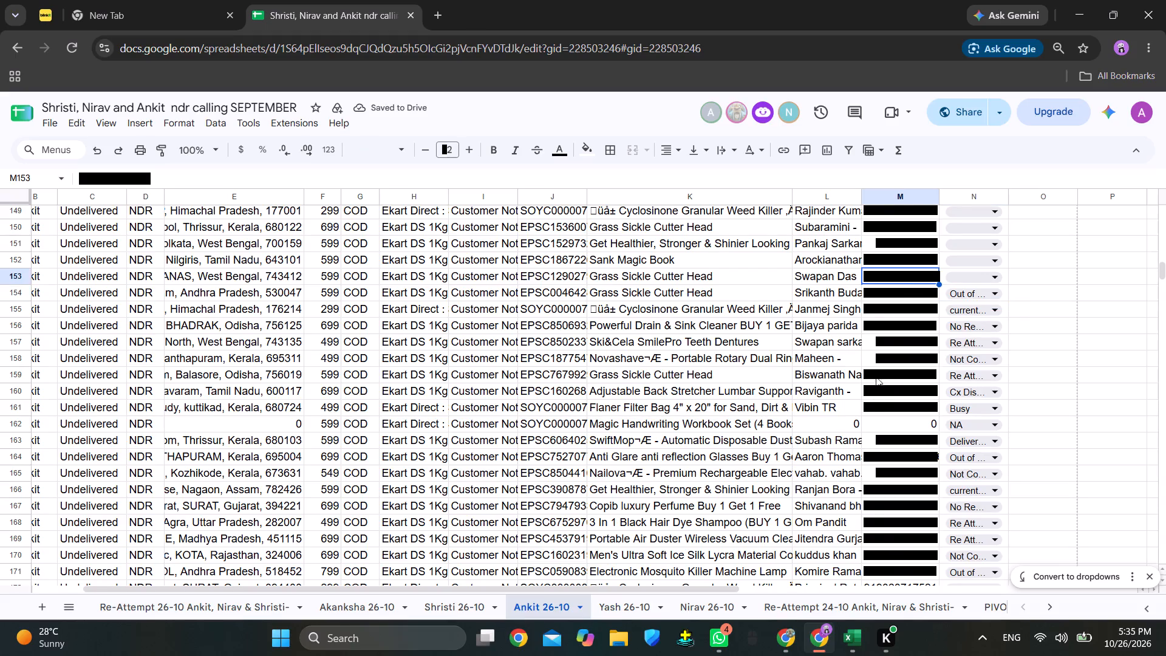
{"action": "scroll", "coordinate": [905, 372], "scroll_direction": "up", "scroll_amount": 3}
{"action": "scroll", "coordinate": [904, 372], "scroll_direction": "down", "scroll_amount": 1}
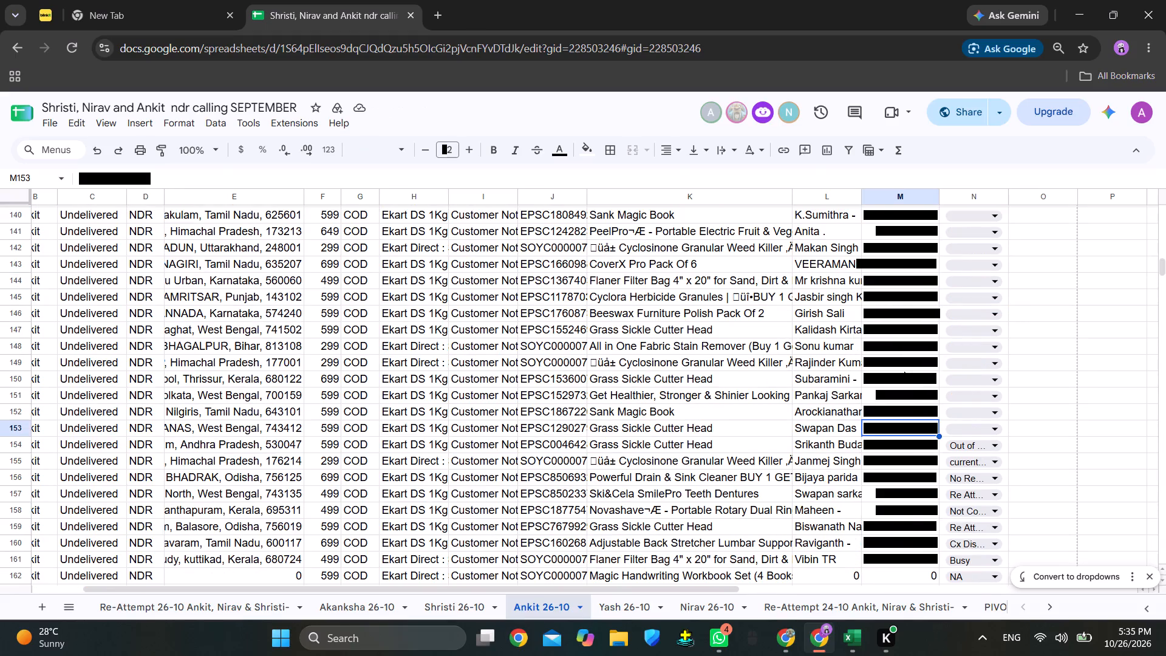
{"action": "scroll", "coordinate": [678, 414], "scroll_direction": "down", "scroll_amount": 1}
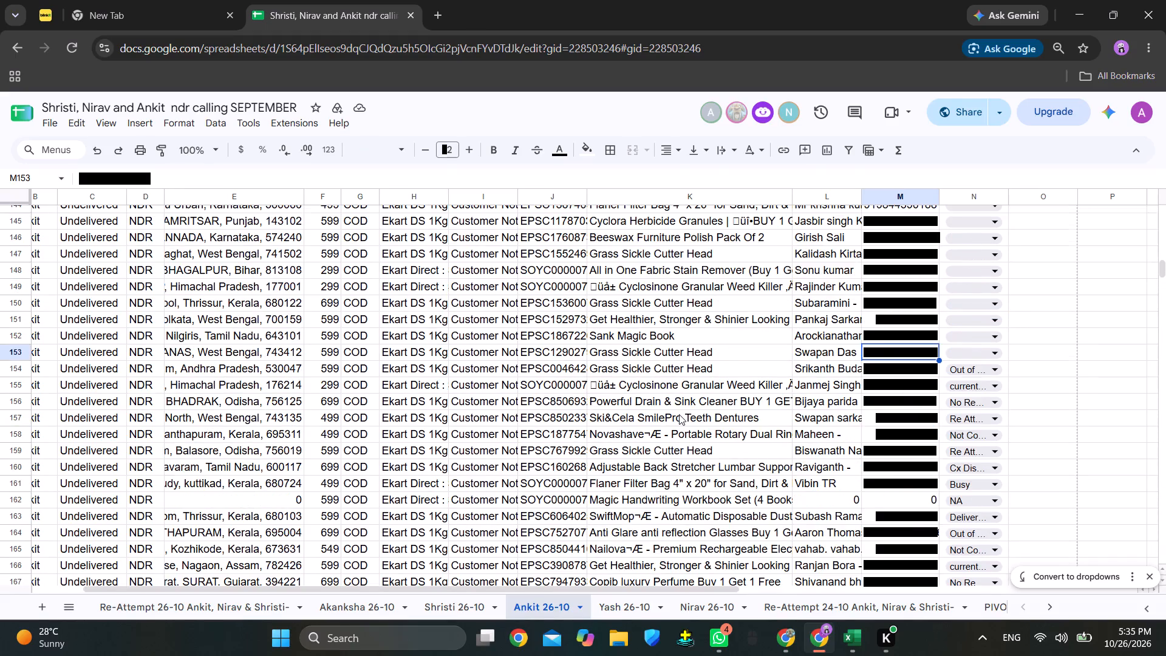
{"action": "scroll", "coordinate": [679, 414], "scroll_direction": "down", "scroll_amount": 19}
{"action": "scroll", "coordinate": [550, 401], "scroll_direction": "down", "scroll_amount": 4}
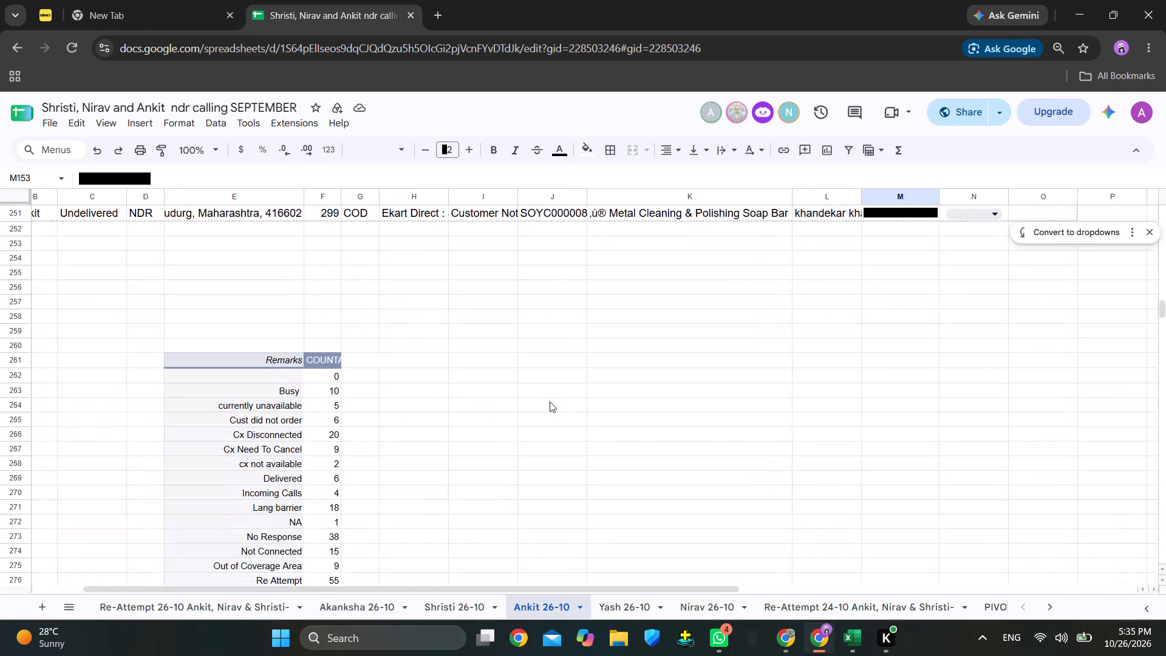
{"action": "scroll", "coordinate": [767, 395], "scroll_direction": "up", "scroll_amount": 12}
{"action": "scroll", "coordinate": [938, 372], "scroll_direction": "down", "scroll_amount": 1}
{"action": "scroll", "coordinate": [938, 372], "scroll_direction": "up", "scroll_amount": 8}
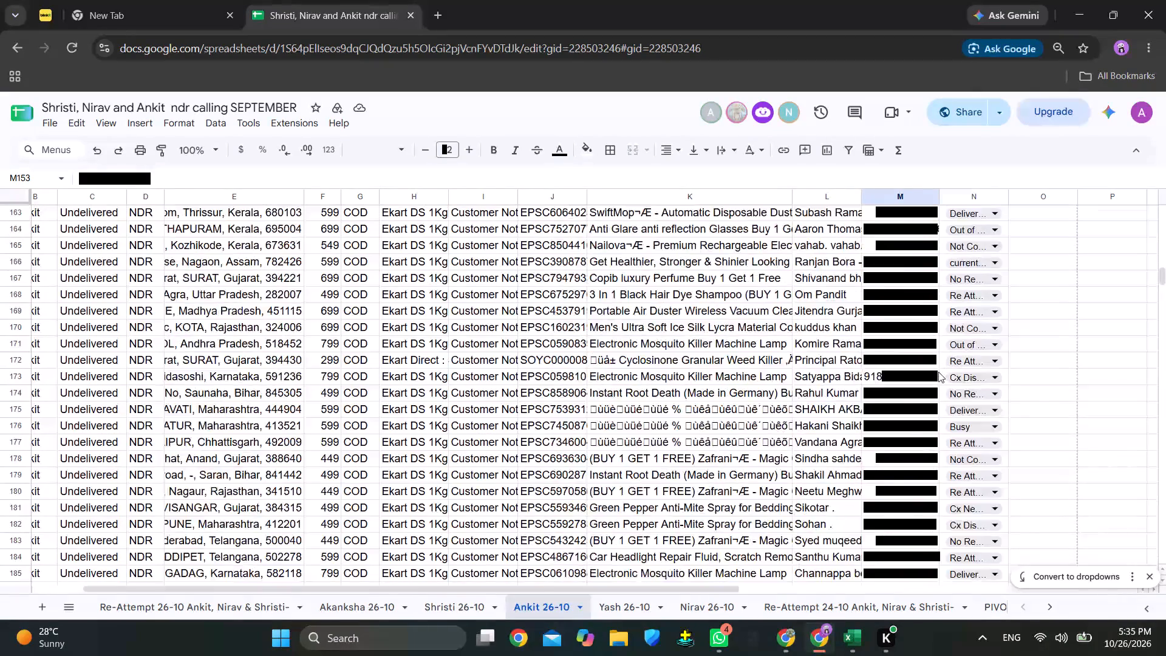
{"action": "scroll", "coordinate": [938, 372], "scroll_direction": "up", "scroll_amount": 3}
{"action": "left_click", "coordinate": [837, 277]}
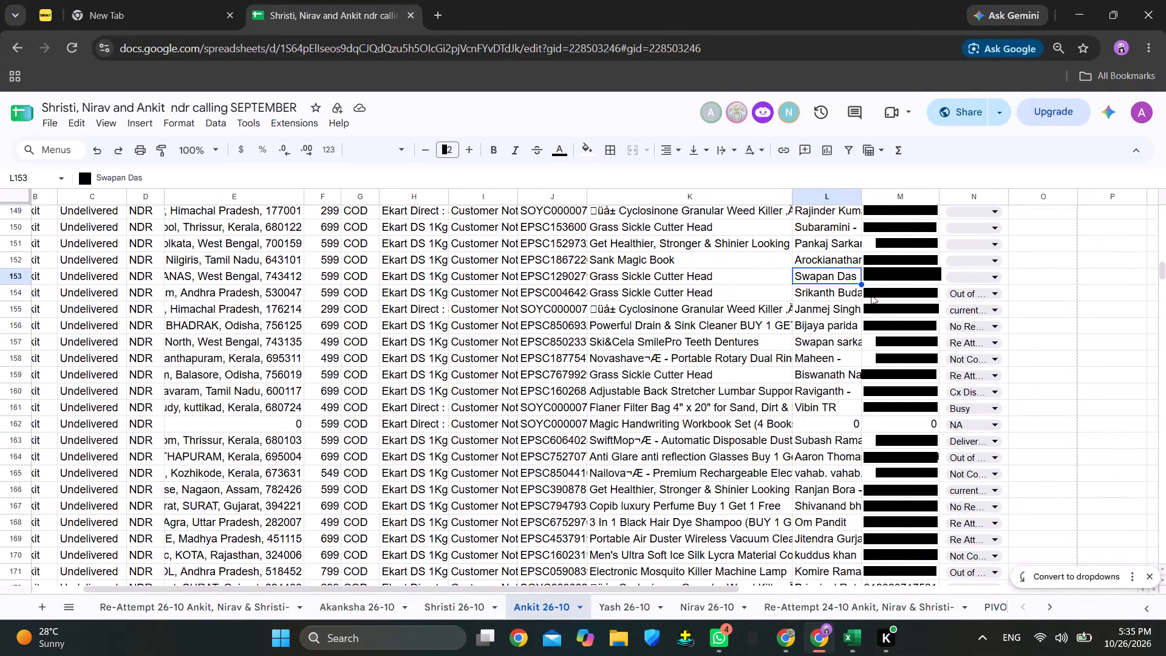
{"action": "left_click", "coordinate": [977, 276]}
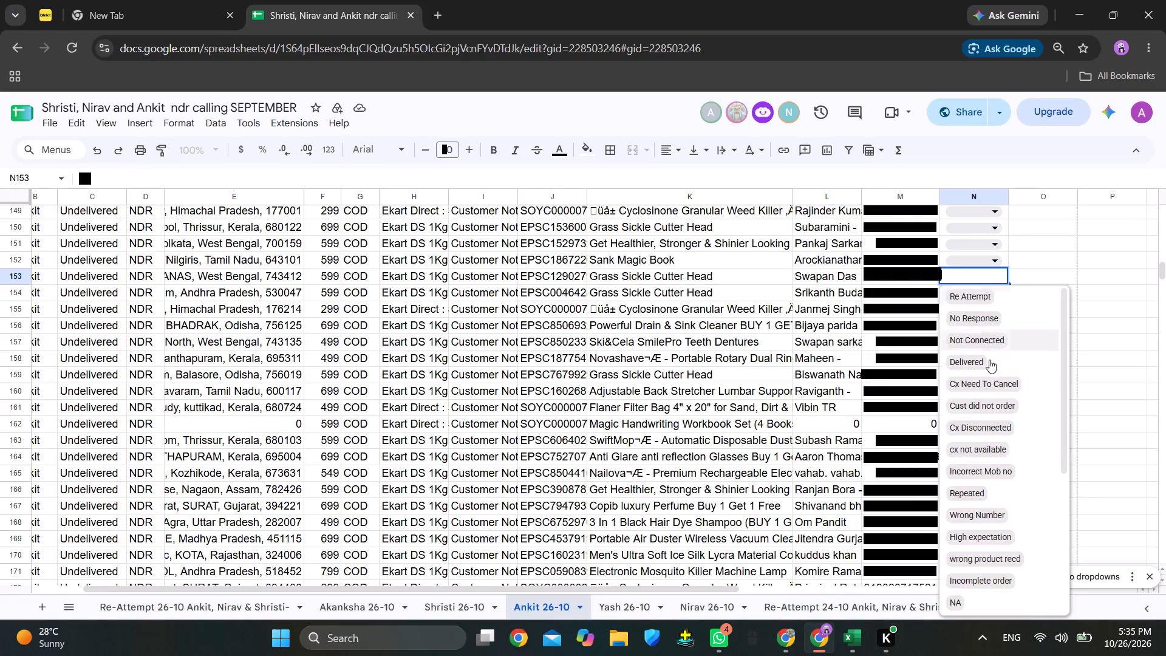
{"action": "scroll", "coordinate": [981, 430], "scroll_direction": "down", "scroll_amount": 7}
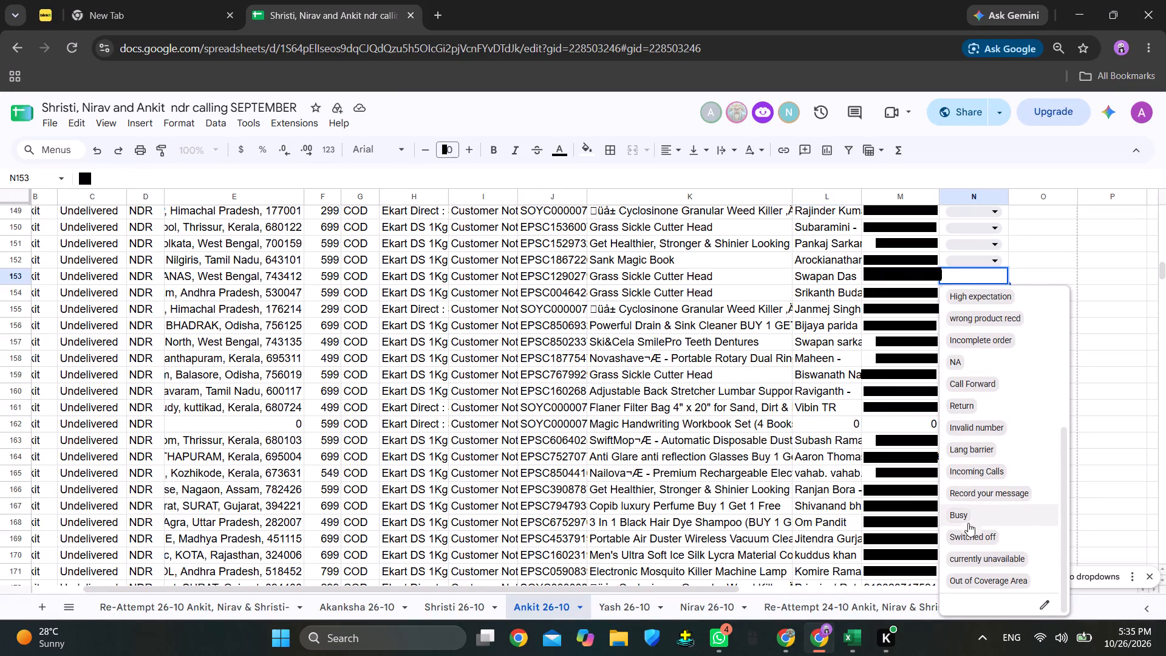
{"action": "left_click", "coordinate": [963, 514]}
Select the phone number in row 152, check the pivot table, select the customer name, and set that order's remark to Not Connected.
{"action": "scroll", "coordinate": [895, 344], "scroll_direction": "up", "scroll_amount": 1}
{"action": "left_click", "coordinate": [931, 335]}
{"action": "scroll", "coordinate": [814, 402], "scroll_direction": "down", "scroll_amount": 2}
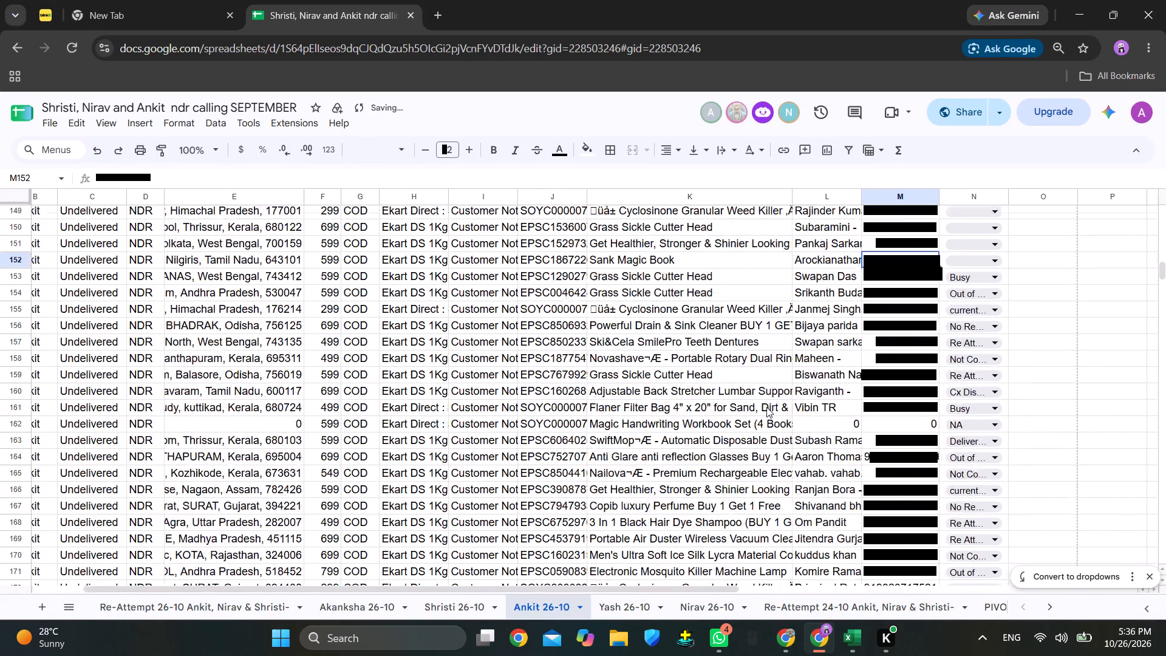
{"action": "scroll", "coordinate": [766, 407], "scroll_direction": "down", "scroll_amount": 14}
{"action": "scroll", "coordinate": [585, 429], "scroll_direction": "up", "scroll_amount": 1}
{"action": "scroll", "coordinate": [584, 429], "scroll_direction": "down", "scroll_amount": 11}
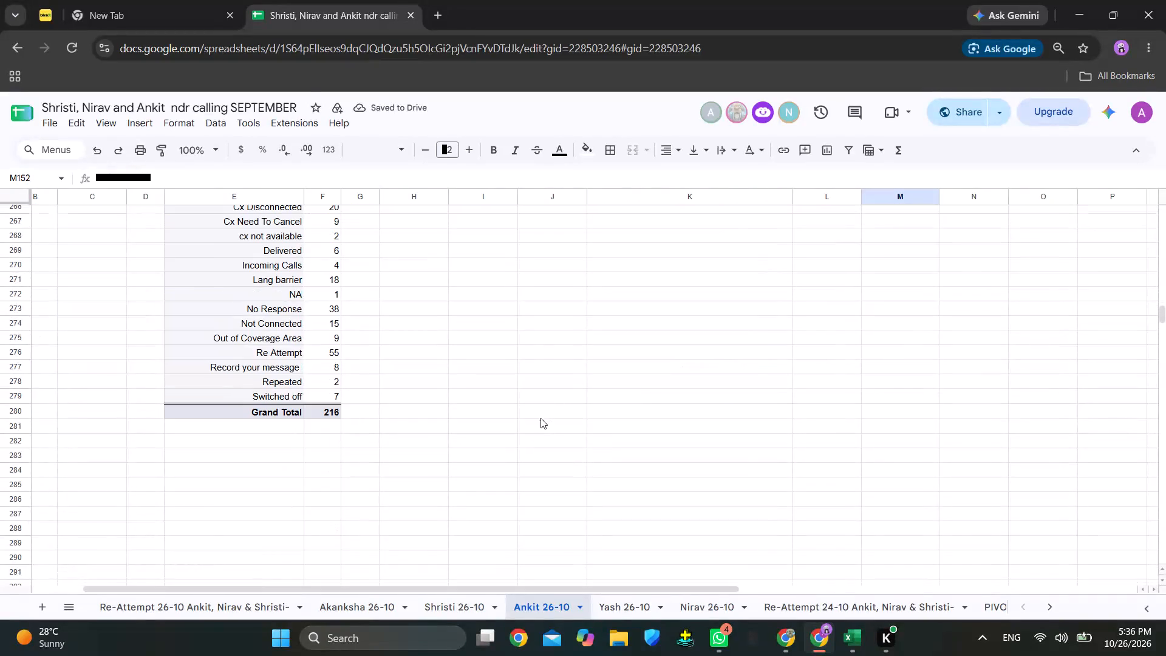
{"action": "scroll", "coordinate": [449, 394], "scroll_direction": "up", "scroll_amount": 1}
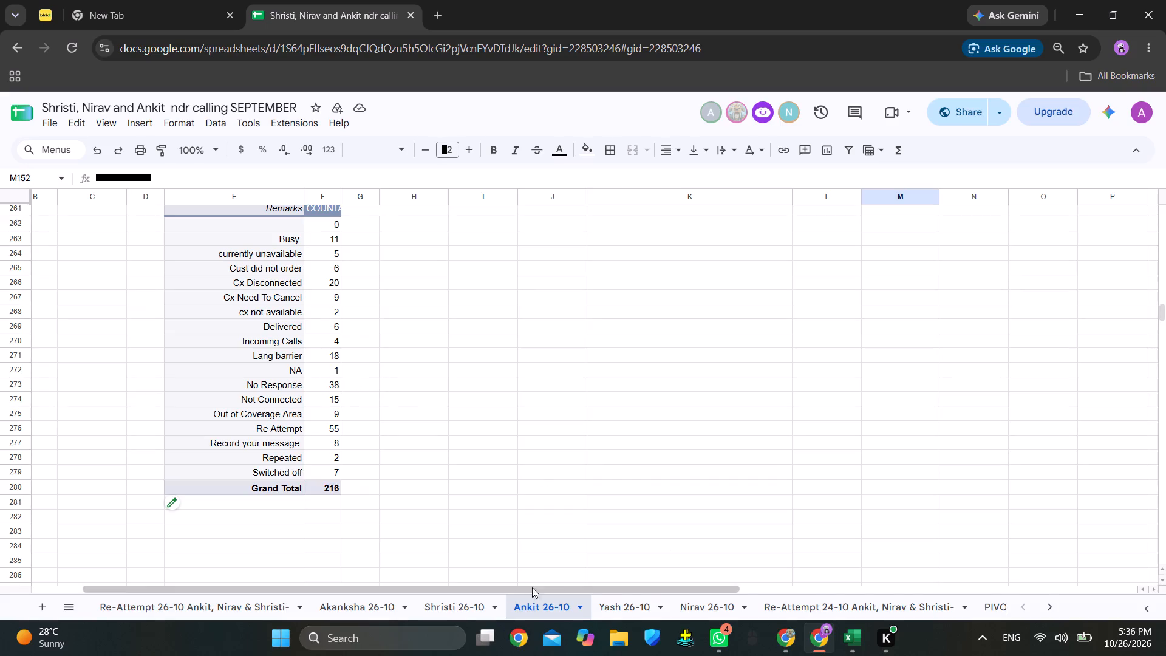
{"action": "scroll", "coordinate": [1004, 349], "scroll_direction": "up", "scroll_amount": 17}
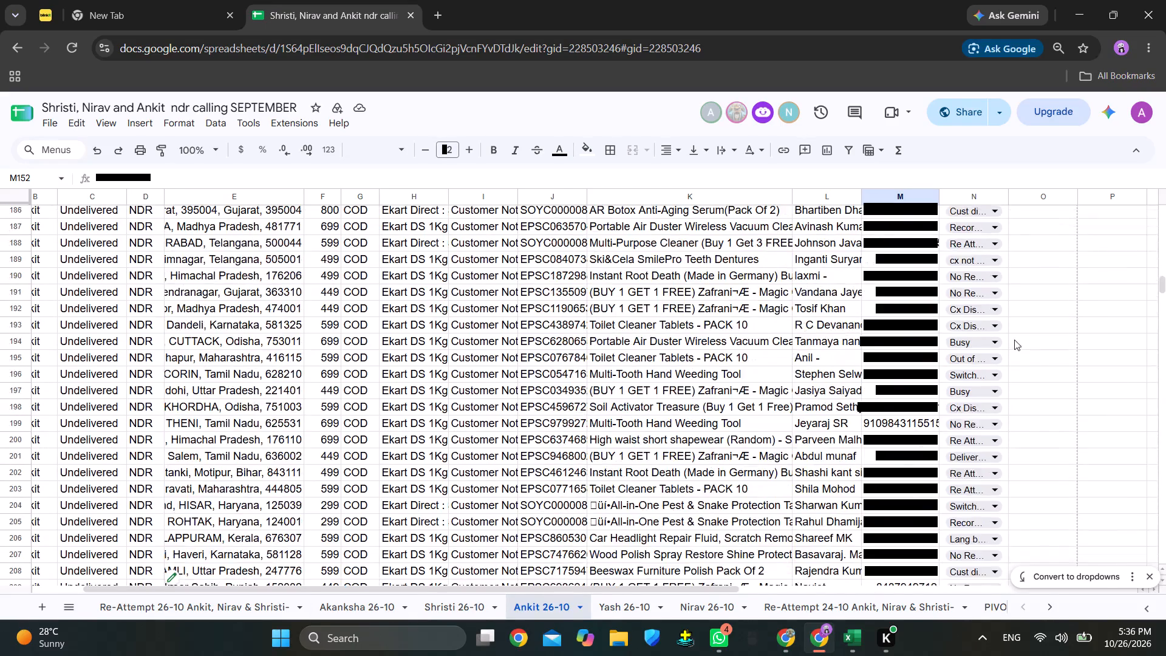
{"action": "scroll", "coordinate": [1014, 340], "scroll_direction": "up", "scroll_amount": 9}
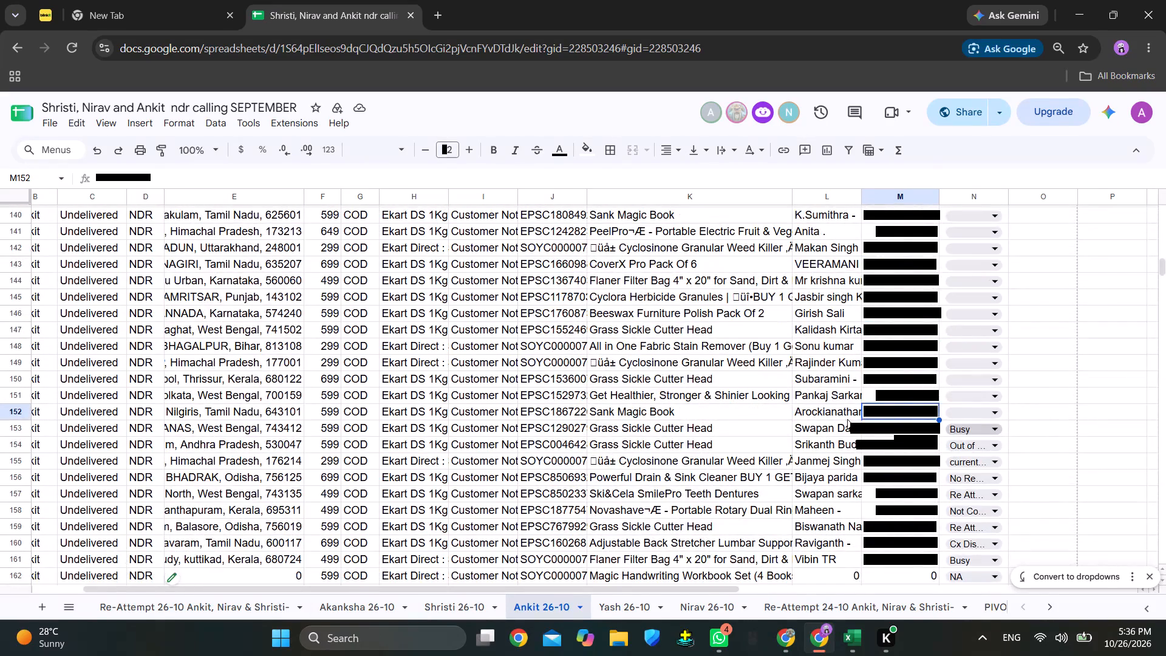
{"action": "left_click", "coordinate": [841, 412]}
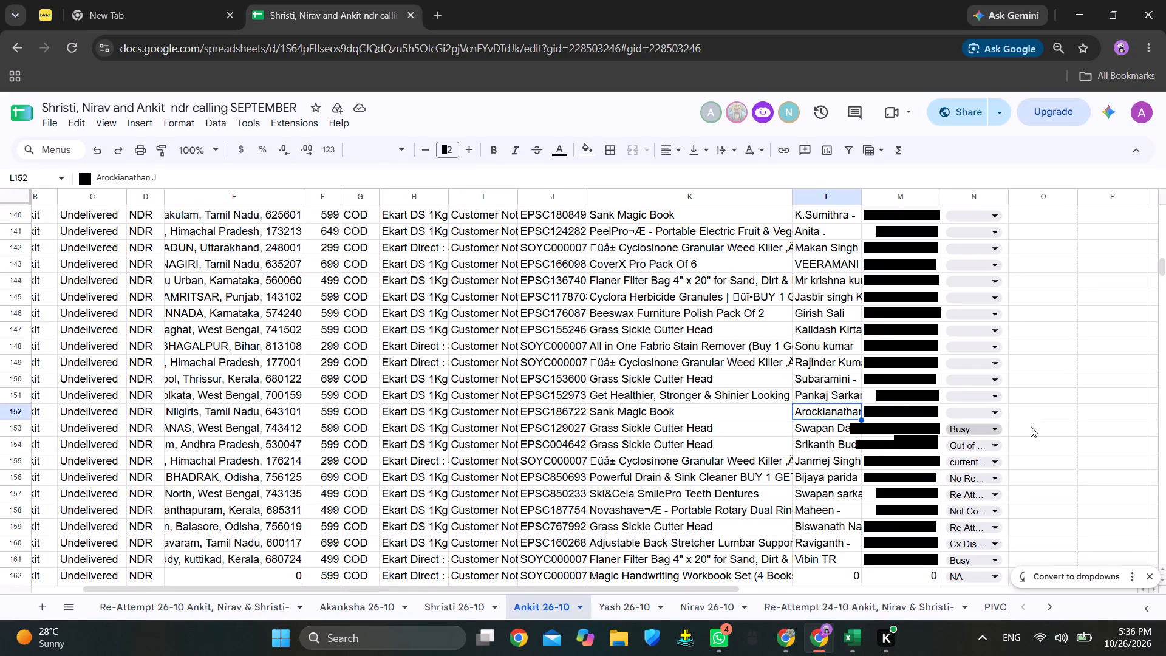
{"action": "left_click", "coordinate": [981, 411]}
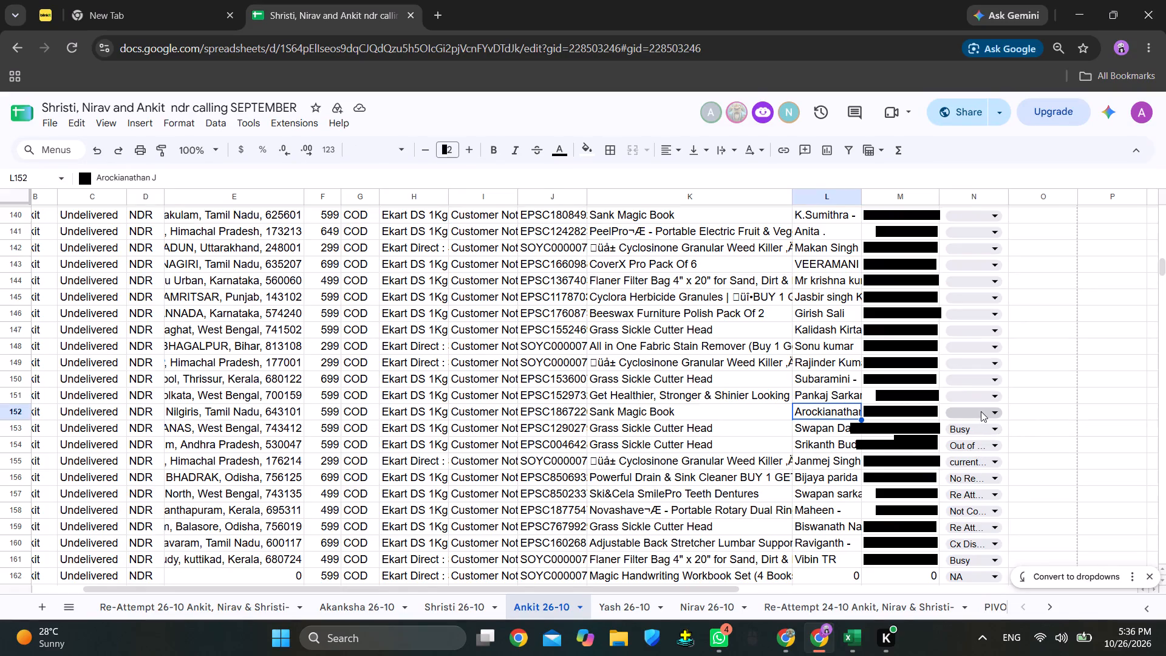
{"action": "left_click", "coordinate": [994, 473]}
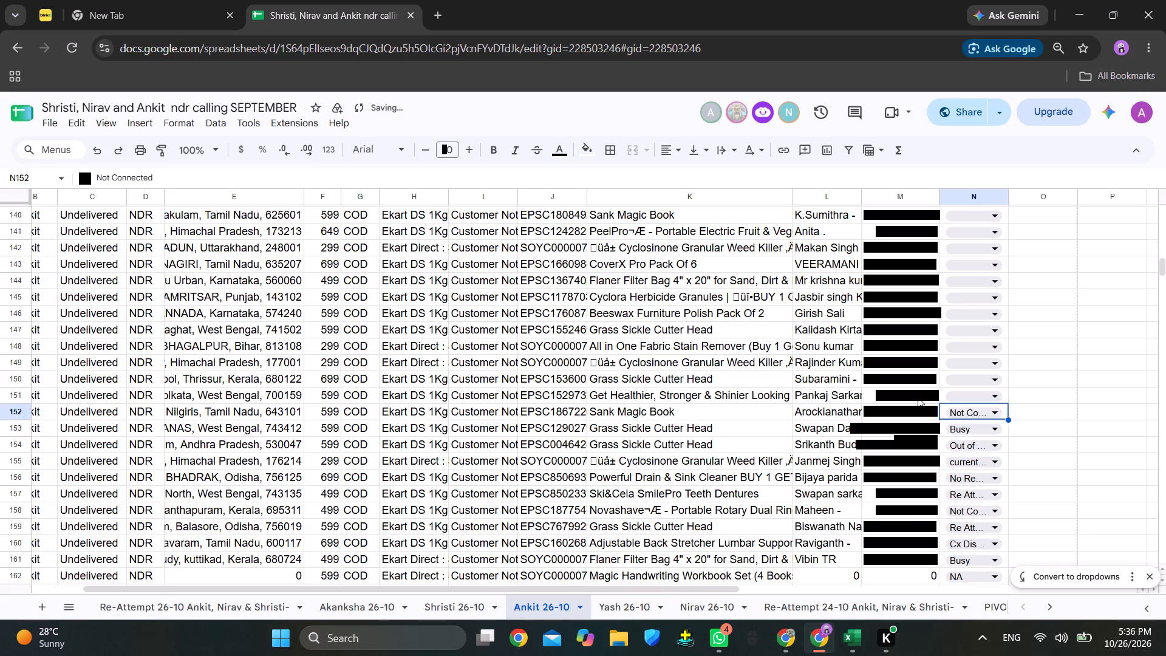
Select the phone number in row 151 and review the remark-count pivot tables on the Ankit, Shristi, Yash and Nirav 26-10 sheets.
{"action": "left_click", "coordinate": [918, 397]}
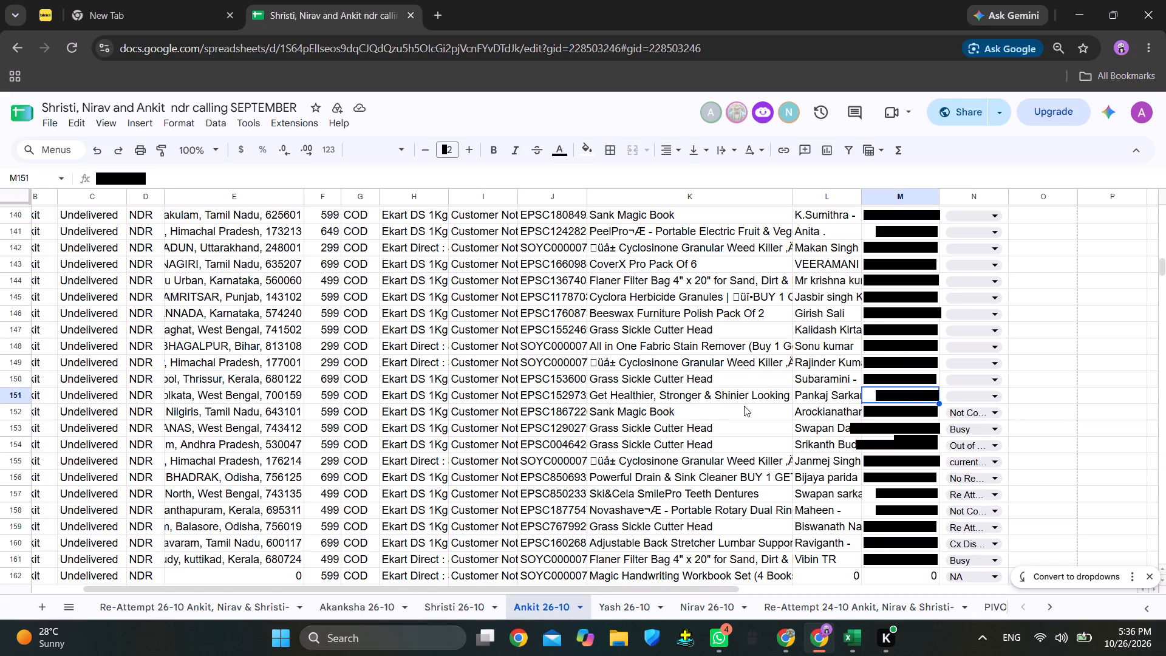
{"action": "scroll", "coordinate": [744, 406], "scroll_direction": "down", "scroll_amount": 4}
{"action": "scroll", "coordinate": [743, 404], "scroll_direction": "down", "scroll_amount": 19}
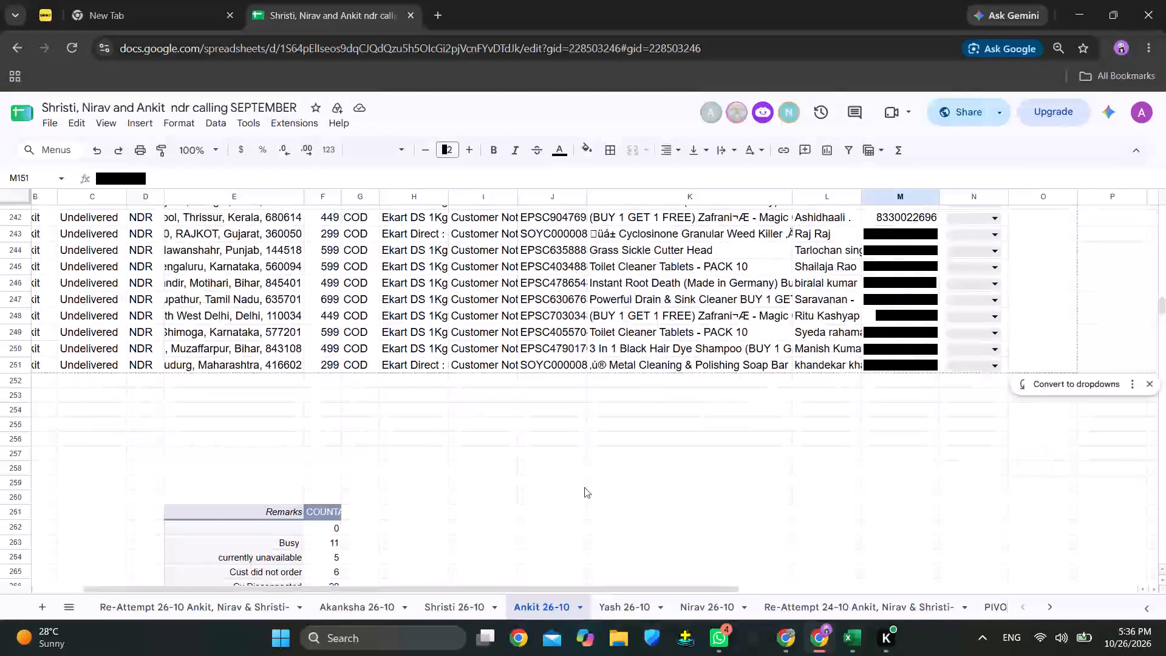
{"action": "scroll", "coordinate": [559, 473], "scroll_direction": "down", "scroll_amount": 2}
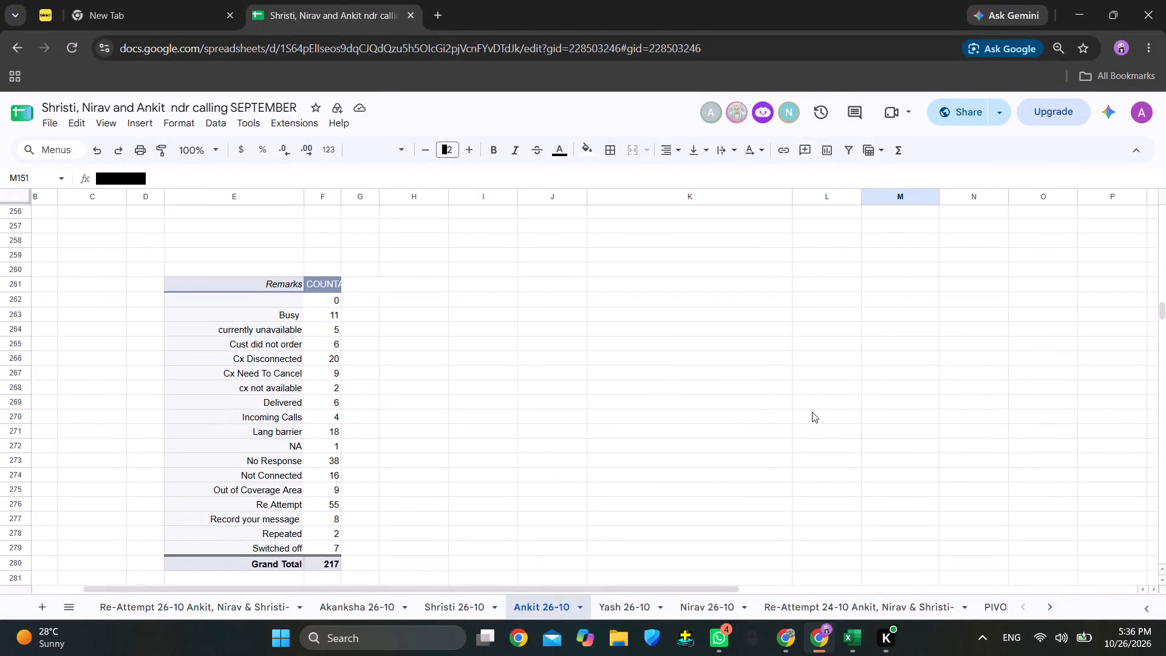
{"action": "left_click", "coordinate": [456, 613]}
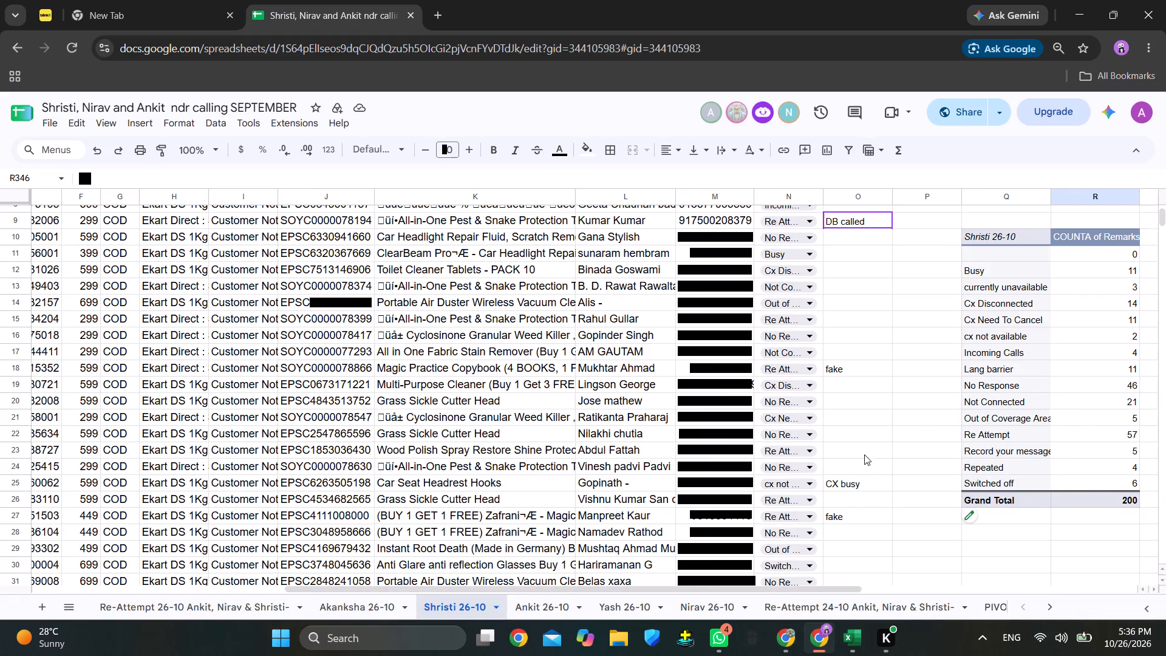
{"action": "left_click", "coordinate": [632, 605]}
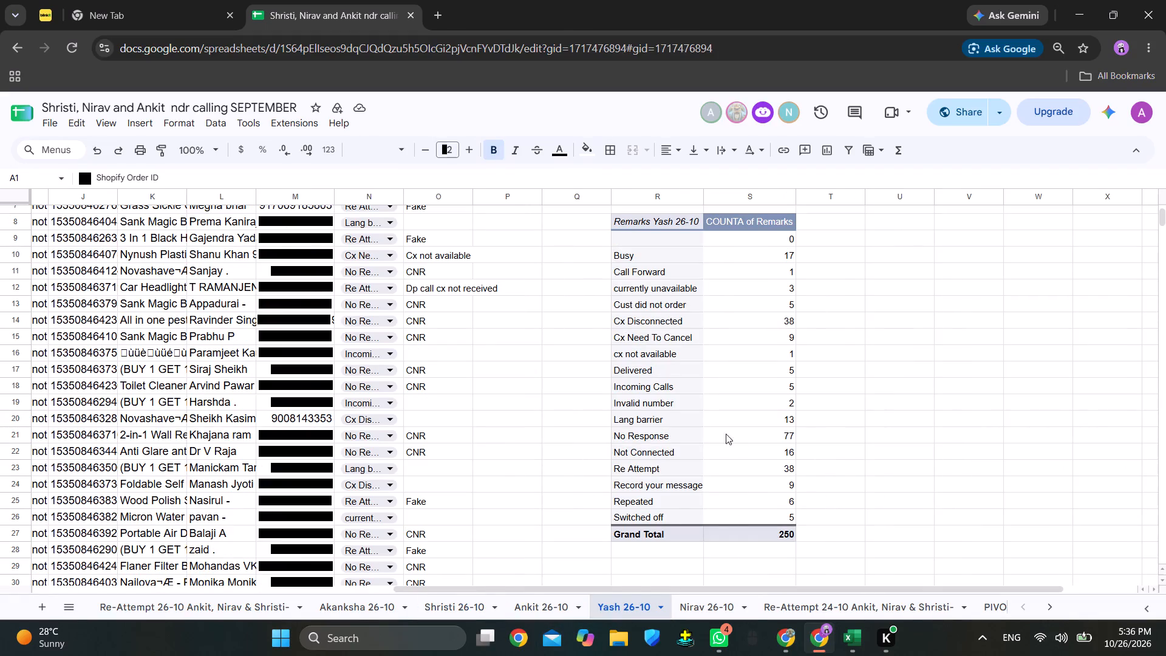
{"action": "left_click", "coordinate": [714, 610]}
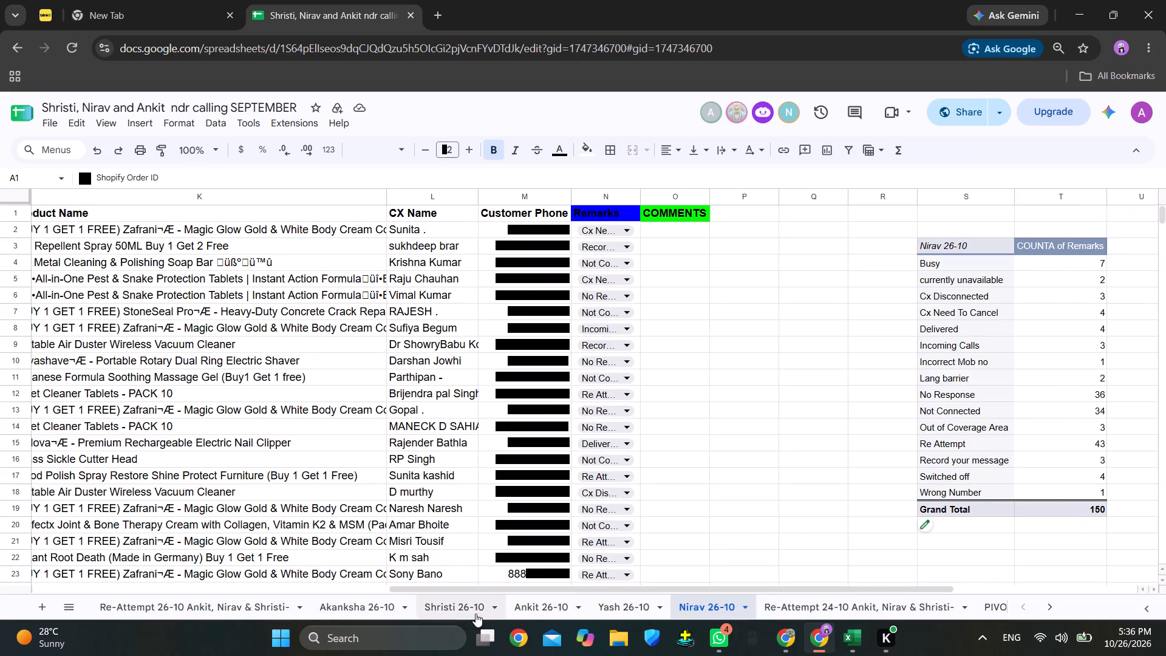
Return to the Ankit 26-10 sheet, select the customer name in row 151, and set that order's remark to Re Attempt.
{"action": "left_click", "coordinate": [530, 604]}
{"action": "scroll", "coordinate": [987, 313], "scroll_direction": "up", "scroll_amount": 8}
{"action": "scroll", "coordinate": [1093, 350], "scroll_direction": "down", "scroll_amount": 1}
{"action": "scroll", "coordinate": [1093, 351], "scroll_direction": "up", "scroll_amount": 2}
{"action": "scroll", "coordinate": [1093, 352], "scroll_direction": "down", "scroll_amount": 1}
{"action": "scroll", "coordinate": [1094, 352], "scroll_direction": "up", "scroll_amount": 7}
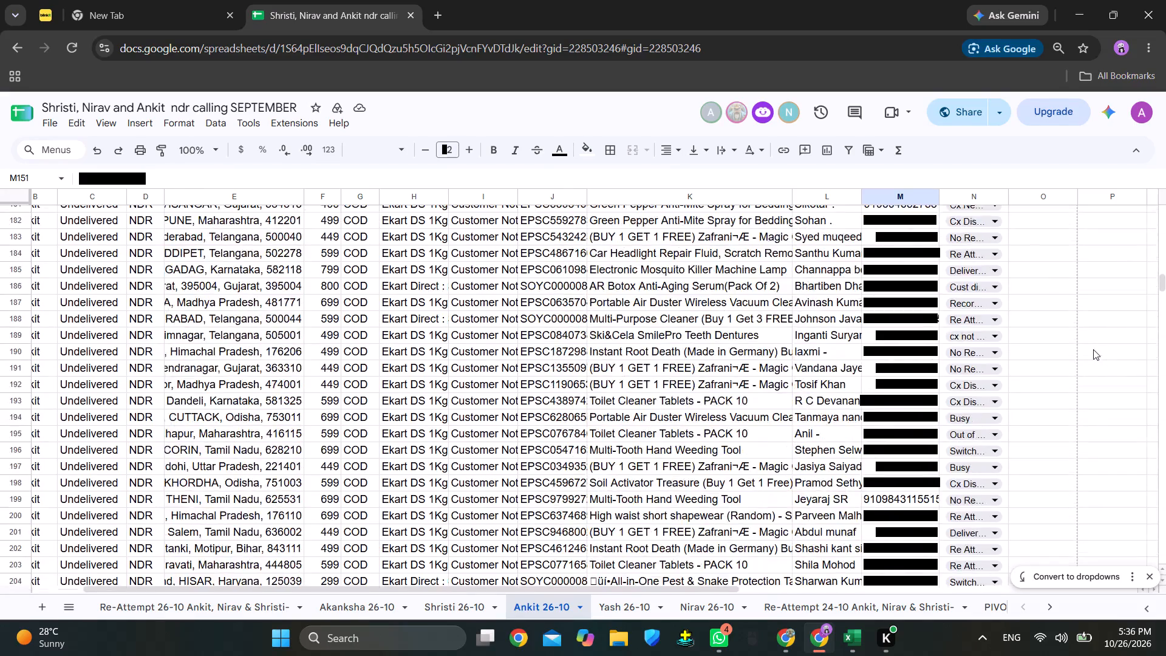
{"action": "scroll", "coordinate": [1093, 349], "scroll_direction": "up", "scroll_amount": 11}
{"action": "left_click", "coordinate": [846, 474]}
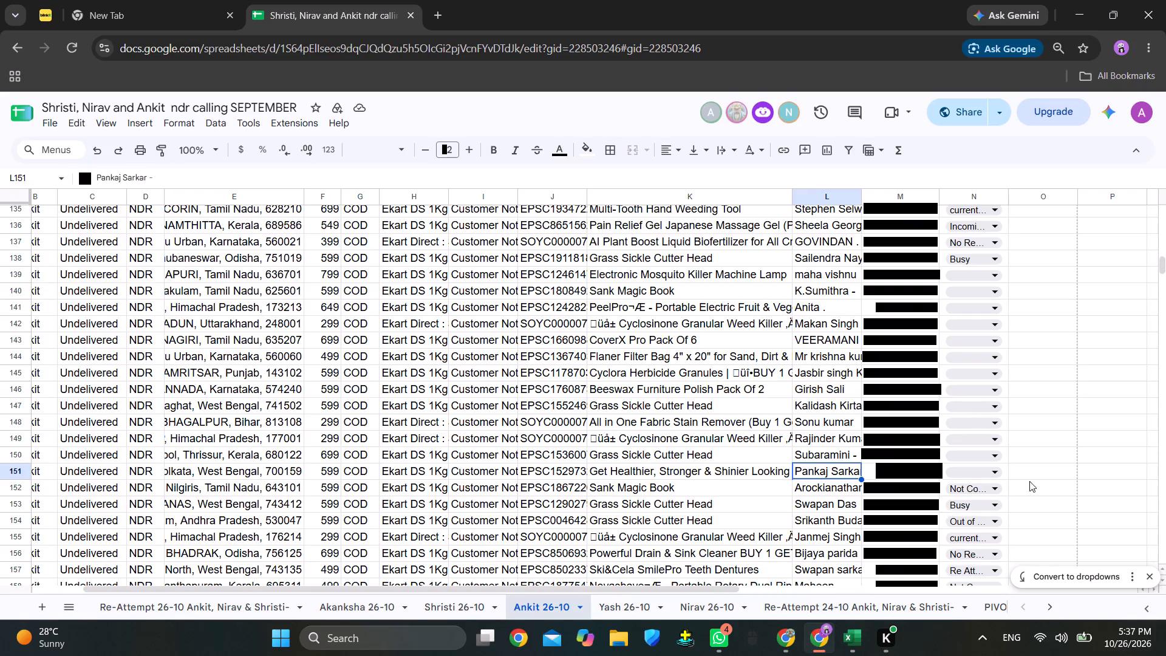
{"action": "left_click", "coordinate": [981, 476]}
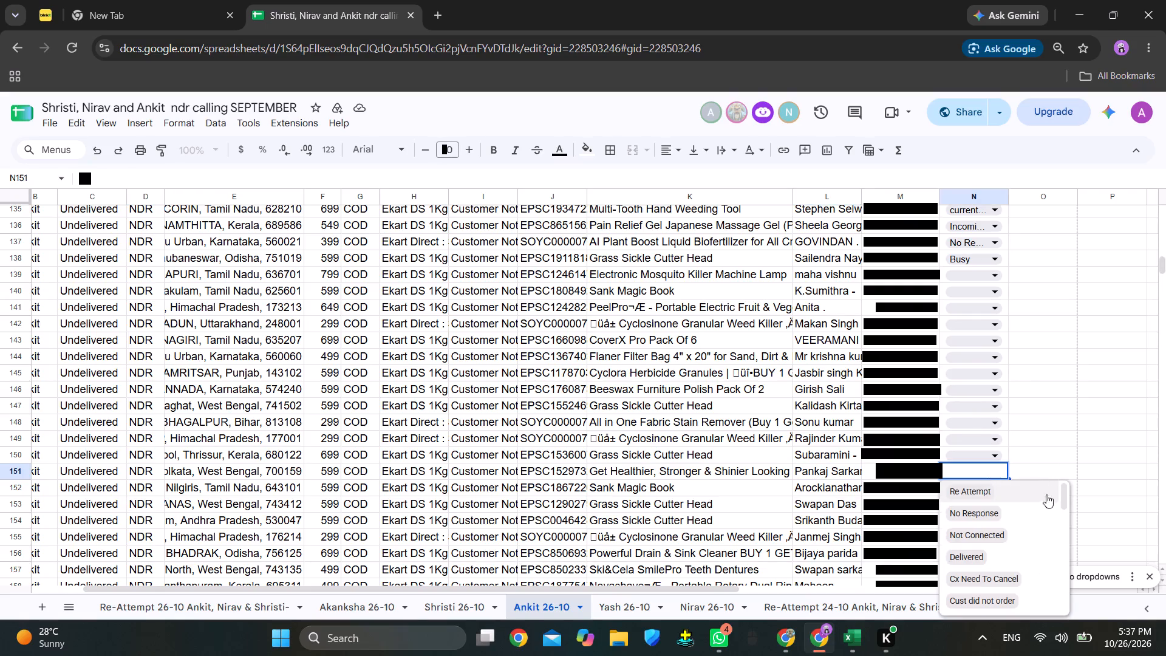
{"action": "left_click", "coordinate": [977, 493]}
Select the phone number and customer name in row 150, and set that order's remark to Cx Disconnected.
{"action": "left_click", "coordinate": [914, 454]}
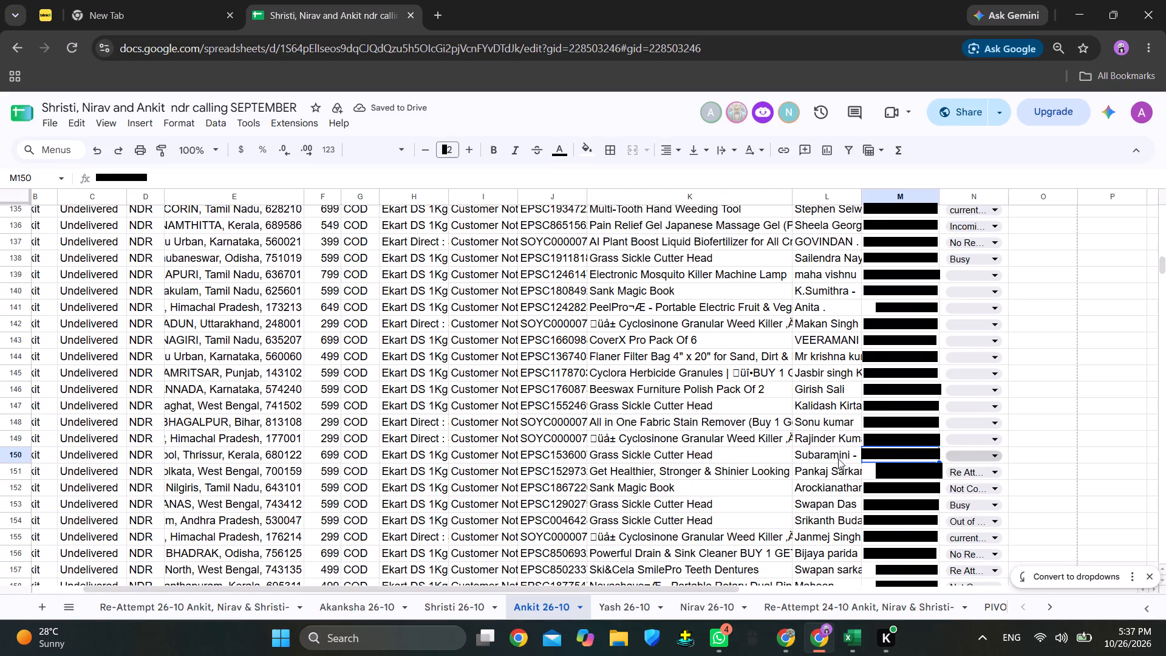
{"action": "scroll", "coordinate": [908, 424], "scroll_direction": "down", "scroll_amount": 2}
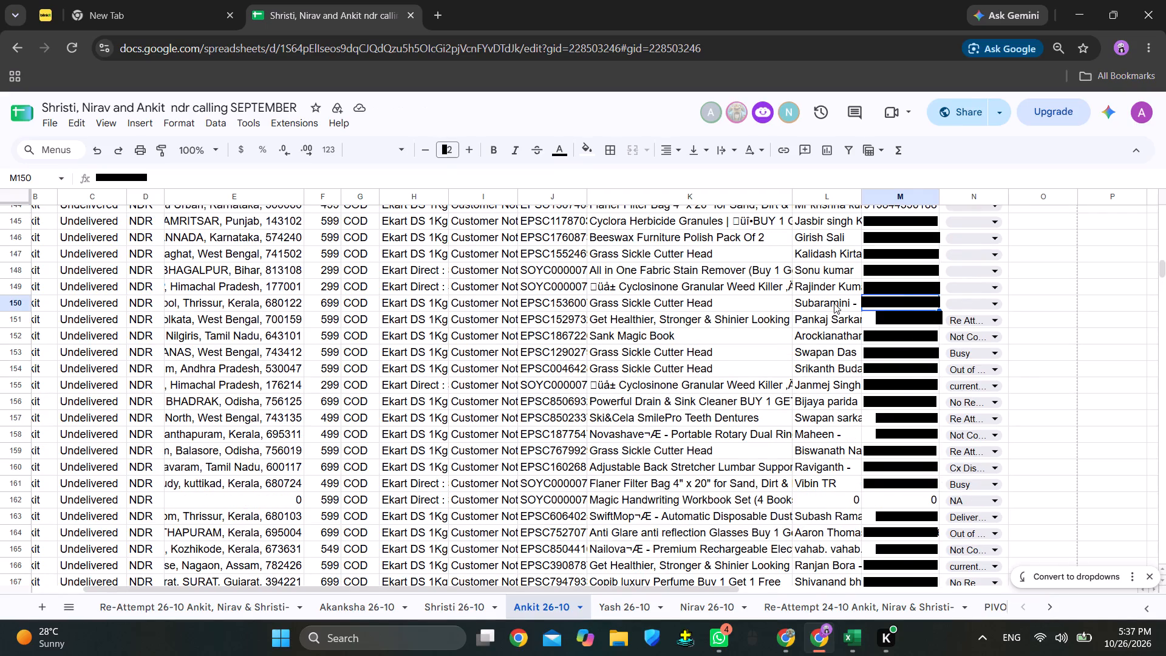
{"action": "left_click", "coordinate": [835, 304]}
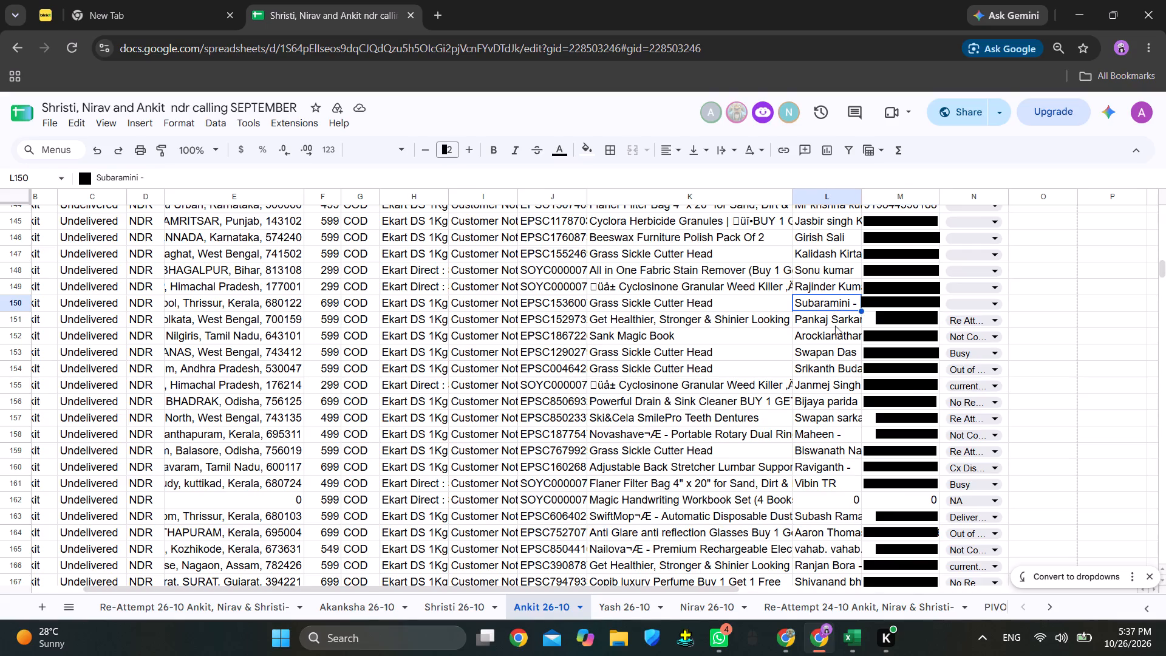
{"action": "scroll", "coordinate": [715, 468], "scroll_direction": "down", "scroll_amount": 20}
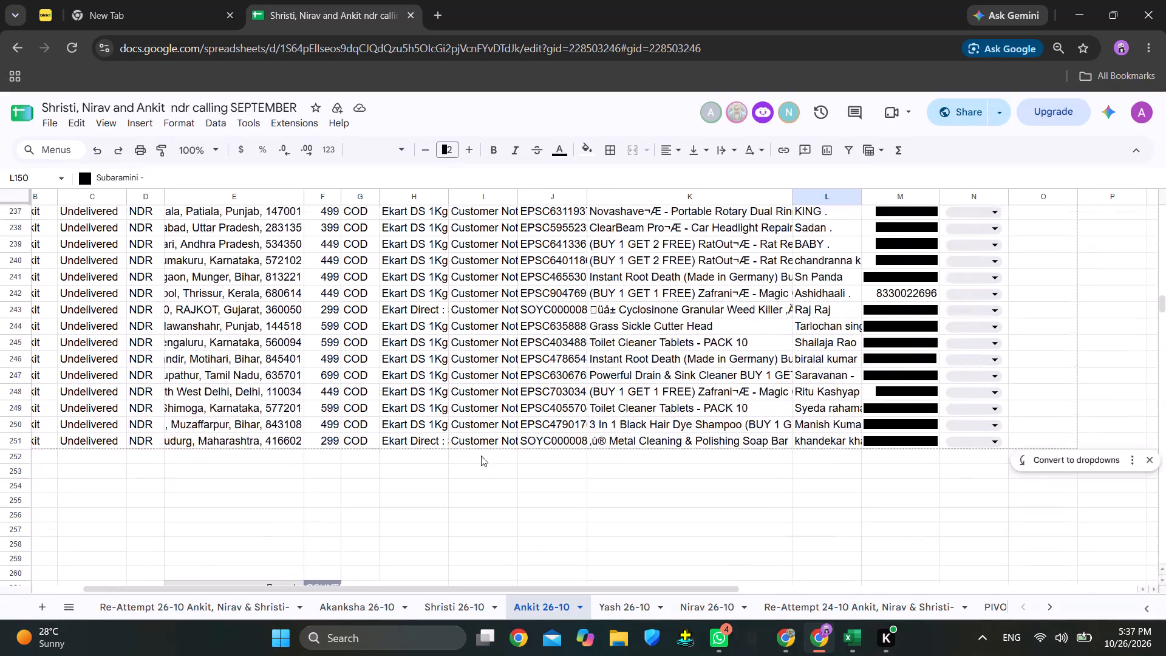
{"action": "scroll", "coordinate": [481, 456], "scroll_direction": "down", "scroll_amount": 4}
{"action": "scroll", "coordinate": [951, 350], "scroll_direction": "up", "scroll_amount": 7}
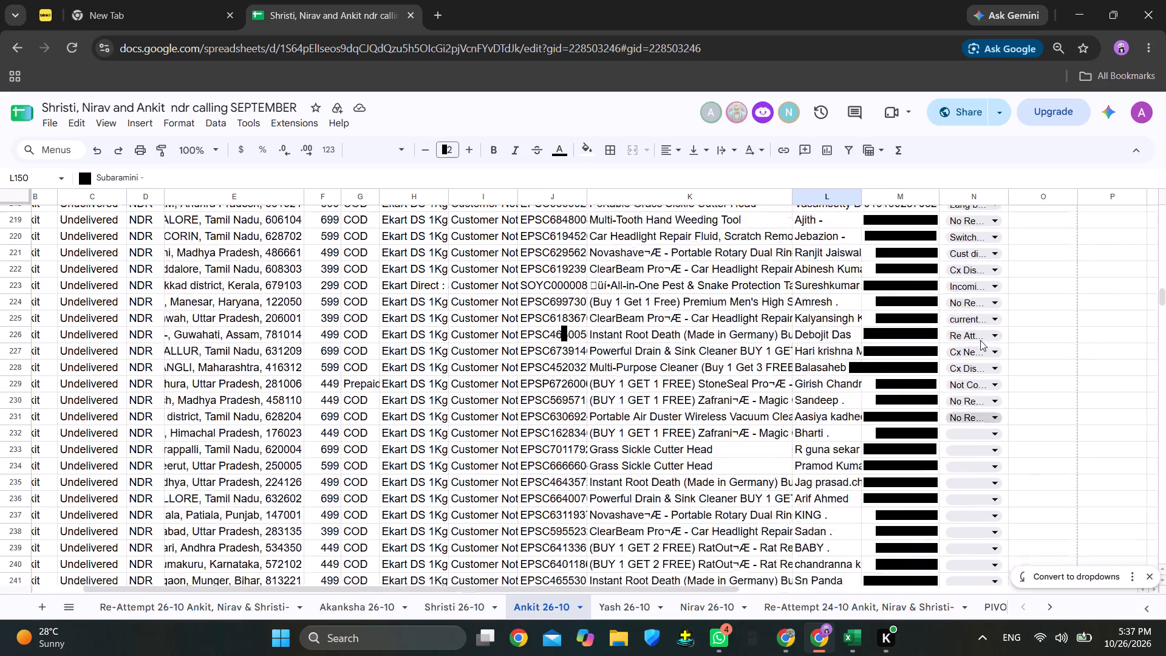
{"action": "scroll", "coordinate": [980, 340], "scroll_direction": "up", "scroll_amount": 6}
{"action": "scroll", "coordinate": [989, 335], "scroll_direction": "down", "scroll_amount": 1}
{"action": "scroll", "coordinate": [990, 335], "scroll_direction": "up", "scroll_amount": 12}
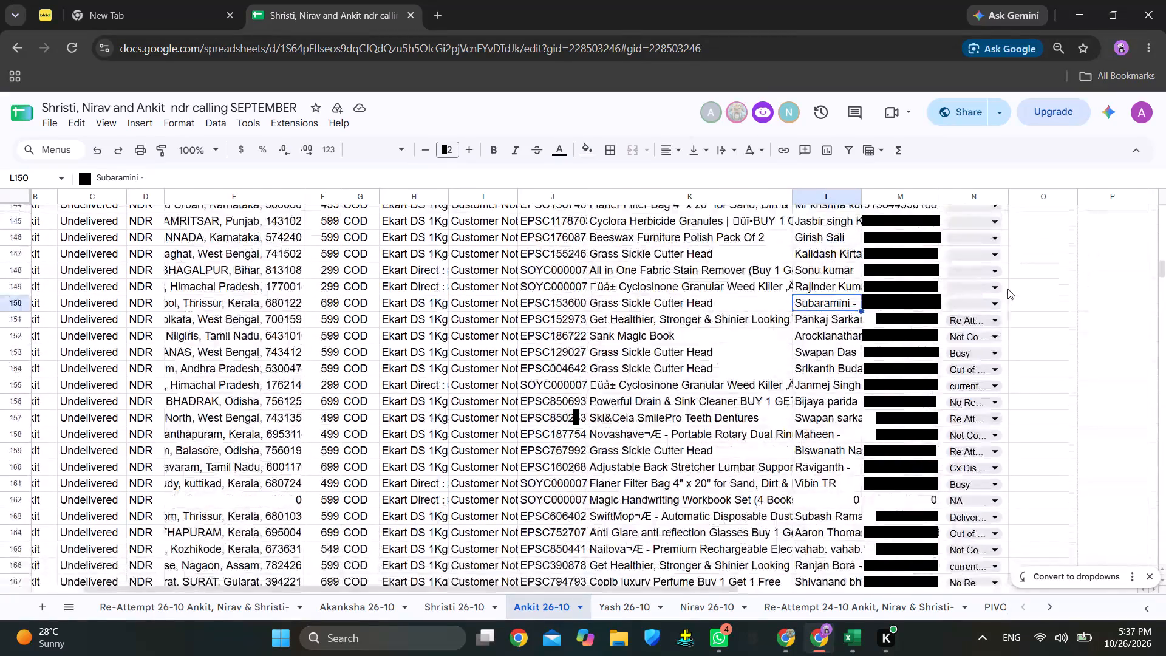
{"action": "left_click", "coordinate": [980, 299]}
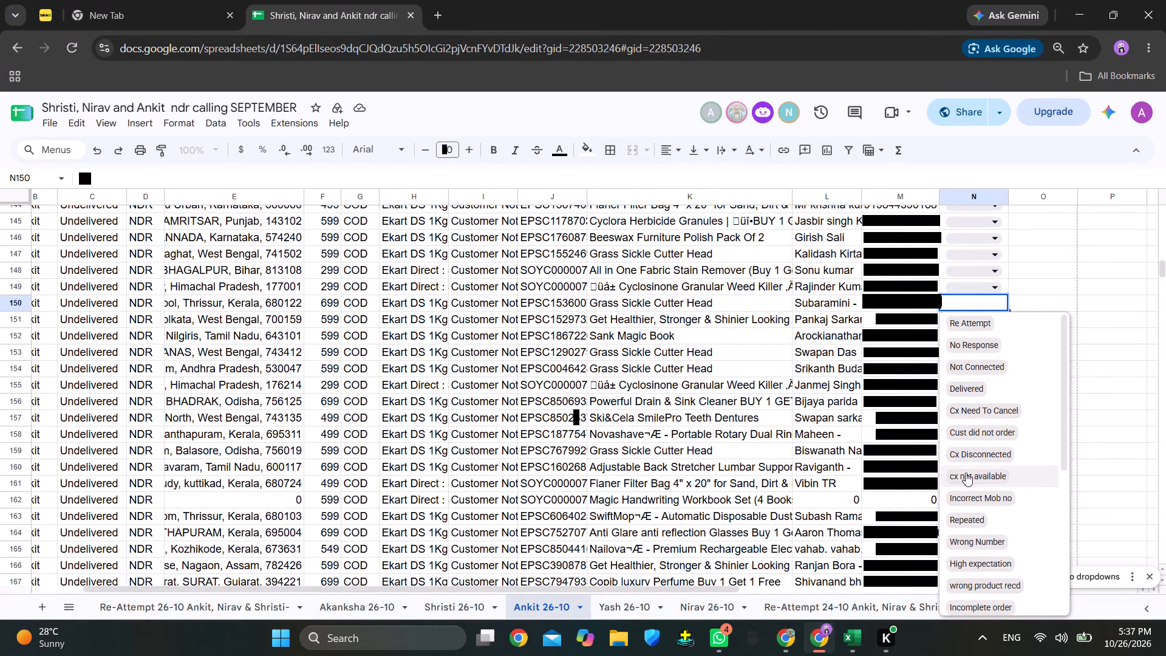
{"action": "left_click", "coordinate": [971, 456]}
Select the phone number in row 149, check the pivot table, select the customer name, and set that order's remark to No Response.
{"action": "left_click", "coordinate": [915, 287]}
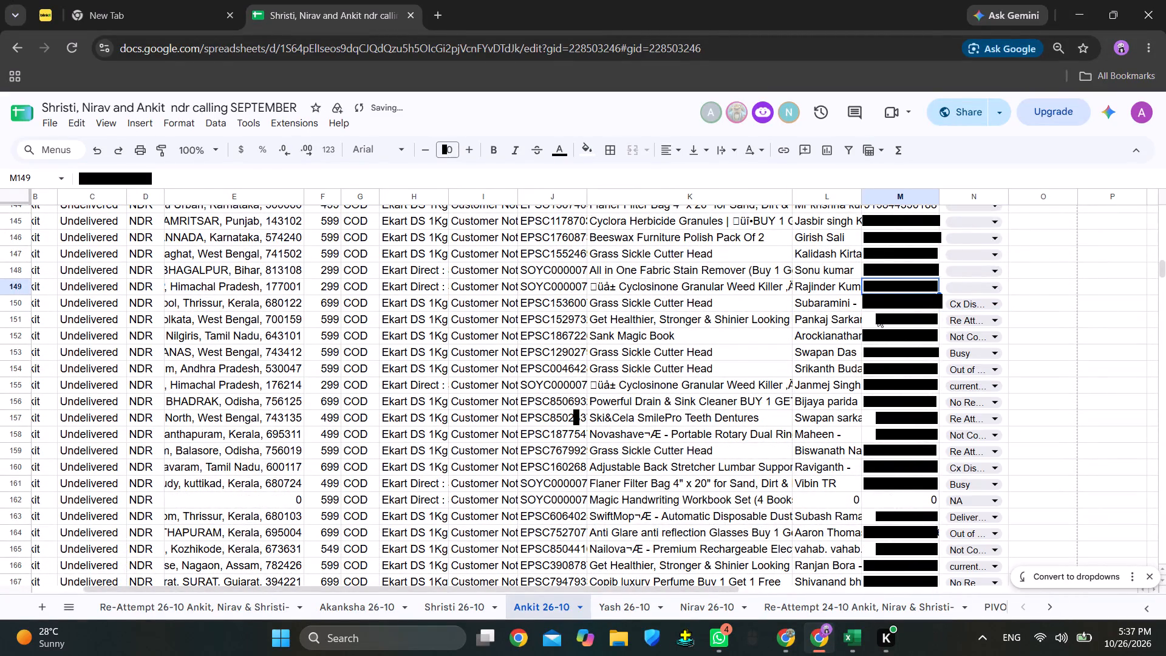
{"action": "scroll", "coordinate": [709, 445], "scroll_direction": "down", "scroll_amount": 4}
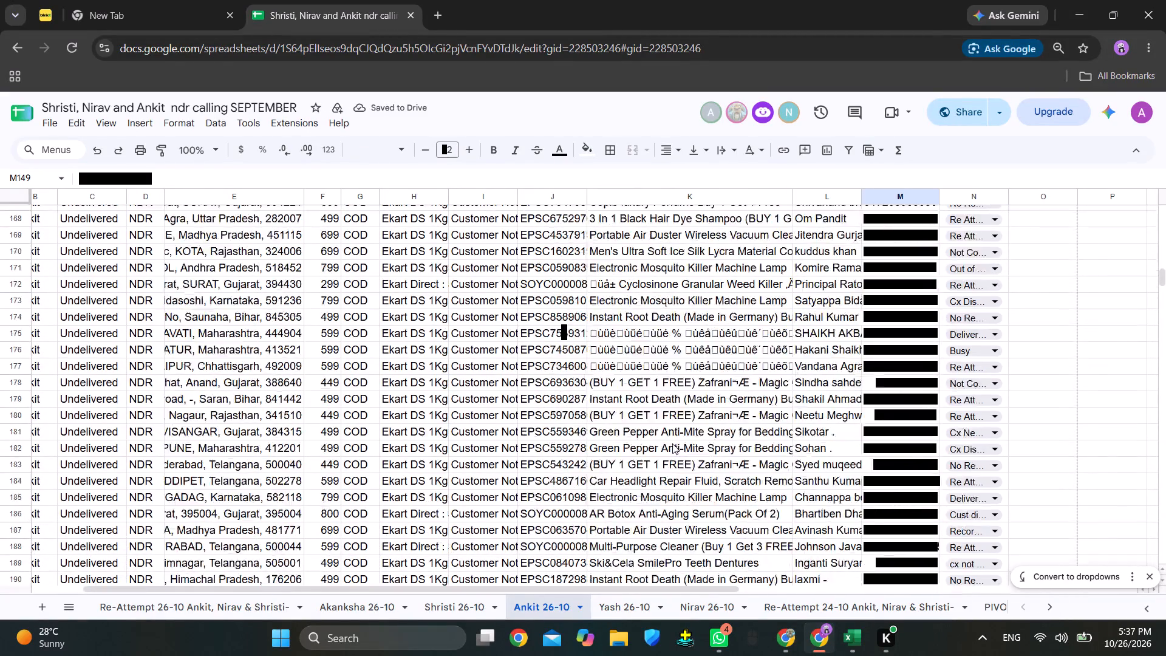
{"action": "scroll", "coordinate": [672, 443], "scroll_direction": "down", "scroll_amount": 16}
{"action": "scroll", "coordinate": [548, 438], "scroll_direction": "down", "scroll_amount": 3}
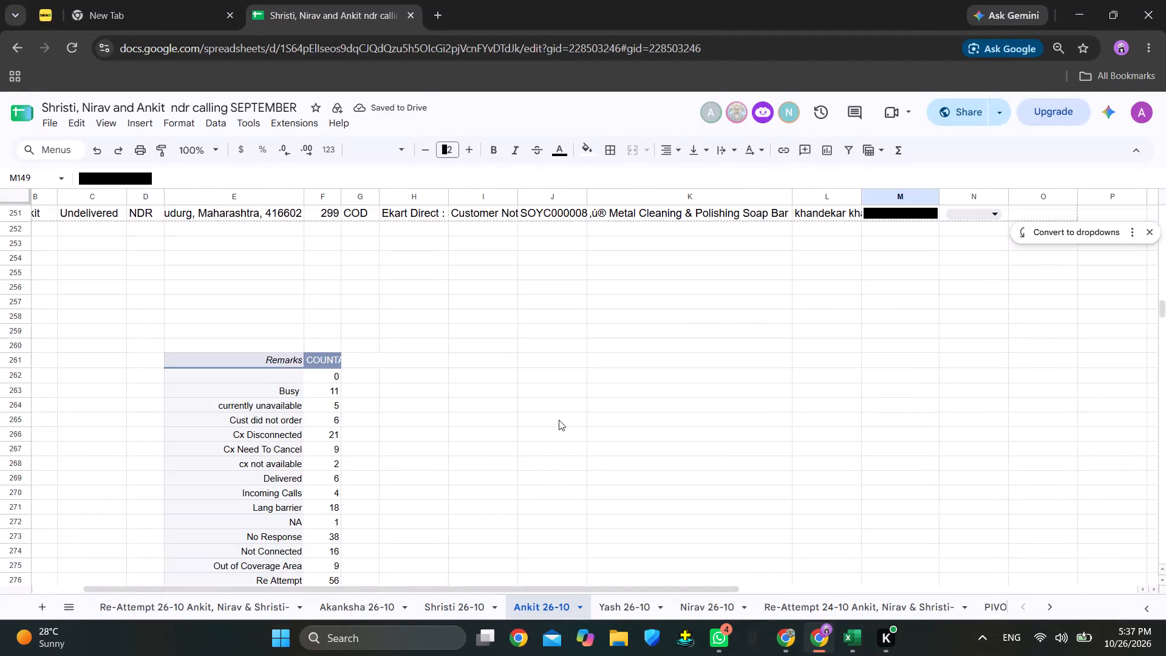
{"action": "scroll", "coordinate": [557, 422], "scroll_direction": "down", "scroll_amount": 2}
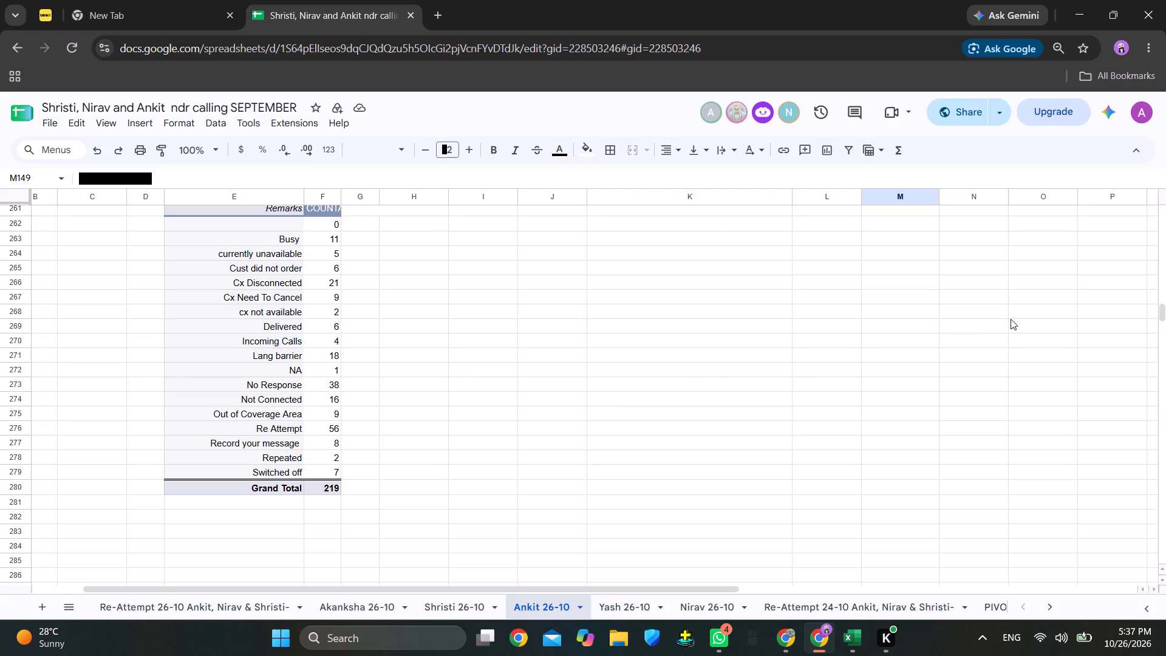
{"action": "scroll", "coordinate": [1011, 319], "scroll_direction": "up", "scroll_amount": 20}
{"action": "scroll", "coordinate": [1011, 319], "scroll_direction": "up", "scroll_amount": 3}
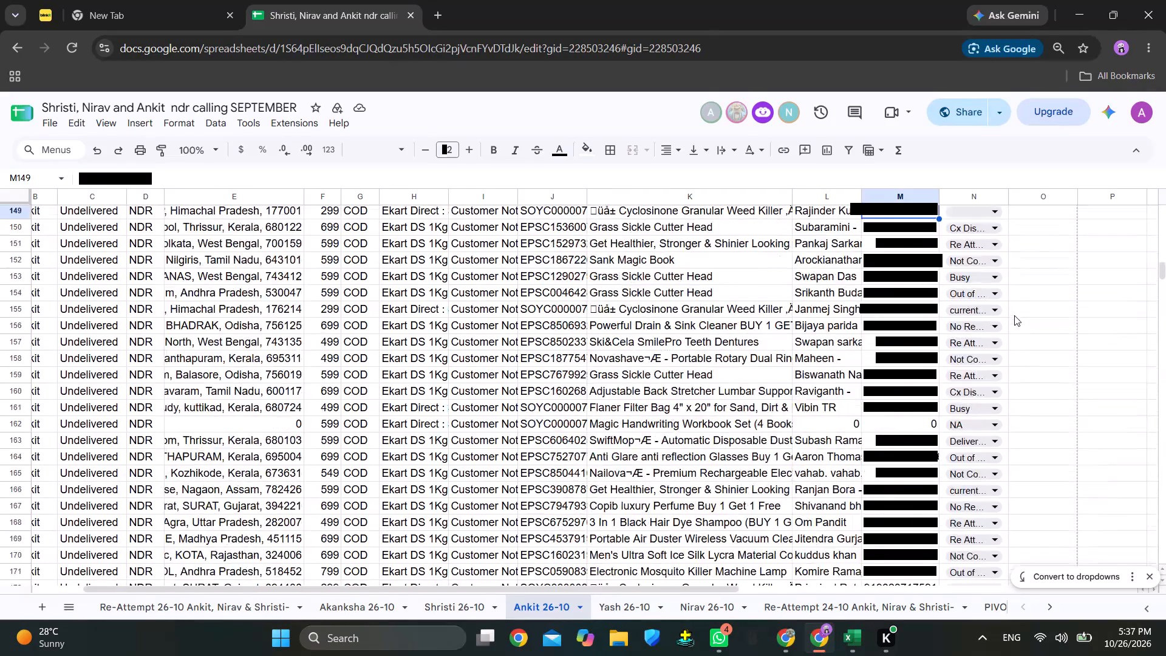
{"action": "scroll", "coordinate": [1014, 315], "scroll_direction": "up", "scroll_amount": 3}
{"action": "left_click", "coordinate": [831, 361]}
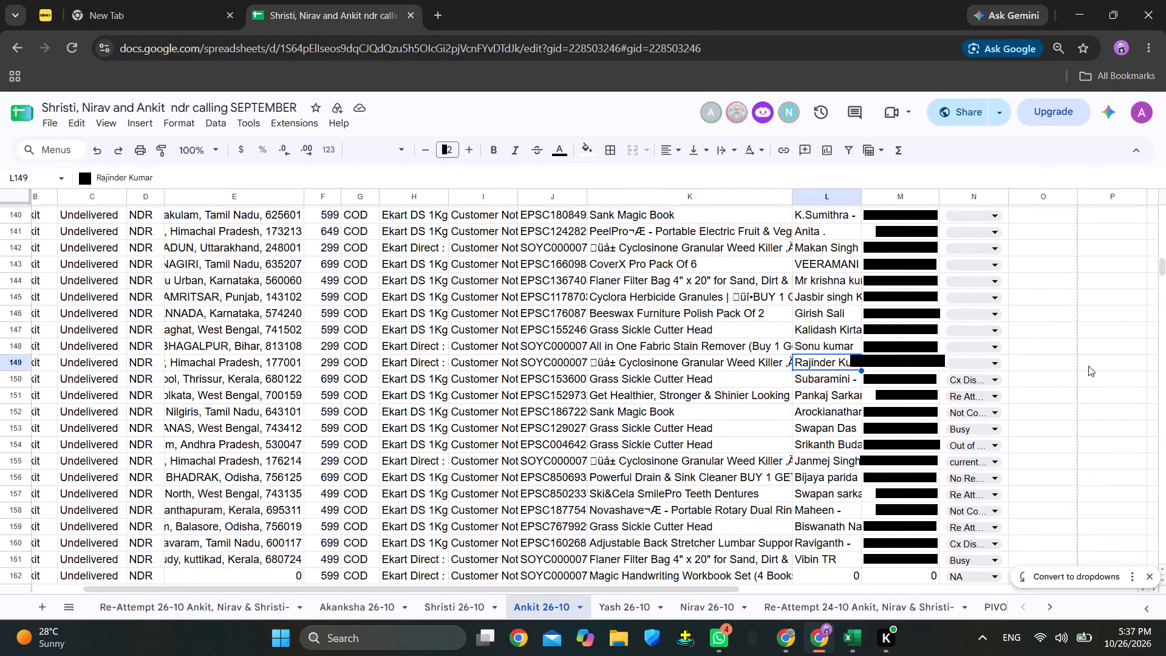
{"action": "left_click", "coordinate": [975, 365]}
{"action": "left_click", "coordinate": [982, 402]}
Select the phone number and customer name in row 148, and review the remark-count pivot tables on the Ankit 26-10 and Ankit 24-10 sheets.
{"action": "left_click", "coordinate": [909, 343]}
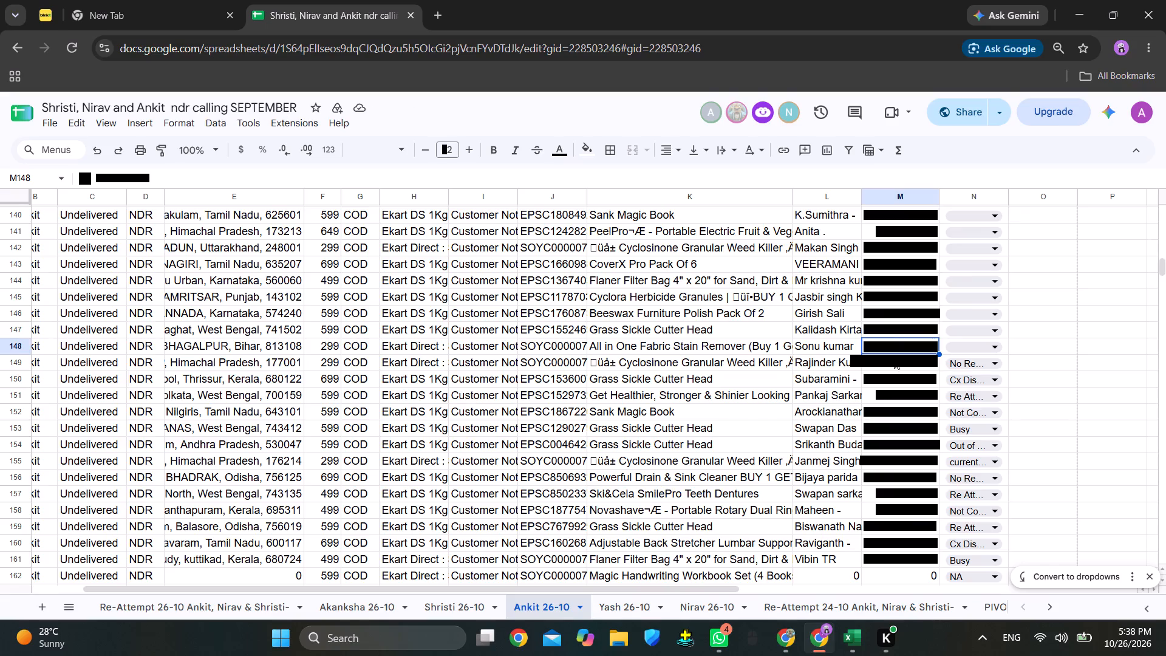
{"action": "left_click", "coordinate": [850, 350]}
{"action": "scroll", "coordinate": [732, 413], "scroll_direction": "down", "scroll_amount": 20}
{"action": "scroll", "coordinate": [732, 413], "scroll_direction": "down", "scroll_amount": 1}
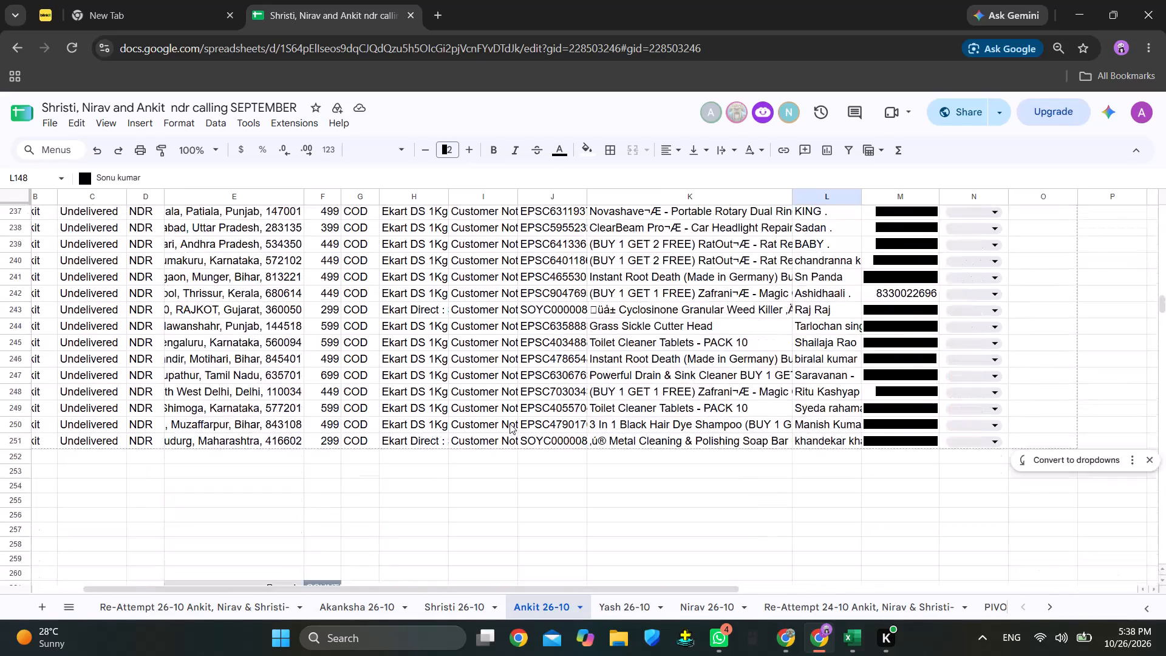
{"action": "scroll", "coordinate": [511, 420], "scroll_direction": "down", "scroll_amount": 4}
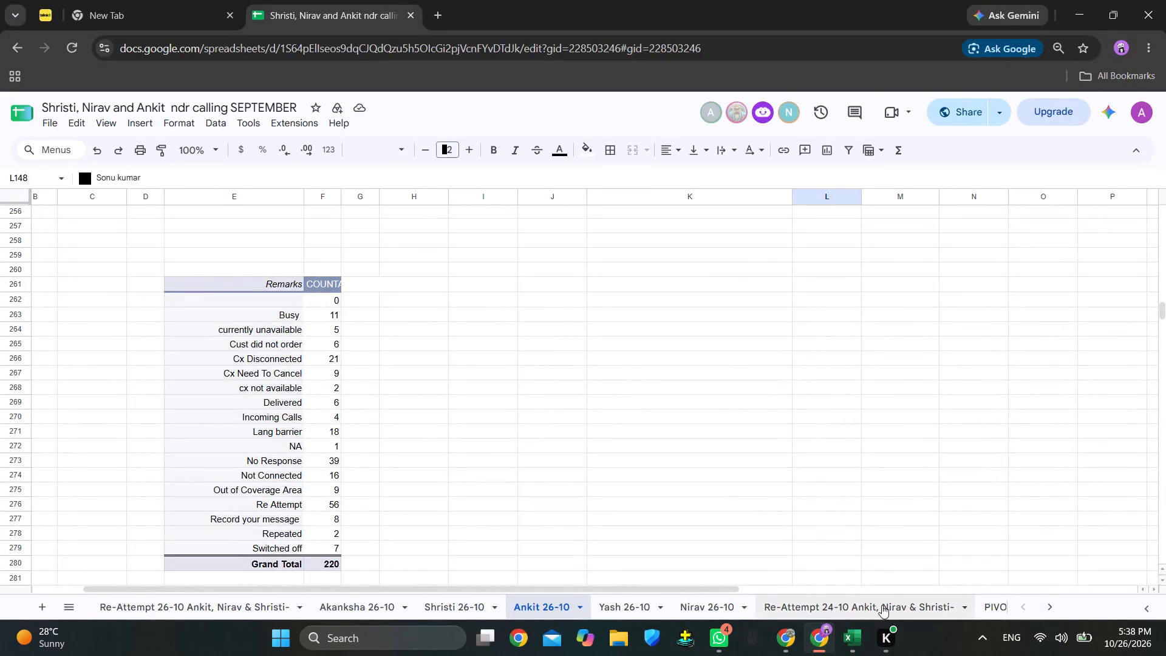
{"action": "scroll", "coordinate": [893, 602], "scroll_direction": "left", "scroll_amount": 8}
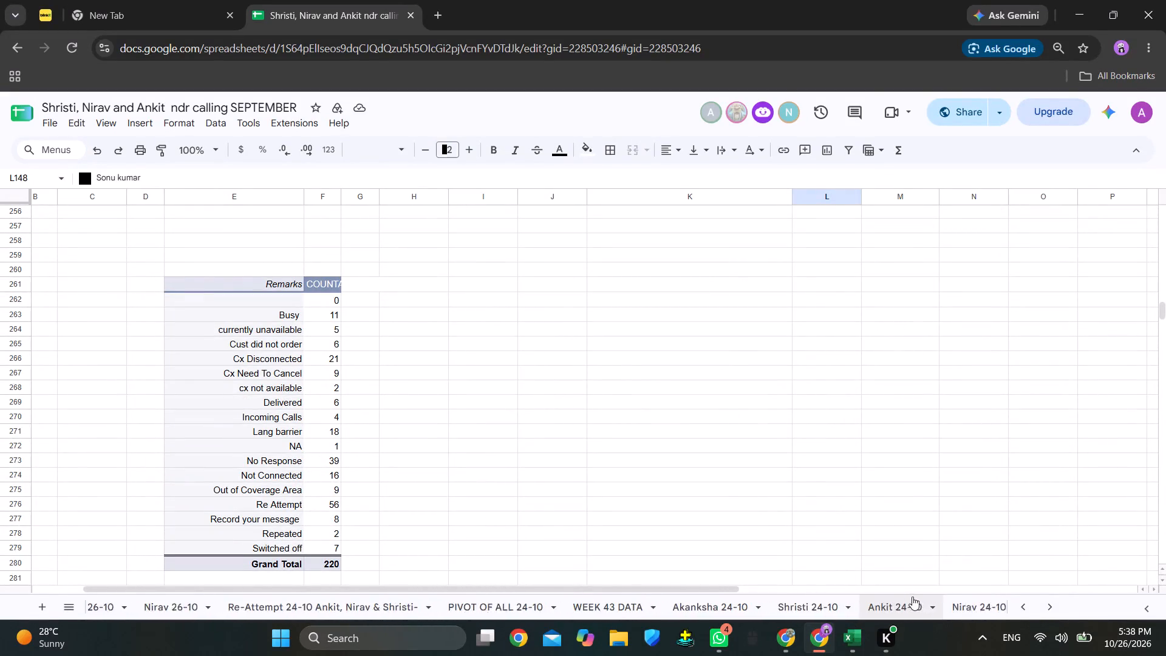
{"action": "scroll", "coordinate": [912, 596], "scroll_direction": "left", "scroll_amount": 2}
{"action": "left_click", "coordinate": [558, 614]}
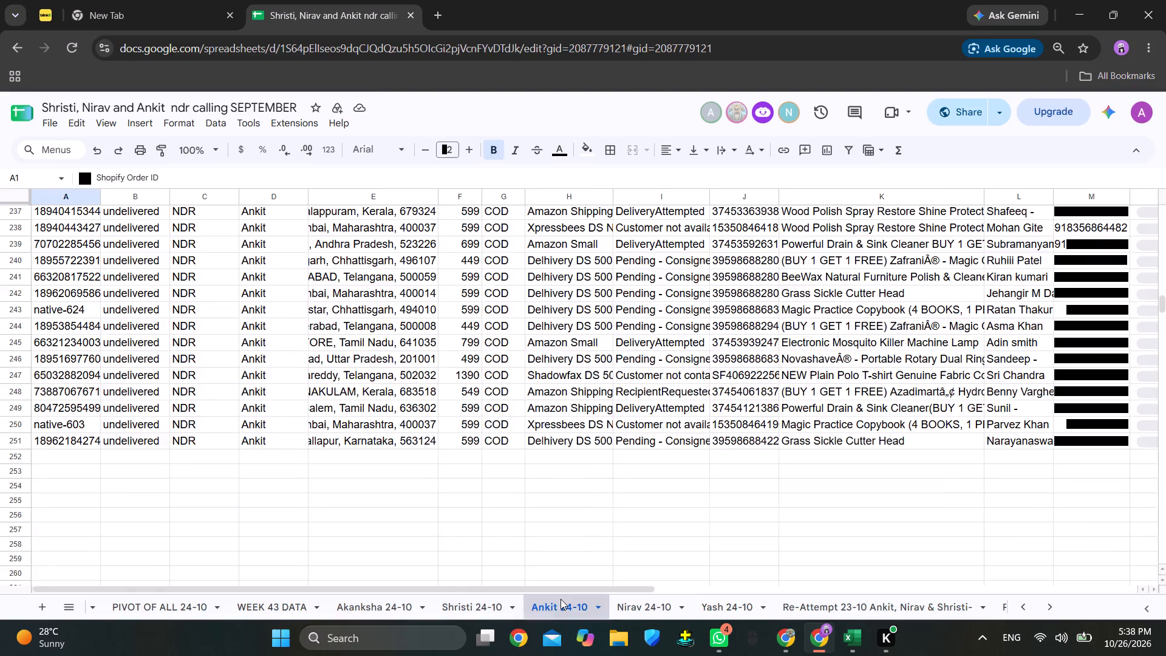
{"action": "scroll", "coordinate": [542, 466], "scroll_direction": "down", "scroll_amount": 6}
{"action": "scroll", "coordinate": [478, 453], "scroll_direction": "up", "scroll_amount": 1}
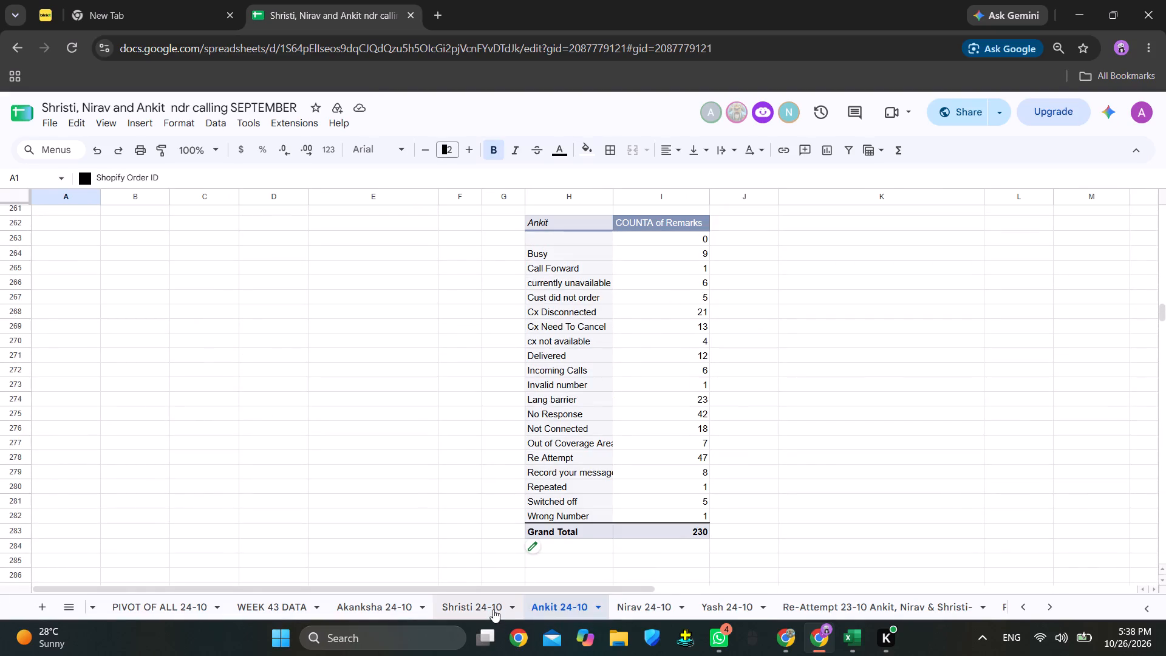
{"action": "scroll", "coordinate": [496, 607], "scroll_direction": "right", "scroll_amount": 8}
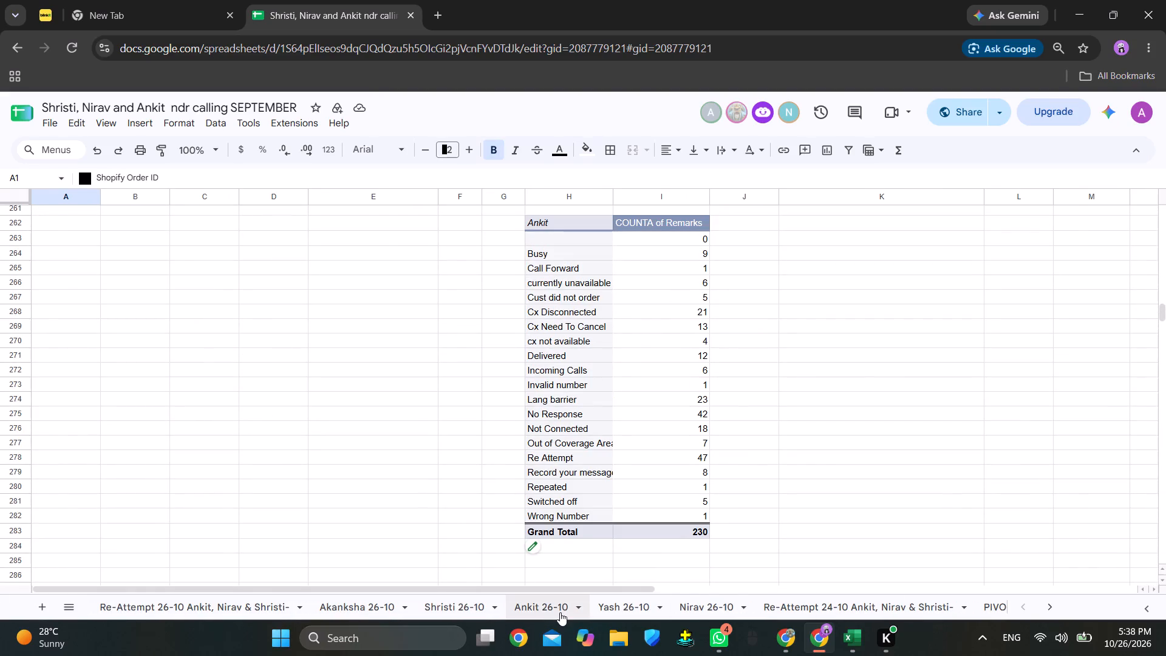
Return to the Ankit 26-10 sheet and set the remark of the order in row 148 to Busy.
{"action": "left_click", "coordinate": [551, 610]}
{"action": "scroll", "coordinate": [1017, 377], "scroll_direction": "up", "scroll_amount": 13}
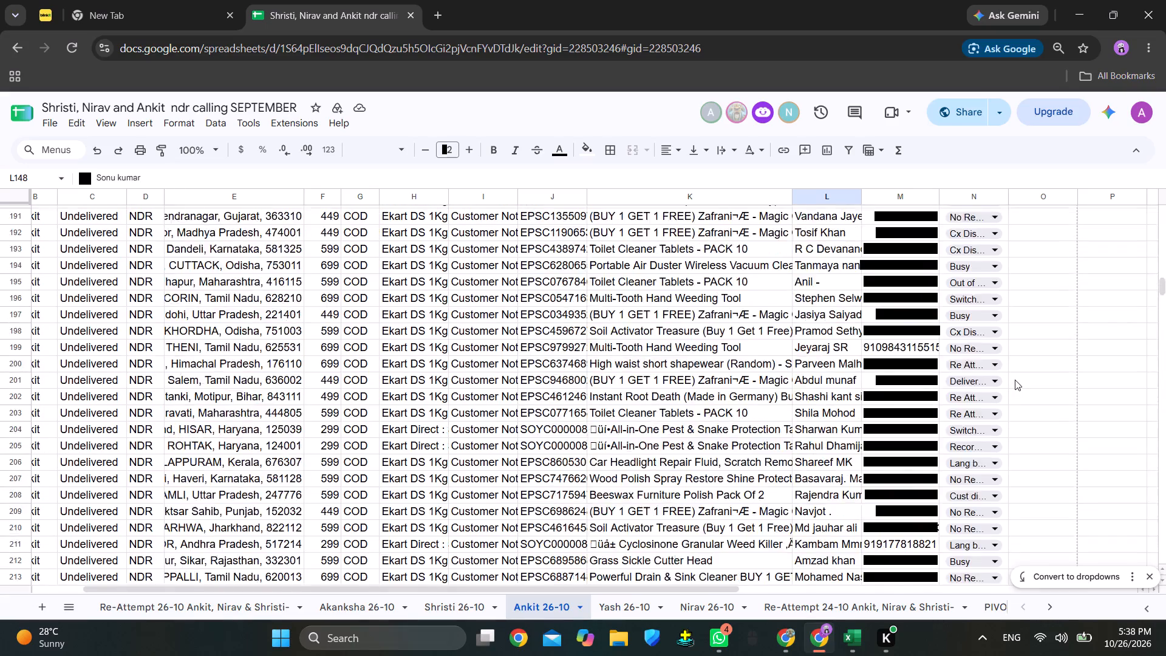
{"action": "scroll", "coordinate": [1015, 380], "scroll_direction": "up", "scroll_amount": 4}
{"action": "scroll", "coordinate": [1015, 380], "scroll_direction": "down", "scroll_amount": 1}
{"action": "scroll", "coordinate": [1015, 380], "scroll_direction": "up", "scroll_amount": 9}
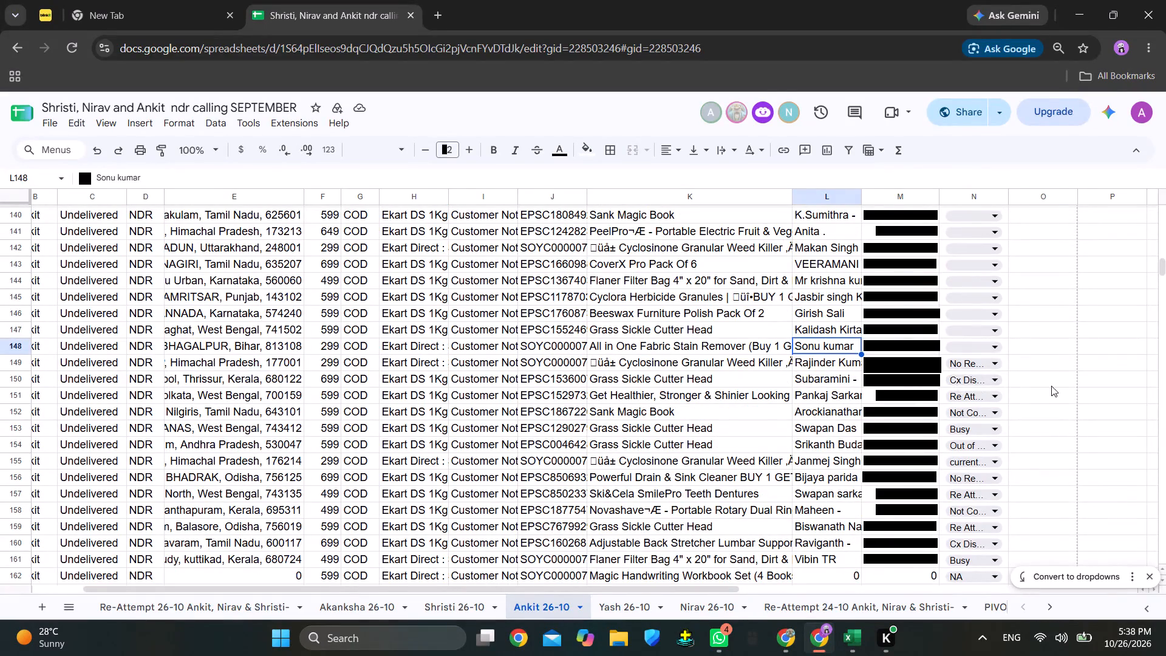
{"action": "left_click", "coordinate": [969, 351]}
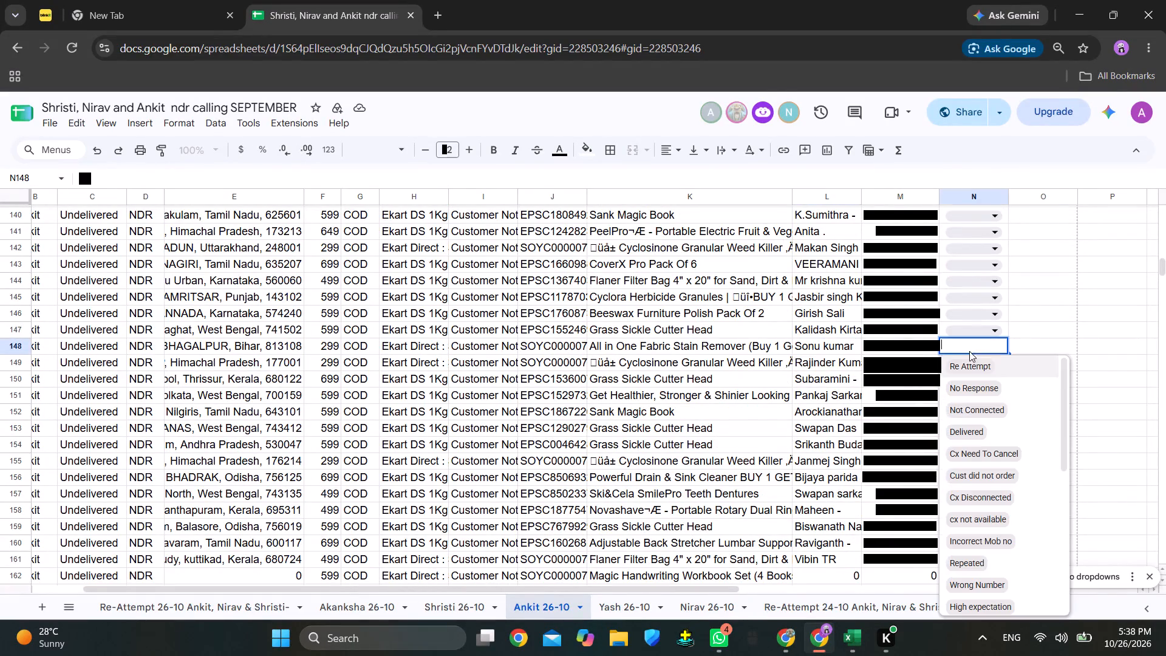
{"action": "scroll", "coordinate": [989, 527], "scroll_direction": "down", "scroll_amount": 6}
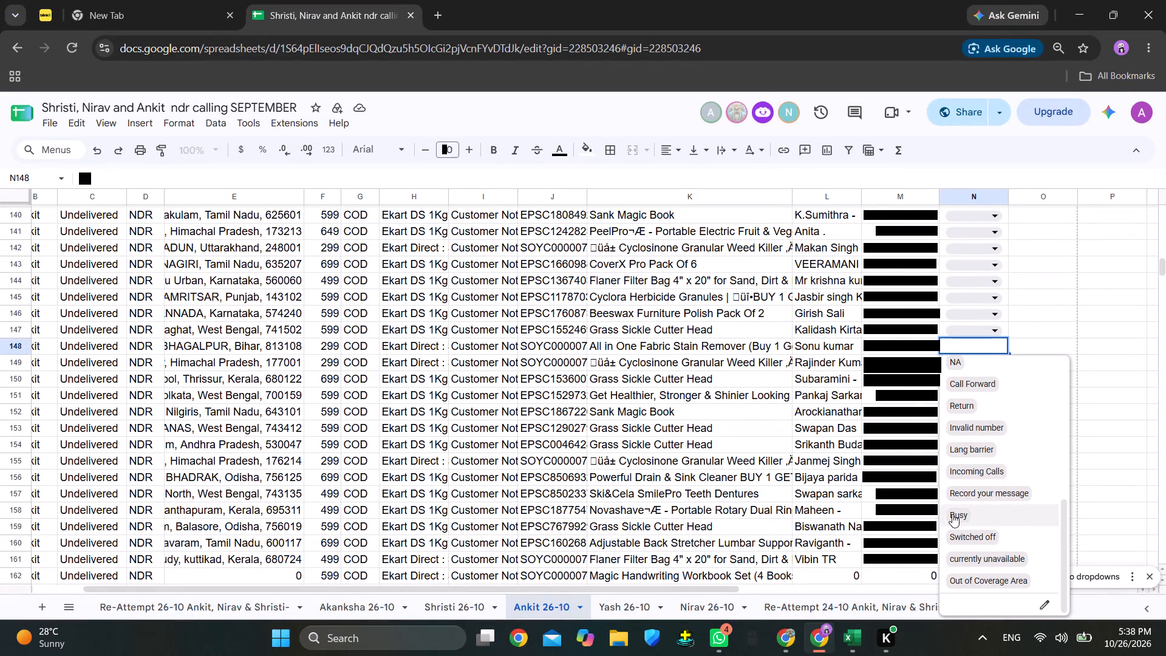
{"action": "left_click", "coordinate": [955, 518]}
Select the phone number in row 147, and review the nearby remarks and the remark-count pivot table below the orders.
{"action": "left_click", "coordinate": [900, 329]}
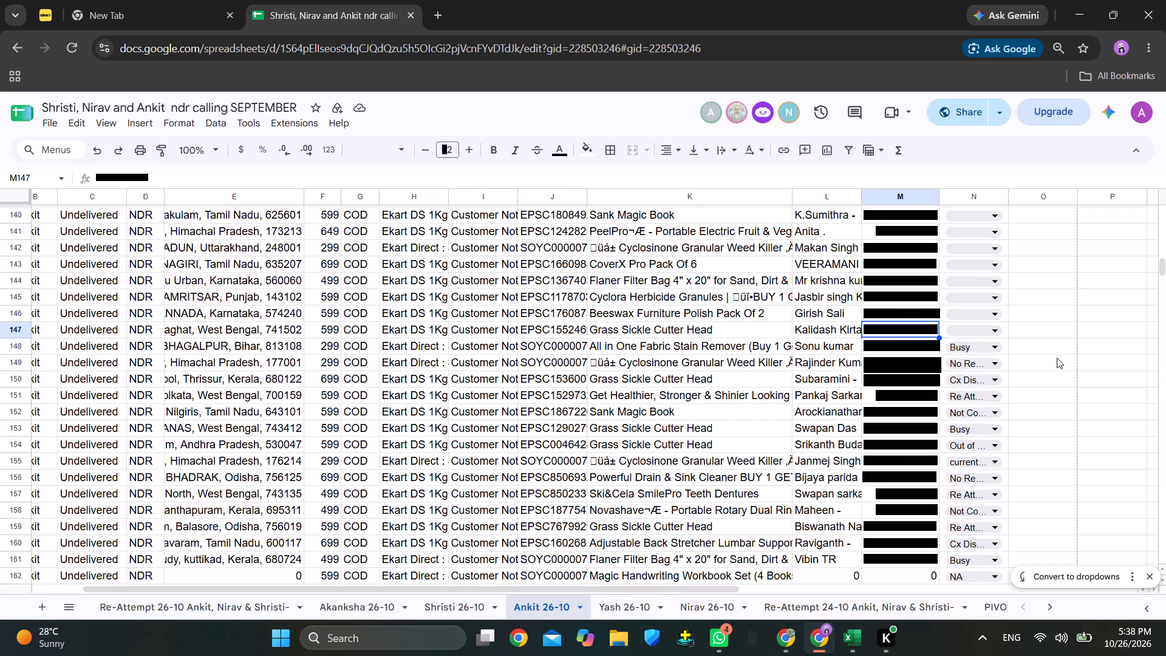
{"action": "scroll", "coordinate": [1059, 357], "scroll_direction": "up", "scroll_amount": 2}
{"action": "scroll", "coordinate": [1059, 357], "scroll_direction": "down", "scroll_amount": 1}
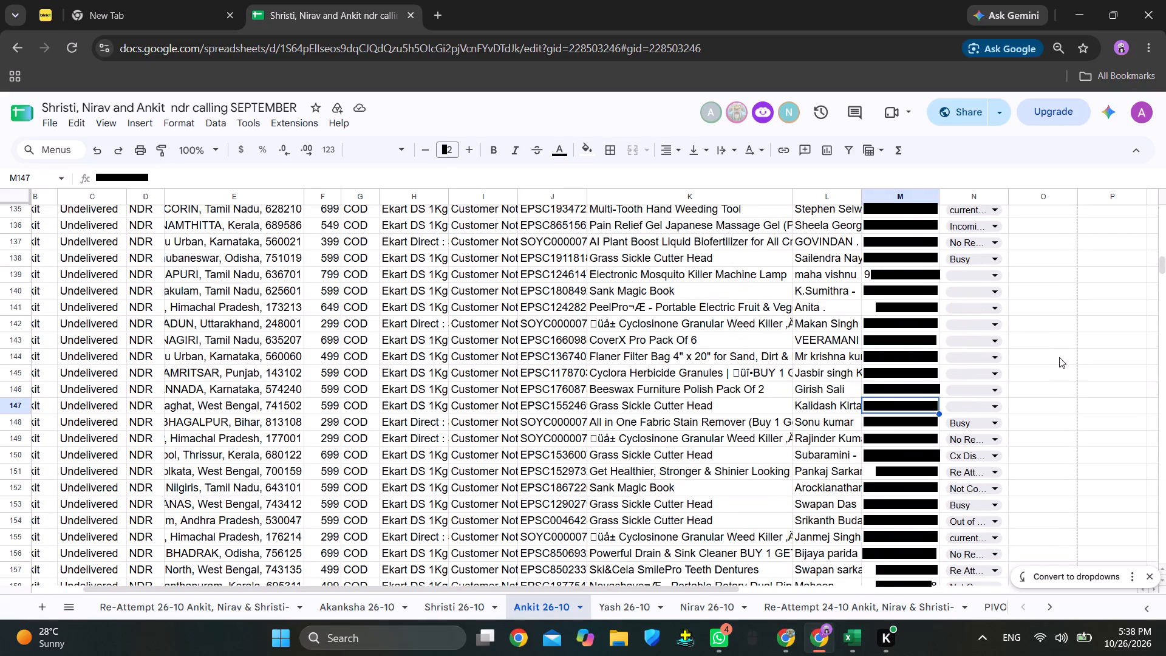
{"action": "scroll", "coordinate": [1059, 357], "scroll_direction": "up", "scroll_amount": 2}
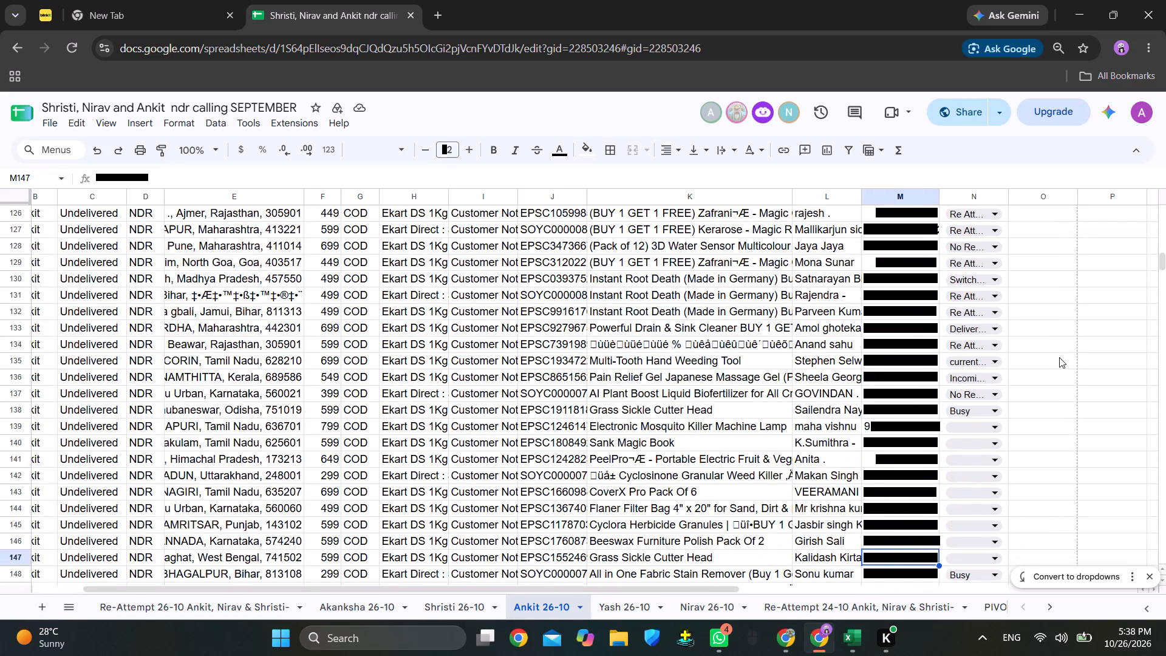
{"action": "scroll", "coordinate": [1059, 357], "scroll_direction": "down", "scroll_amount": 1}
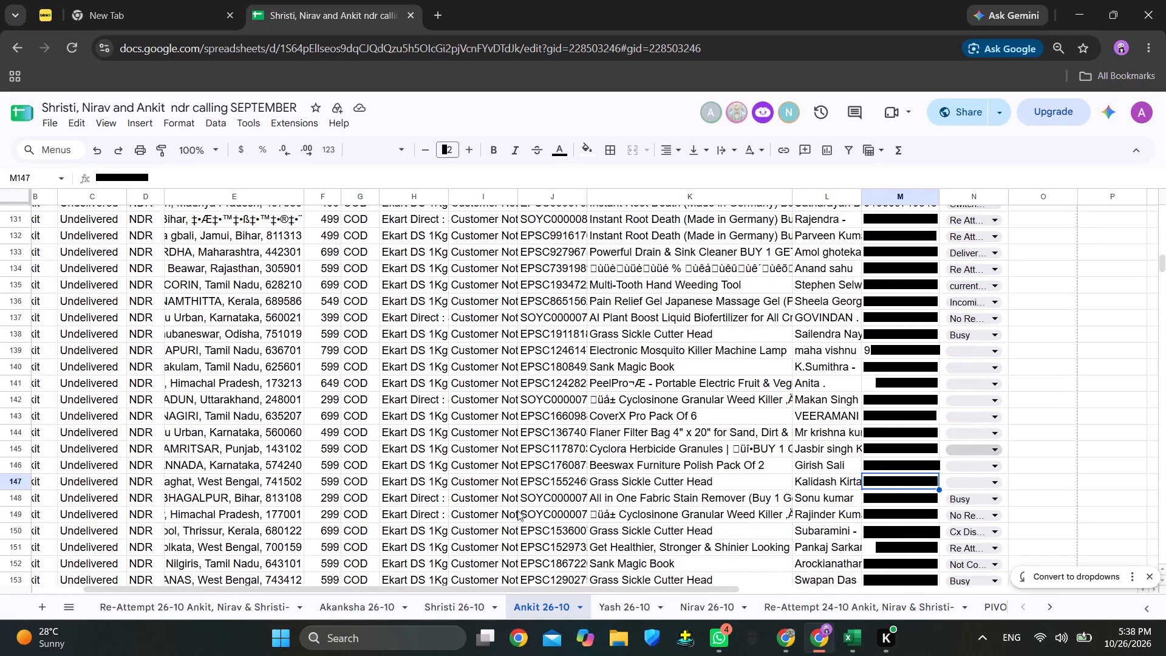
{"action": "scroll", "coordinate": [494, 489], "scroll_direction": "down", "scroll_amount": 14}
{"action": "scroll", "coordinate": [487, 482], "scroll_direction": "up", "scroll_amount": 1}
{"action": "scroll", "coordinate": [487, 482], "scroll_direction": "down", "scroll_amount": 14}
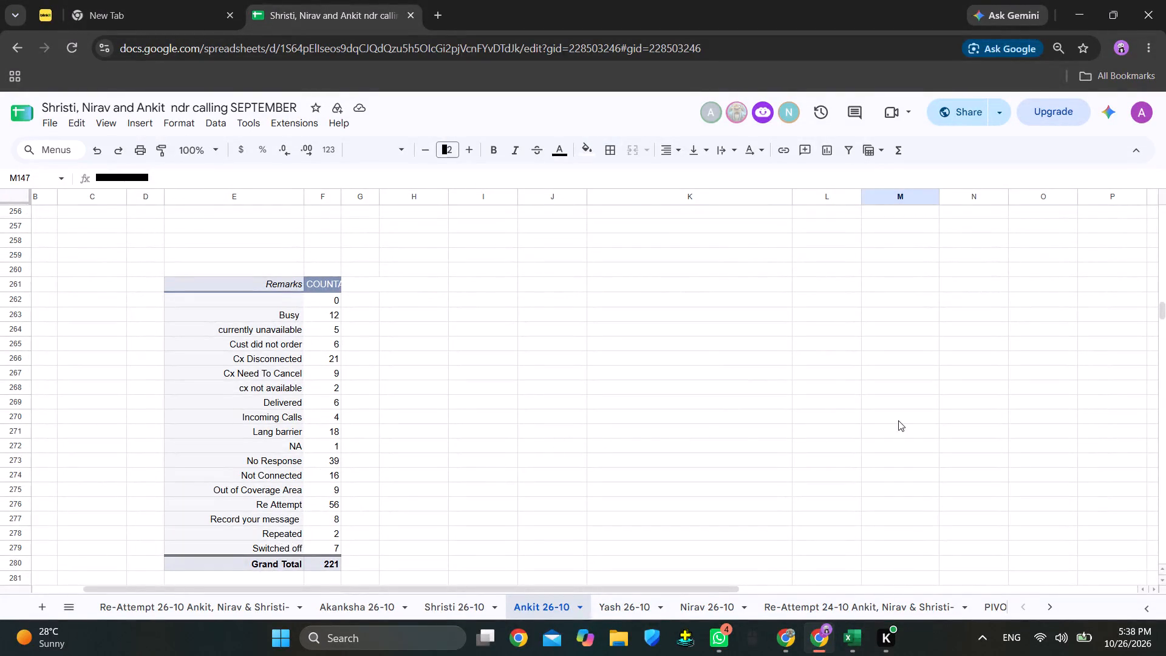
{"action": "scroll", "coordinate": [962, 405], "scroll_direction": "up", "scroll_amount": 1}
{"action": "scroll", "coordinate": [962, 405], "scroll_direction": "down", "scroll_amount": 1}
{"action": "scroll", "coordinate": [962, 405], "scroll_direction": "up", "scroll_amount": 16}
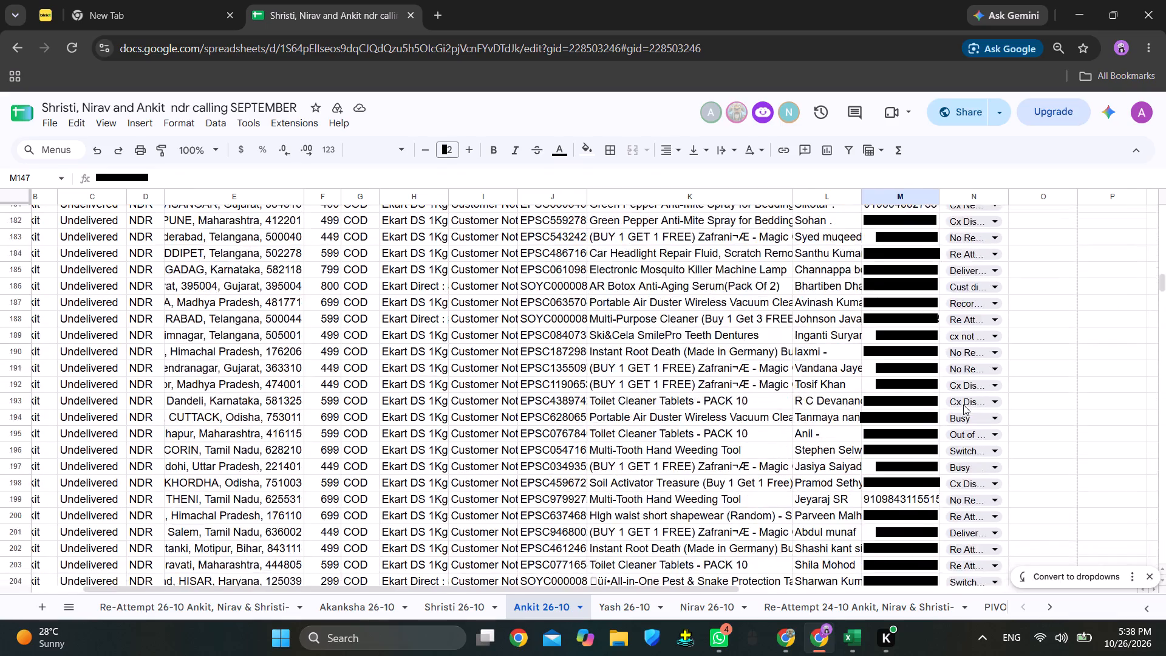
{"action": "scroll", "coordinate": [963, 405], "scroll_direction": "up", "scroll_amount": 9}
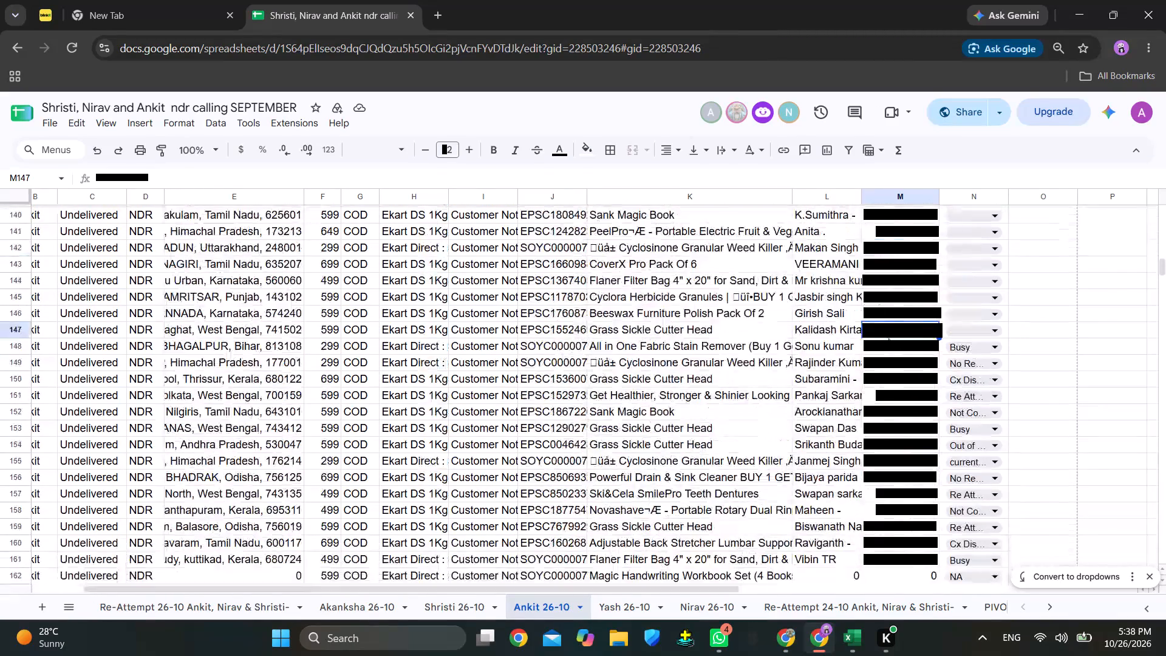
Select the customer name in row 147 and set that order's remark to Out of Coverage Area.
{"action": "left_click", "coordinate": [842, 334]}
{"action": "scroll", "coordinate": [1096, 368], "scroll_direction": "up", "scroll_amount": 1}
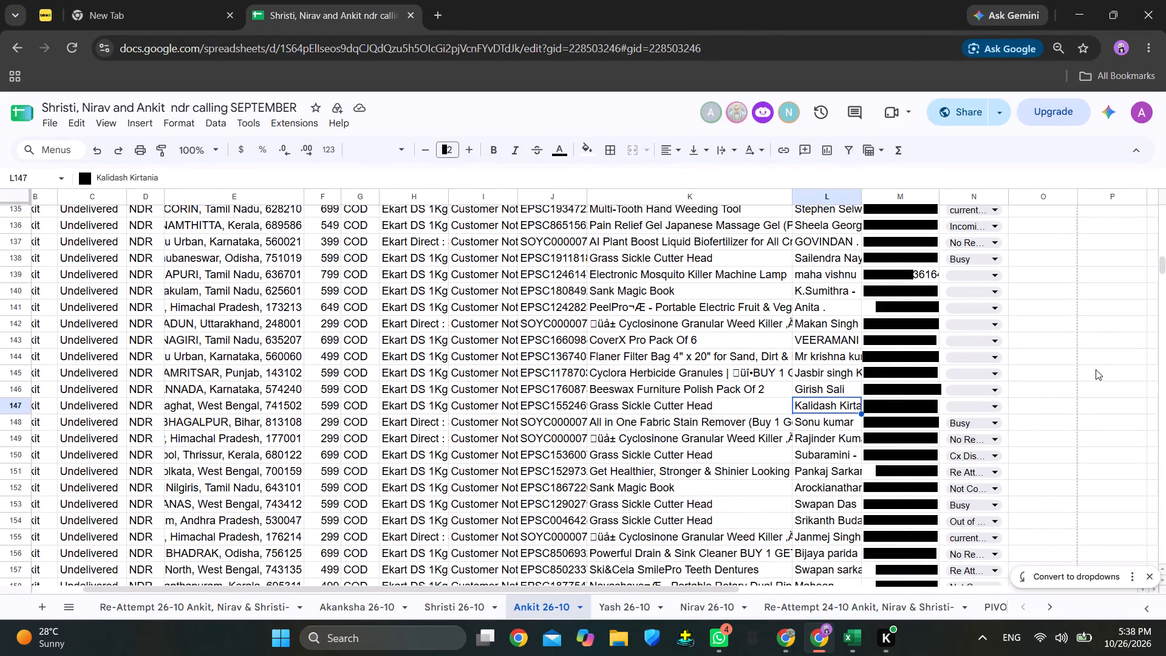
{"action": "left_click", "coordinate": [984, 408]}
{"action": "scroll", "coordinate": [995, 462], "scroll_direction": "down", "scroll_amount": 5}
{"action": "scroll", "coordinate": [997, 469], "scroll_direction": "up", "scroll_amount": 1}
{"action": "scroll", "coordinate": [999, 476], "scroll_direction": "down", "scroll_amount": 6}
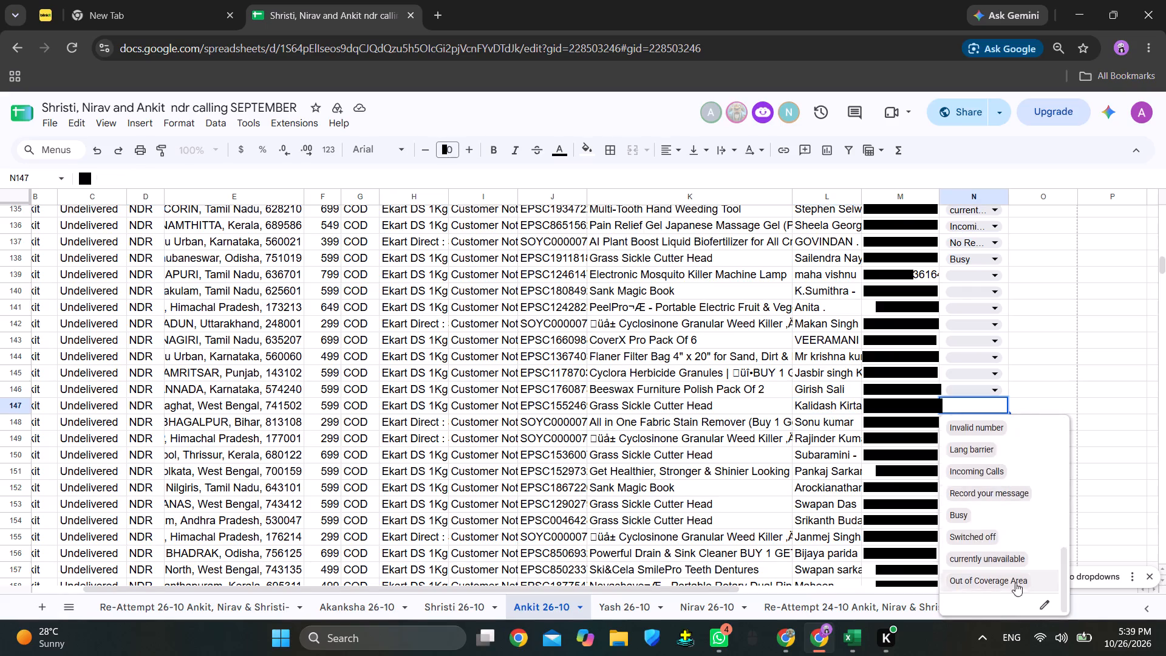
{"action": "left_click", "coordinate": [997, 581]}
Select the phone number in row 146 and review the remark-count pivot table below the orders.
{"action": "left_click", "coordinate": [914, 391]}
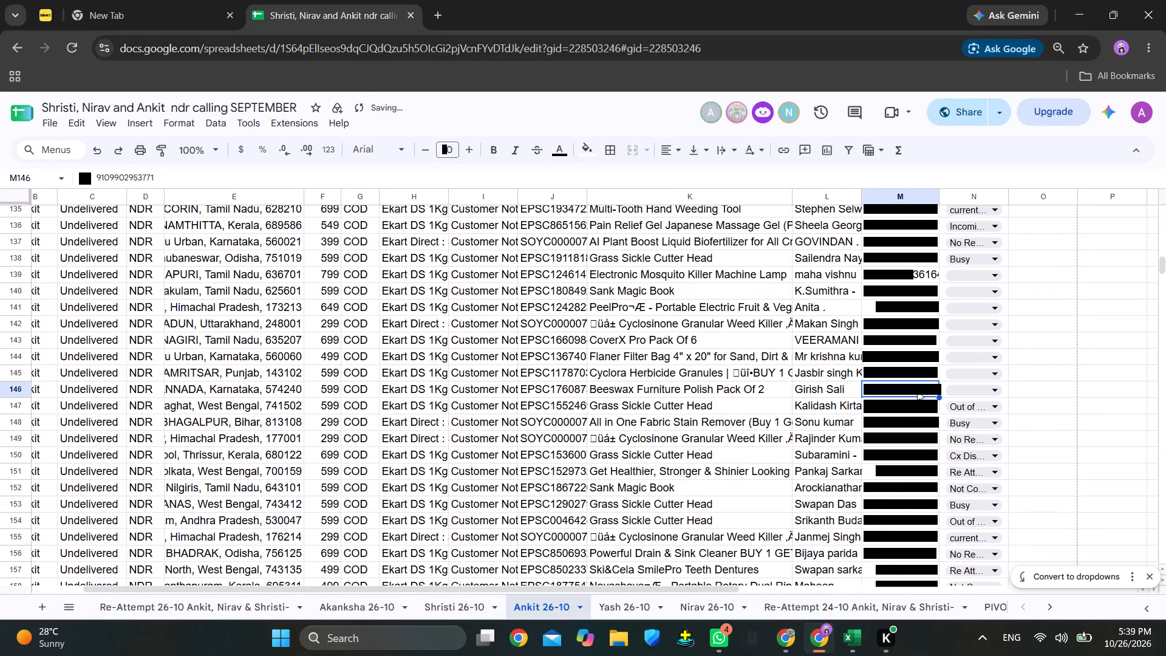
{"action": "scroll", "coordinate": [606, 428], "scroll_direction": "down", "scroll_amount": 20}
{"action": "scroll", "coordinate": [606, 428], "scroll_direction": "down", "scroll_amount": 3}
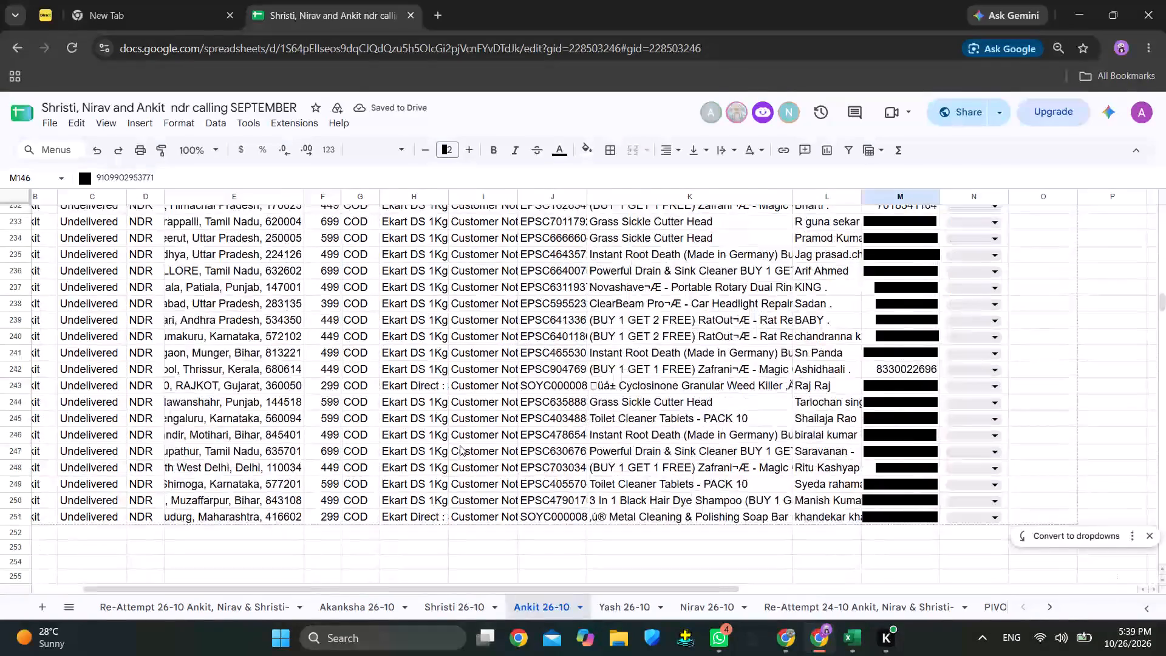
{"action": "scroll", "coordinate": [460, 445], "scroll_direction": "down", "scroll_amount": 4}
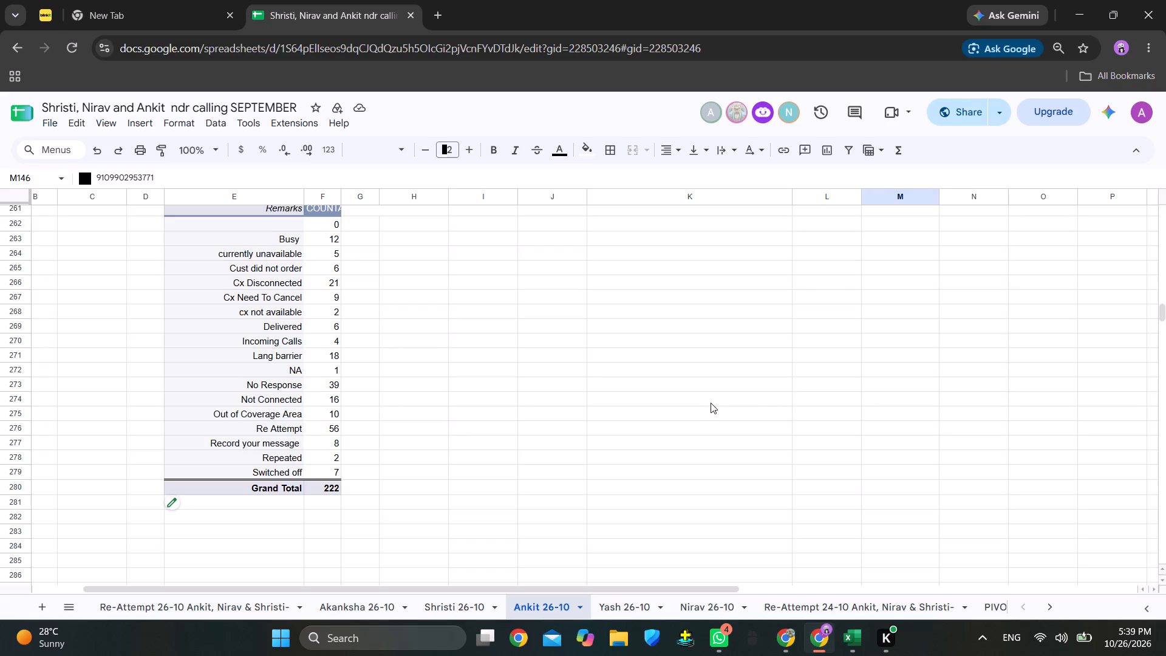
{"action": "scroll", "coordinate": [1004, 391], "scroll_direction": "up", "scroll_amount": 14}
{"action": "scroll", "coordinate": [1004, 398], "scroll_direction": "down", "scroll_amount": 1}
{"action": "scroll", "coordinate": [1004, 398], "scroll_direction": "up", "scroll_amount": 2}
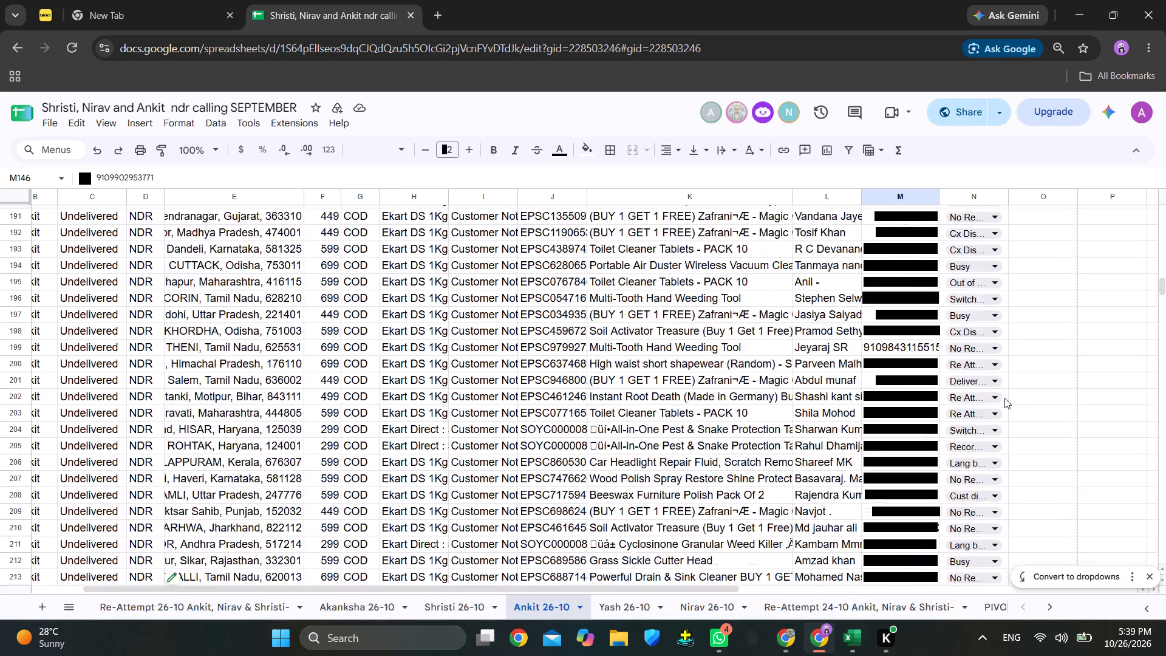
{"action": "scroll", "coordinate": [1004, 398], "scroll_direction": "up", "scroll_amount": 4}
{"action": "scroll", "coordinate": [1004, 398], "scroll_direction": "down", "scroll_amount": 1}
{"action": "scroll", "coordinate": [1004, 398], "scroll_direction": "up", "scroll_amount": 9}
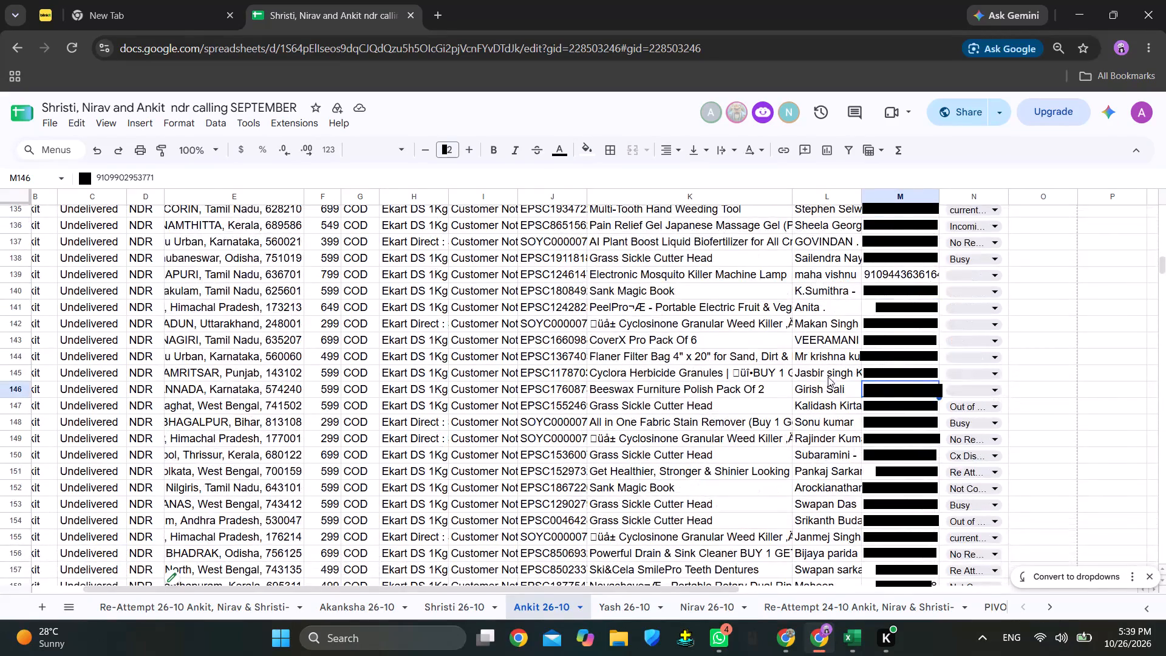
Select the customer name in row 146, recheck the pivot table, and set that order's remark to Re Attempt.
{"action": "left_click", "coordinate": [825, 386]}
{"action": "scroll", "coordinate": [1023, 424], "scroll_direction": "down", "scroll_amount": 10}
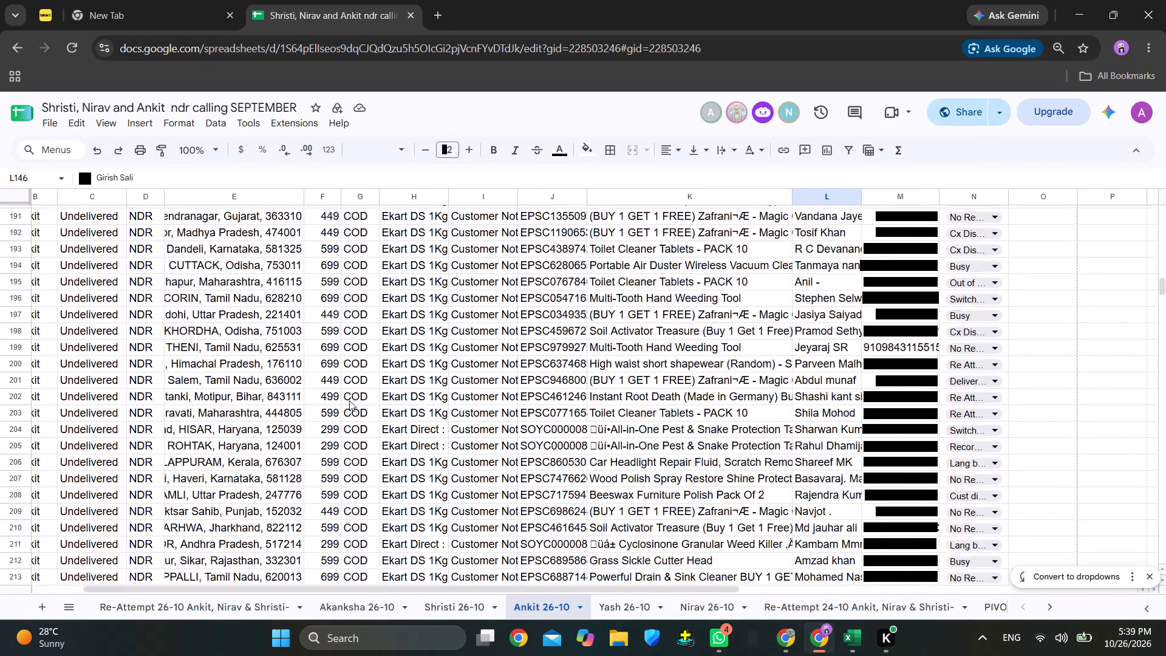
{"action": "scroll", "coordinate": [349, 400], "scroll_direction": "down", "scroll_amount": 17}
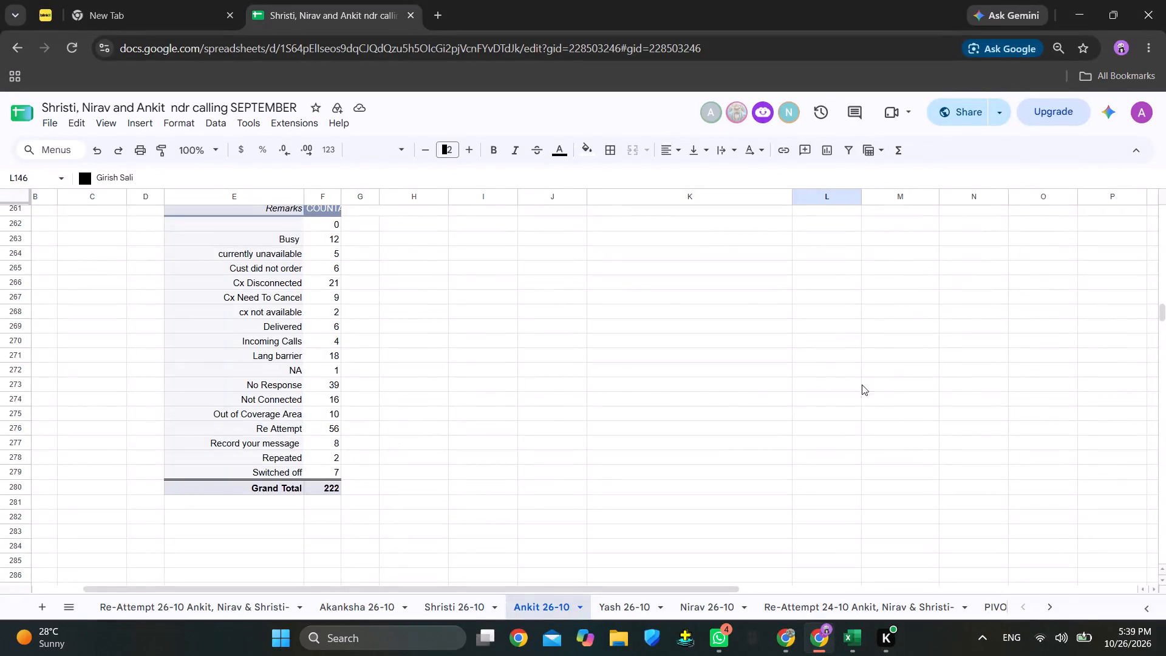
{"action": "scroll", "coordinate": [907, 378], "scroll_direction": "up", "scroll_amount": 10}
{"action": "scroll", "coordinate": [930, 375], "scroll_direction": "down", "scroll_amount": 1}
{"action": "scroll", "coordinate": [930, 375], "scroll_direction": "up", "scroll_amount": 9}
{"action": "scroll", "coordinate": [1014, 361], "scroll_direction": "up", "scroll_amount": 6}
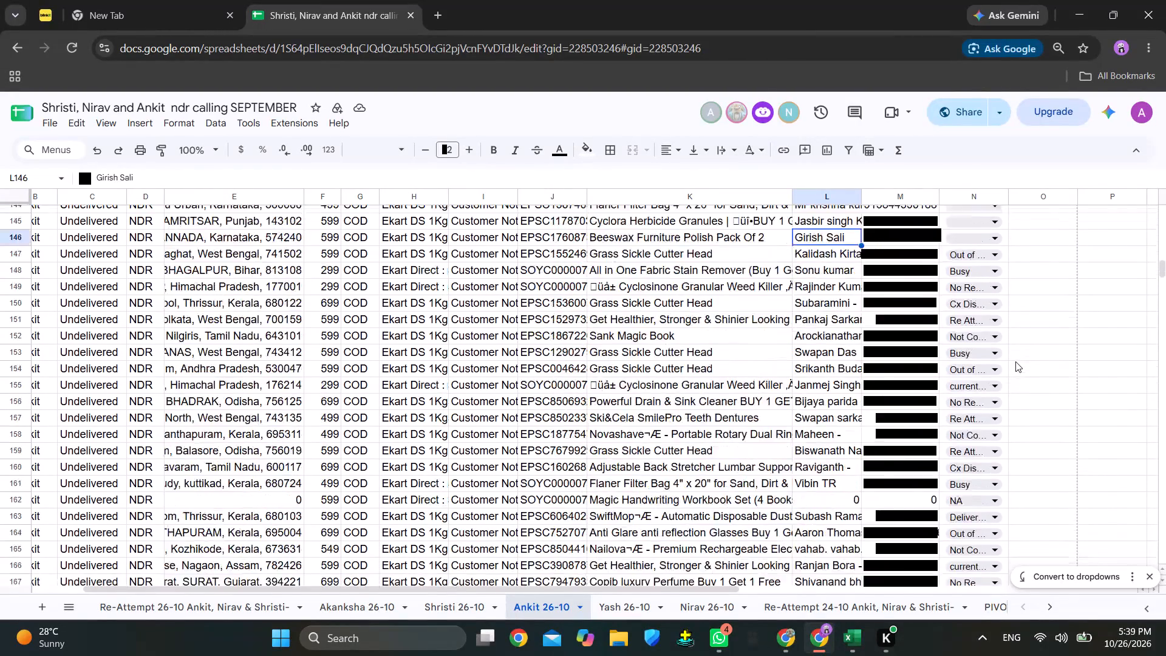
{"action": "scroll", "coordinate": [1015, 361], "scroll_direction": "up", "scroll_amount": 2}
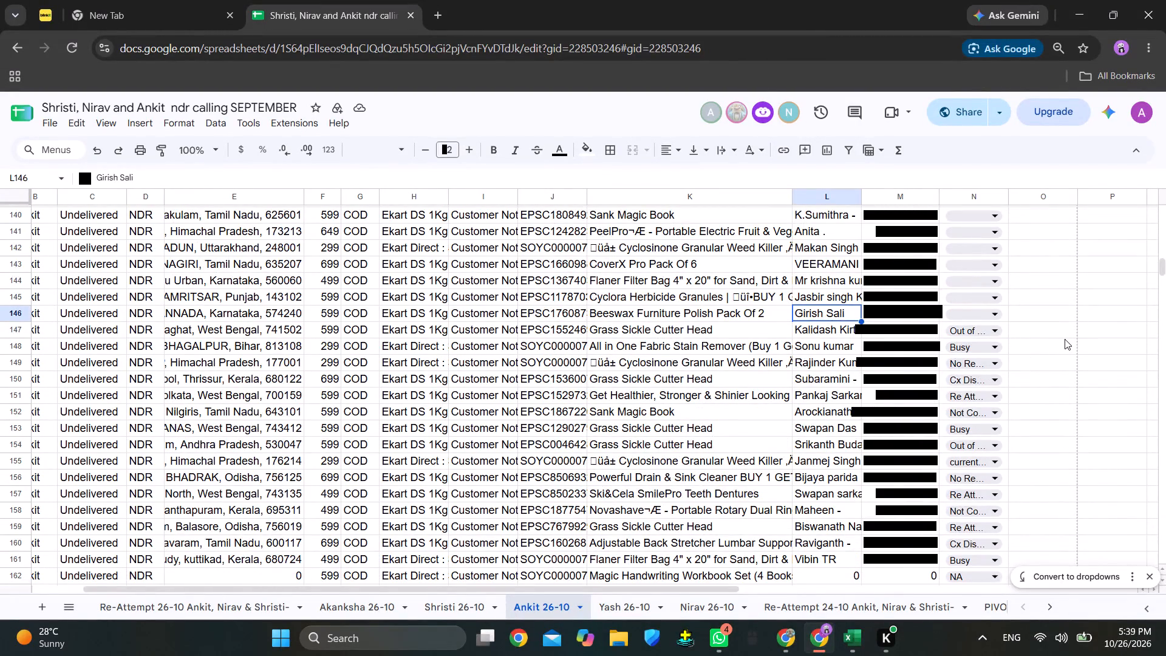
{"action": "left_click", "coordinate": [985, 316]}
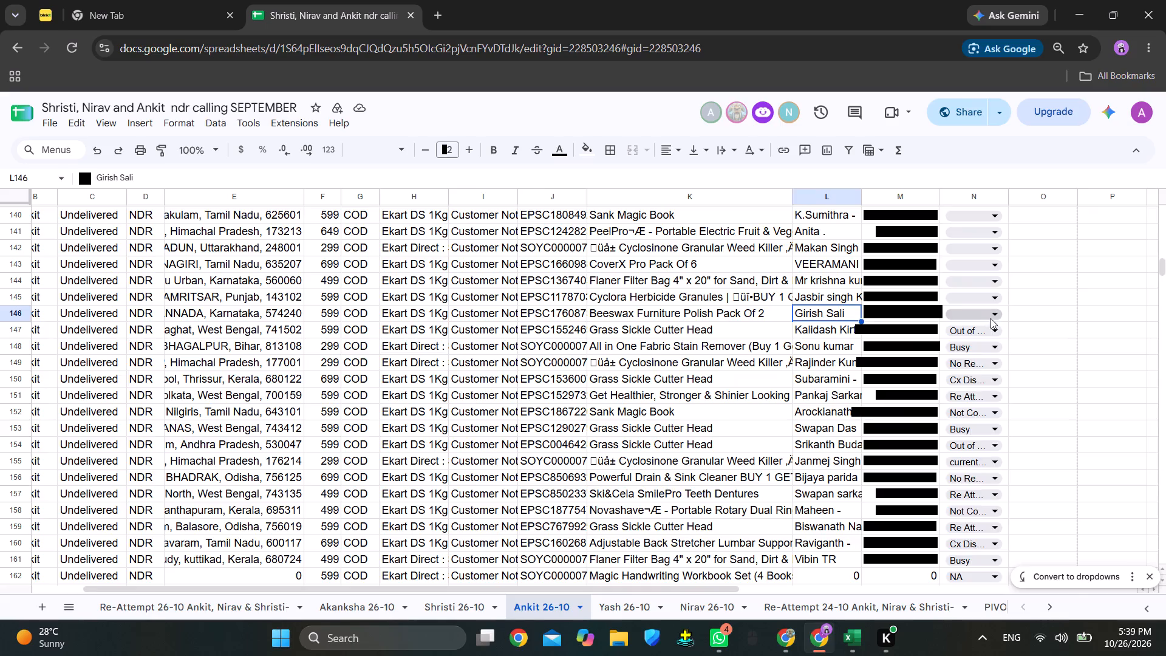
{"action": "left_click", "coordinate": [984, 338]}
Select the phone number and customer name in row 145, and compare the remark-count pivot tables on the Ankit 26-10 and Ankit 24-10 sheets.
{"action": "left_click", "coordinate": [910, 299]}
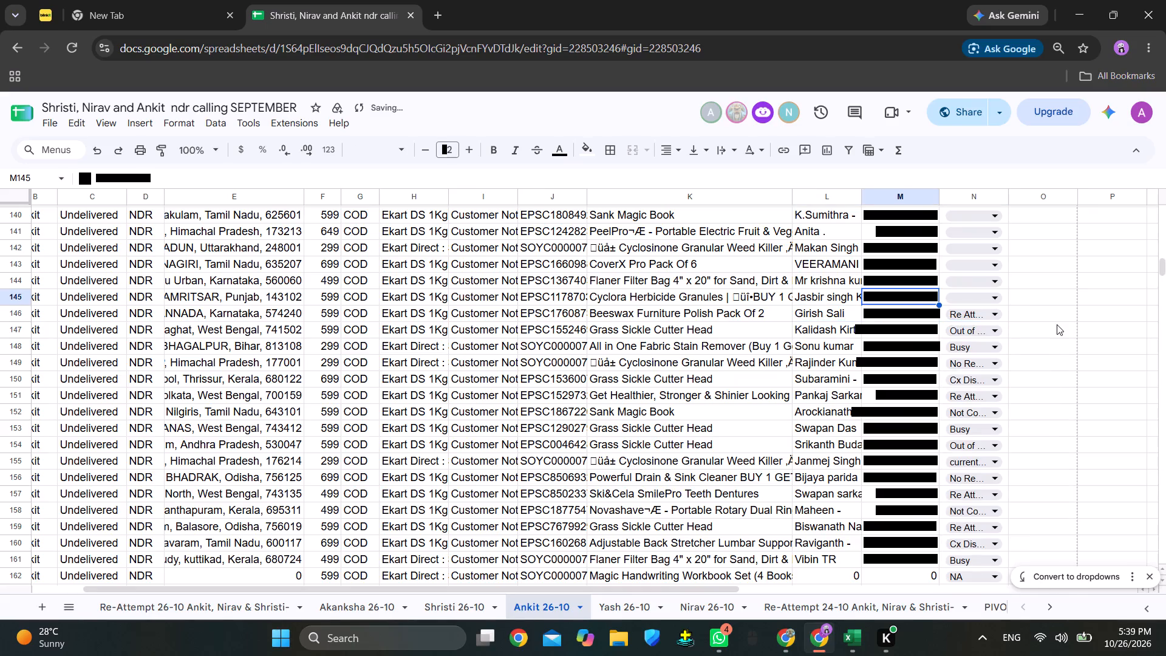
{"action": "scroll", "coordinate": [1072, 324], "scroll_direction": "up", "scroll_amount": 1}
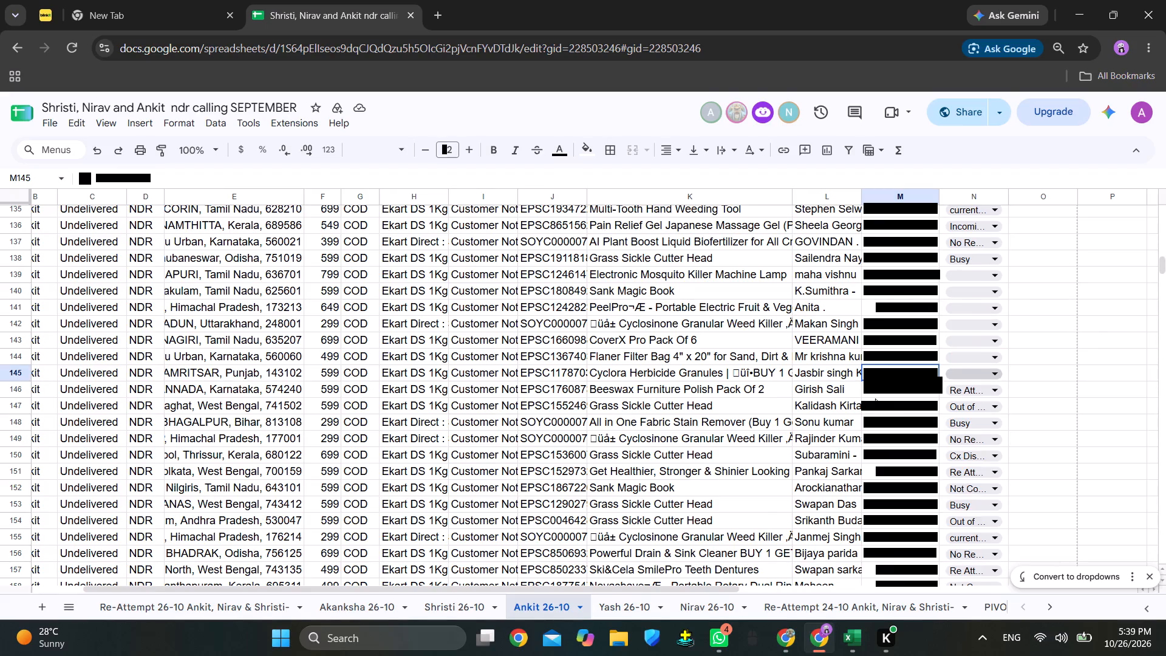
{"action": "left_click", "coordinate": [842, 369]}
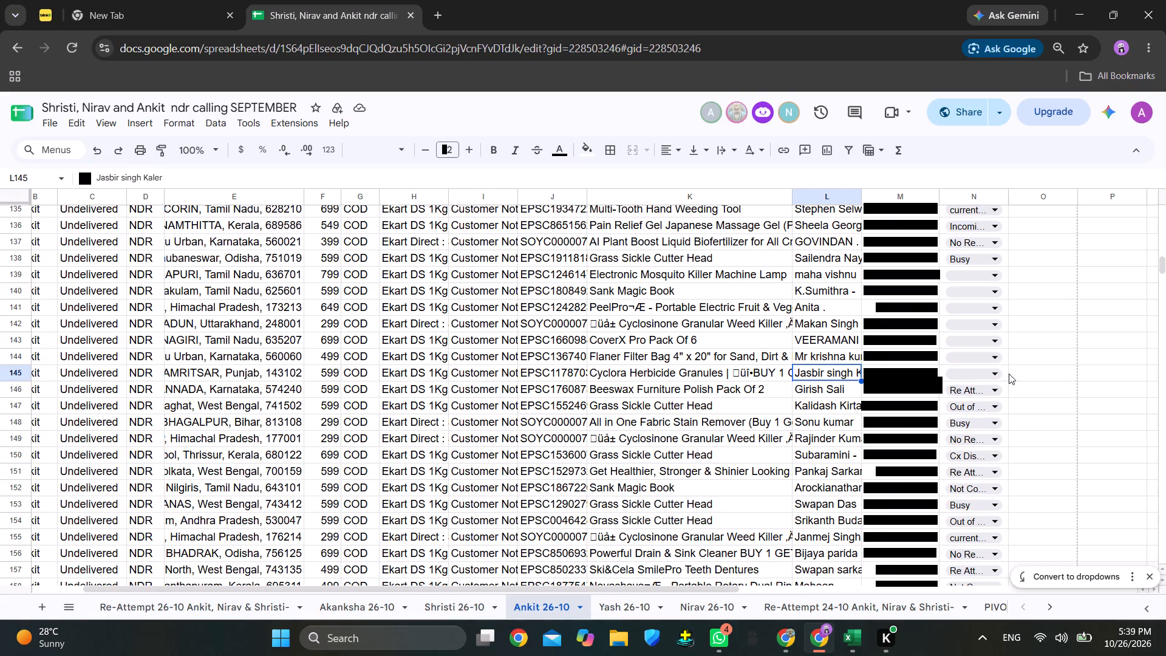
{"action": "scroll", "coordinate": [1009, 375], "scroll_direction": "down", "scroll_amount": 6}
{"action": "scroll", "coordinate": [1009, 377], "scroll_direction": "down", "scroll_amount": 20}
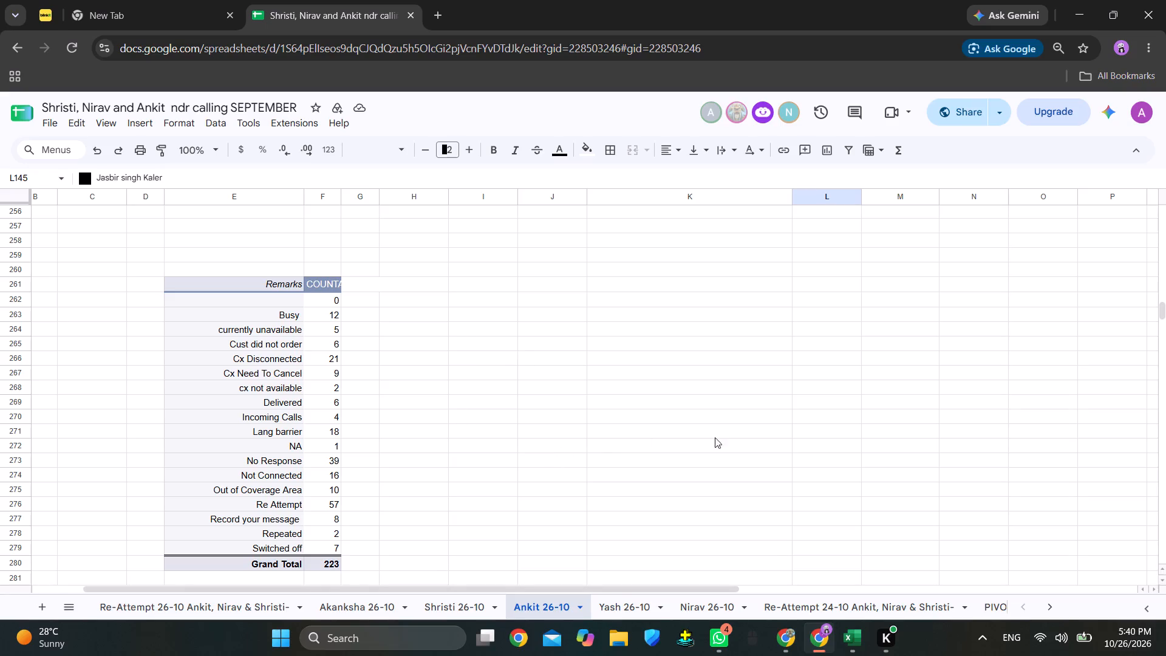
{"action": "scroll", "coordinate": [787, 603], "scroll_direction": "left", "scroll_amount": 6}
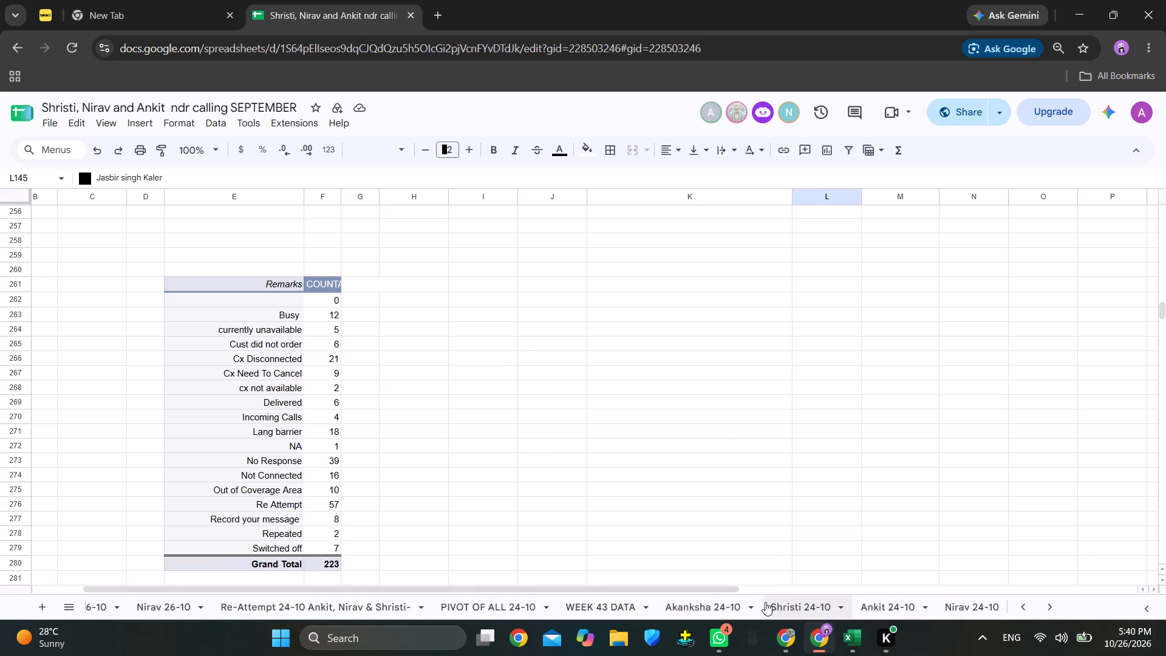
{"action": "left_click", "coordinate": [878, 612]}
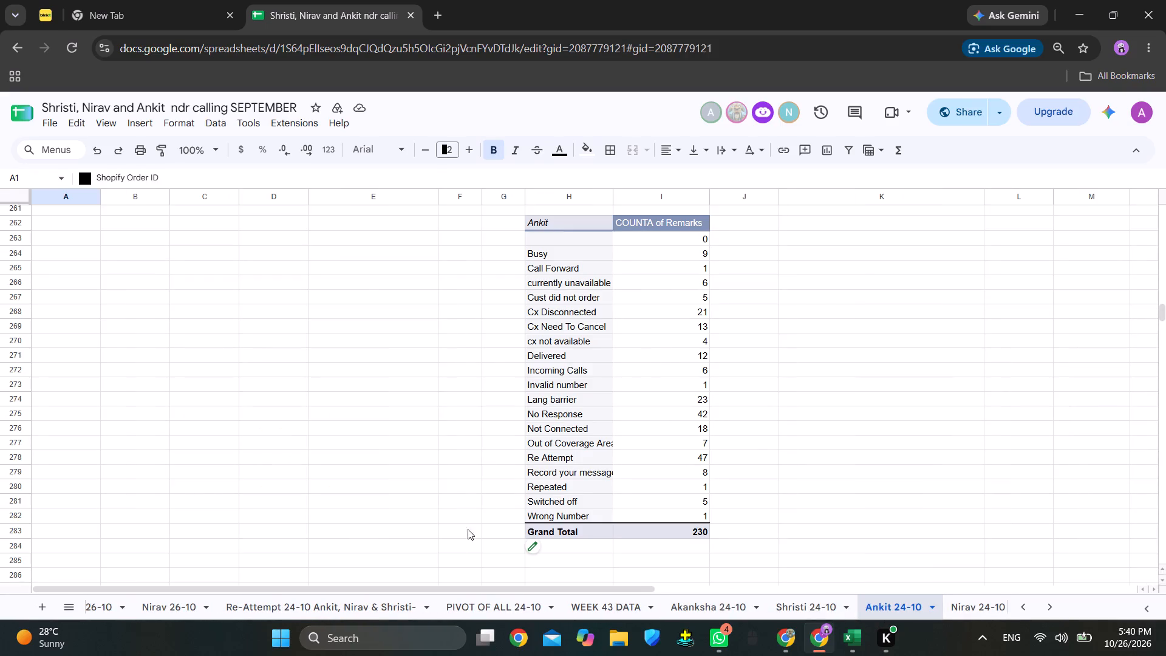
{"action": "scroll", "coordinate": [383, 610], "scroll_direction": "right", "scroll_amount": 5}
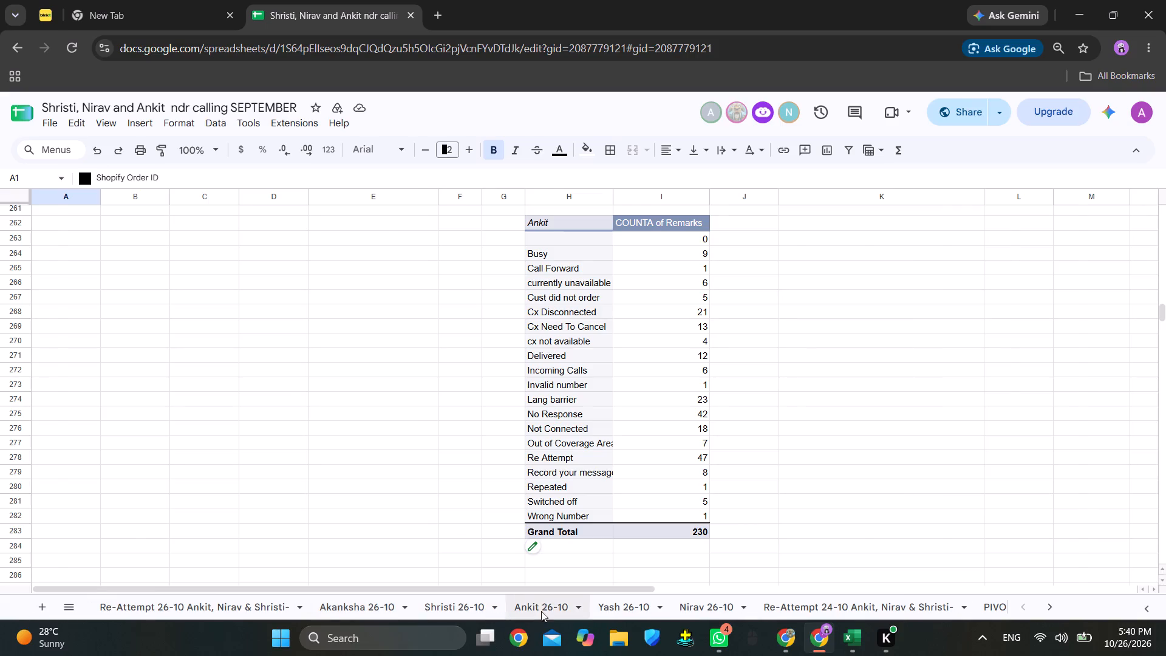
Return to the Ankit 26-10 sheet and set the row 145 order's remark to Re Attempt.
{"action": "left_click", "coordinate": [541, 611]}
{"action": "scroll", "coordinate": [907, 347], "scroll_direction": "up", "scroll_amount": 20}
{"action": "scroll", "coordinate": [907, 347], "scroll_direction": "up", "scroll_amount": 5}
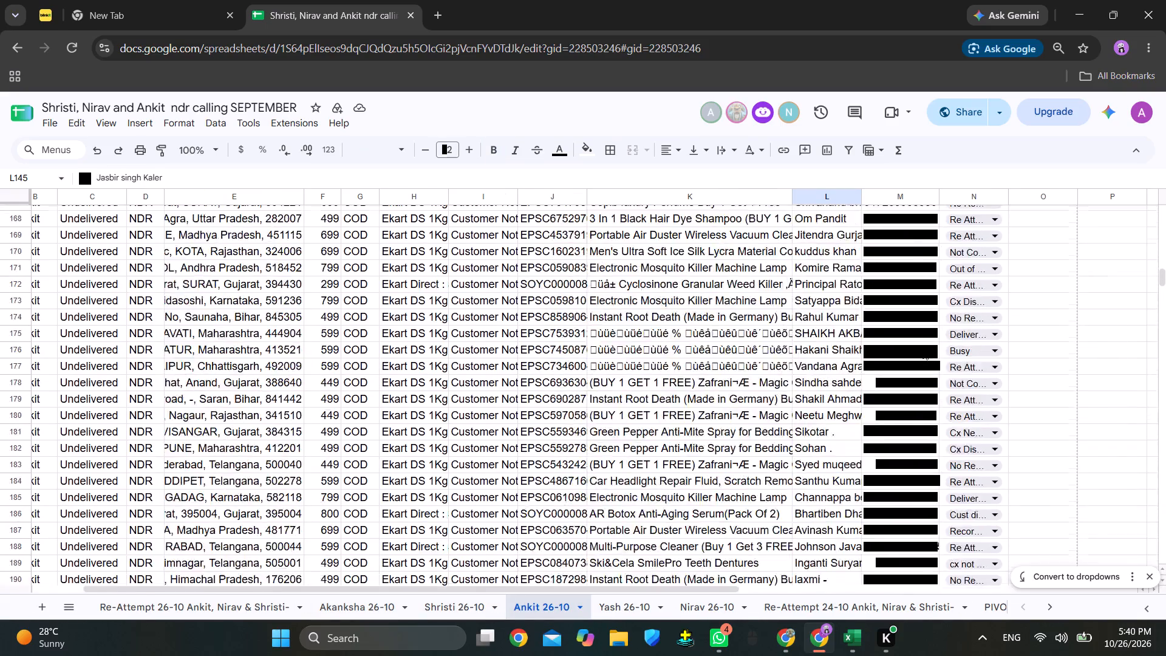
{"action": "scroll", "coordinate": [922, 351], "scroll_direction": "down", "scroll_amount": 6}
{"action": "scroll", "coordinate": [680, 443], "scroll_direction": "up", "scroll_amount": 1}
{"action": "scroll", "coordinate": [673, 445], "scroll_direction": "down", "scroll_amount": 14}
{"action": "scroll", "coordinate": [987, 401], "scroll_direction": "up", "scroll_amount": 3}
{"action": "scroll", "coordinate": [987, 401], "scroll_direction": "down", "scroll_amount": 1}
{"action": "scroll", "coordinate": [987, 402], "scroll_direction": "up", "scroll_amount": 20}
{"action": "scroll", "coordinate": [987, 402], "scroll_direction": "up", "scroll_amount": 4}
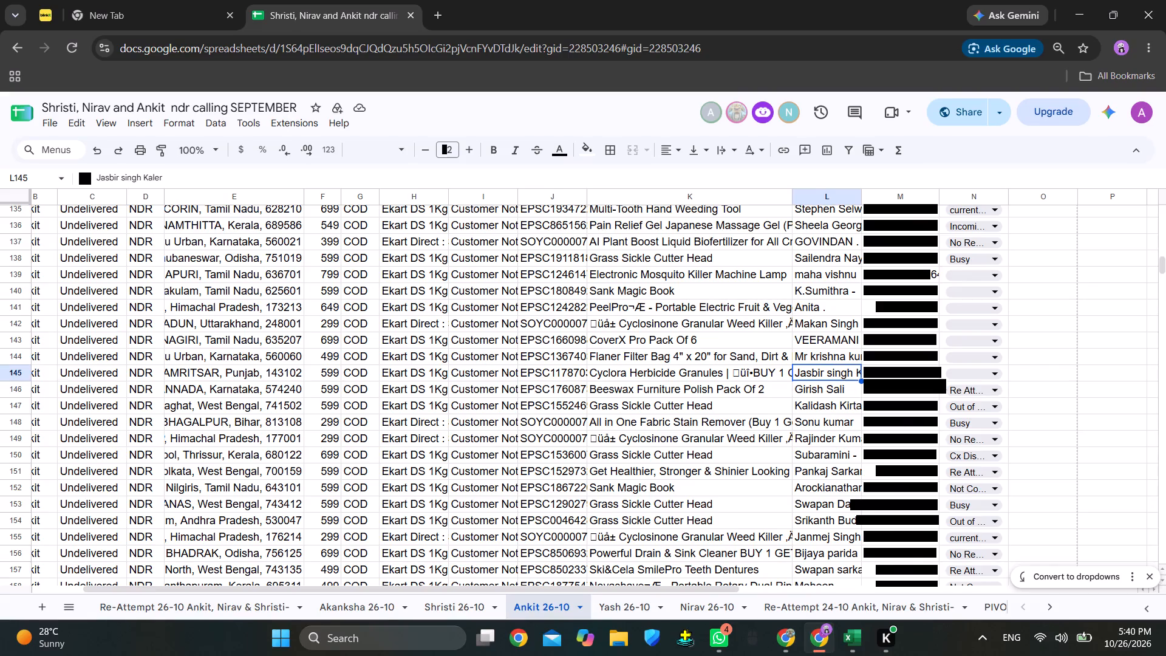
{"action": "left_click", "coordinate": [975, 376]}
{"action": "left_click", "coordinate": [975, 393]}
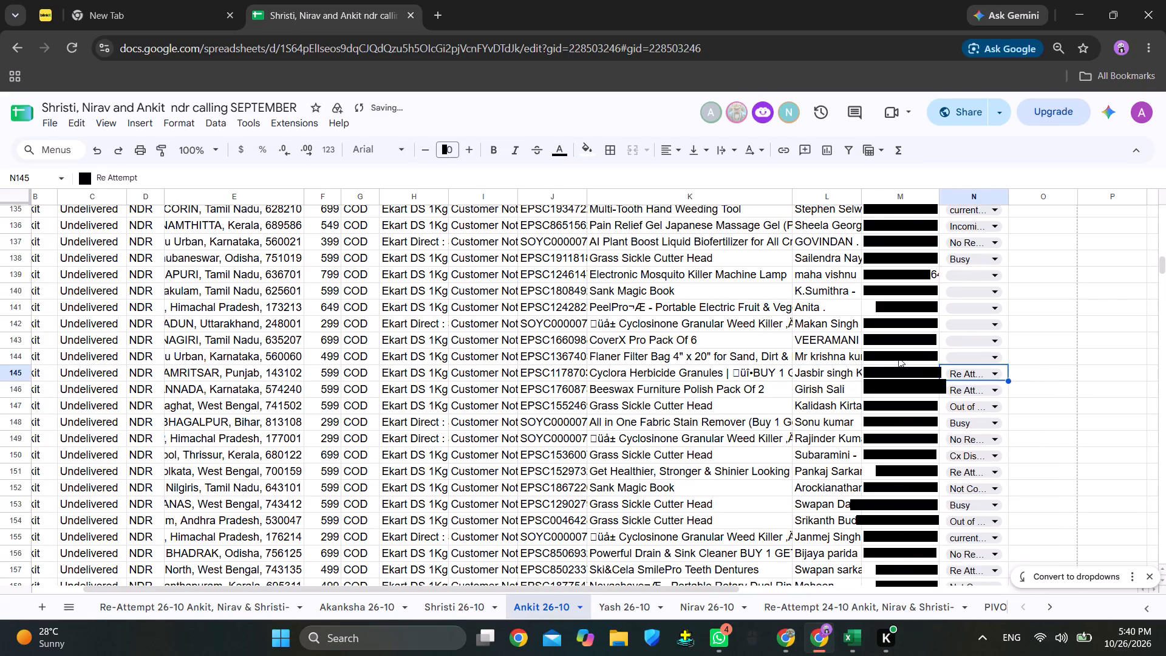
Select the phone number in row 144, check the remark-count pivot table, and set that order's remark to Not Connected.
{"action": "left_click", "coordinate": [899, 357]}
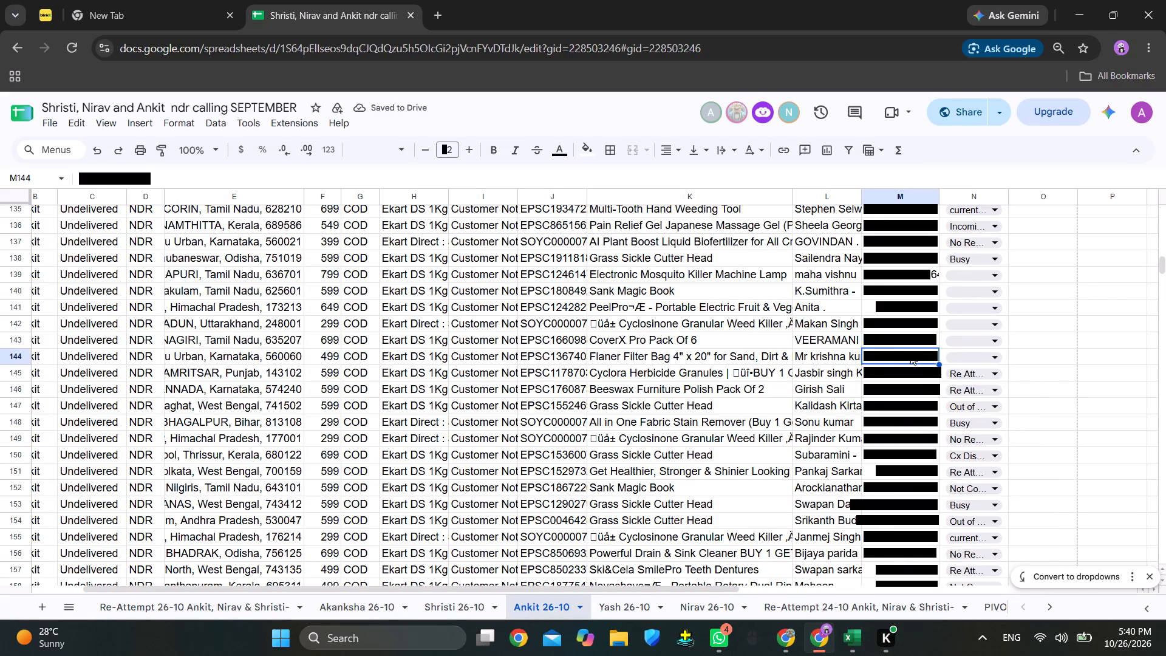
{"action": "scroll", "coordinate": [723, 422], "scroll_direction": "down", "scroll_amount": 20}
{"action": "scroll", "coordinate": [723, 422], "scroll_direction": "down", "scroll_amount": 5}
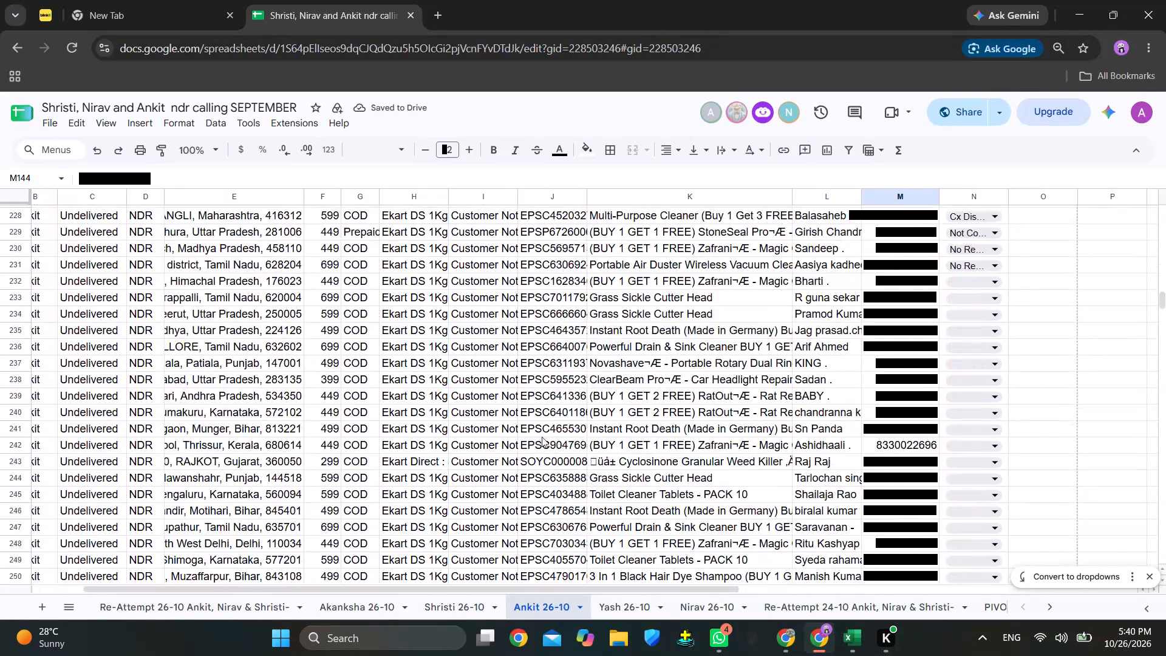
{"action": "scroll", "coordinate": [542, 437], "scroll_direction": "down", "scroll_amount": 1}
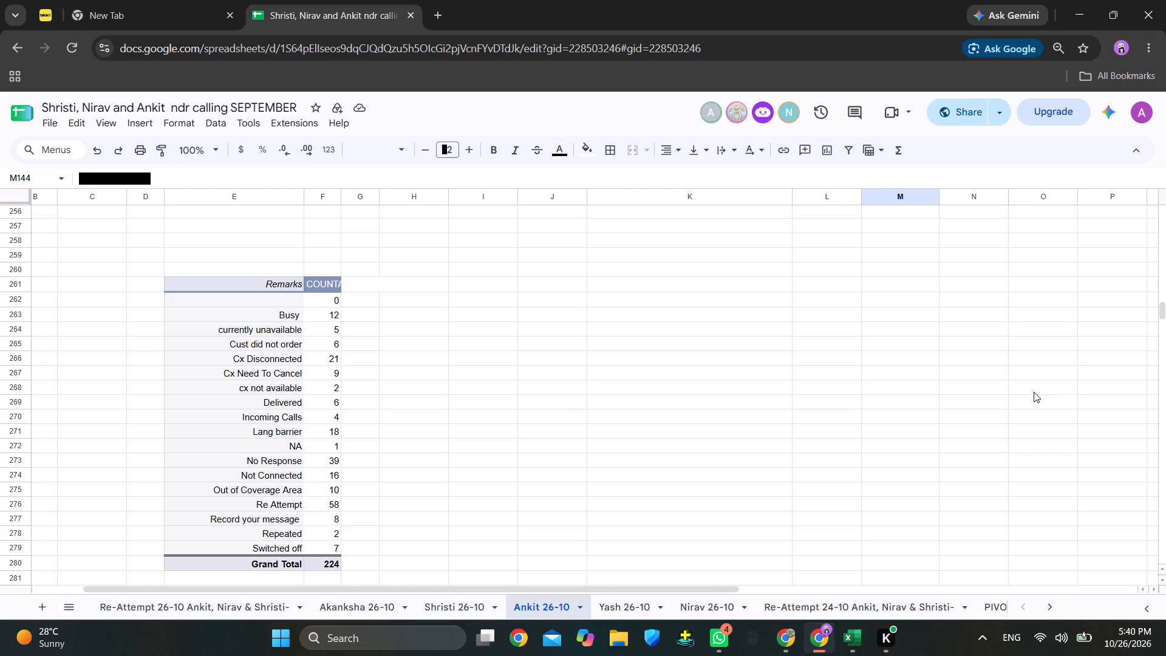
{"action": "scroll", "coordinate": [1038, 384], "scroll_direction": "up", "scroll_amount": 13}
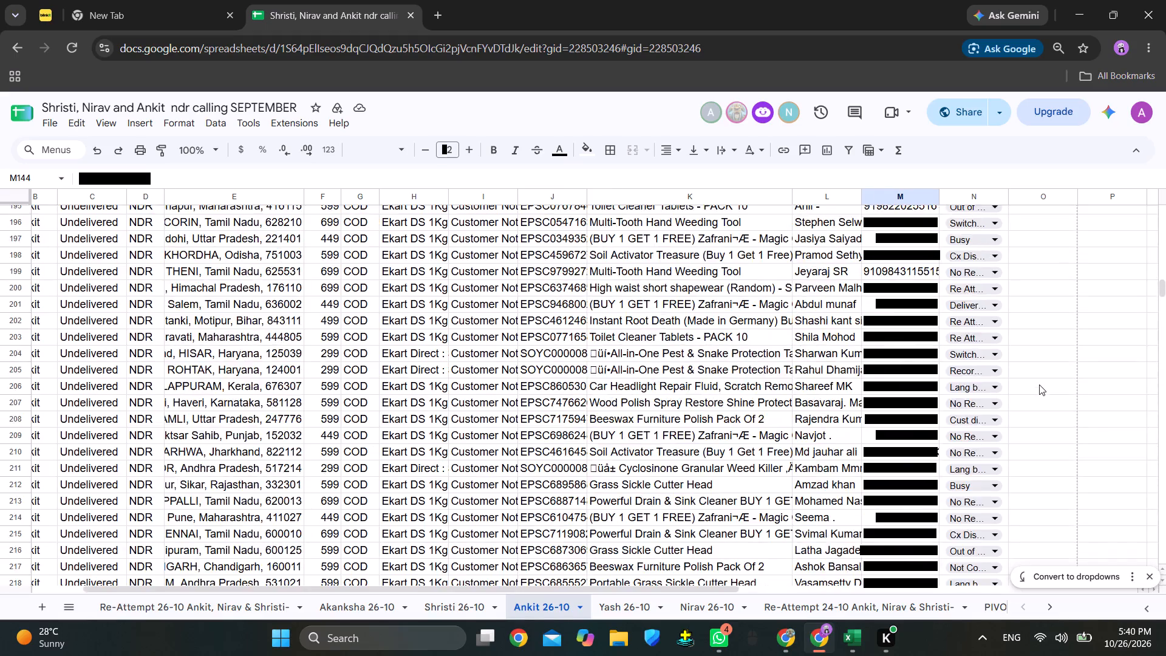
{"action": "scroll", "coordinate": [1039, 384], "scroll_direction": "up", "scroll_amount": 13}
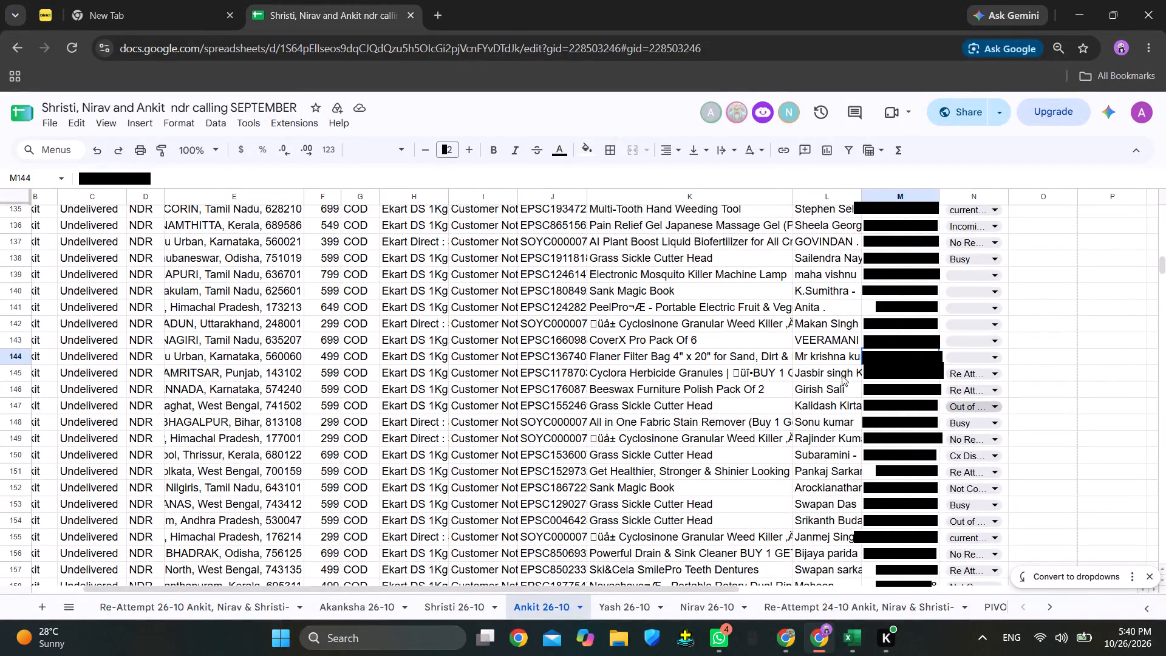
{"action": "left_click", "coordinate": [842, 357]}
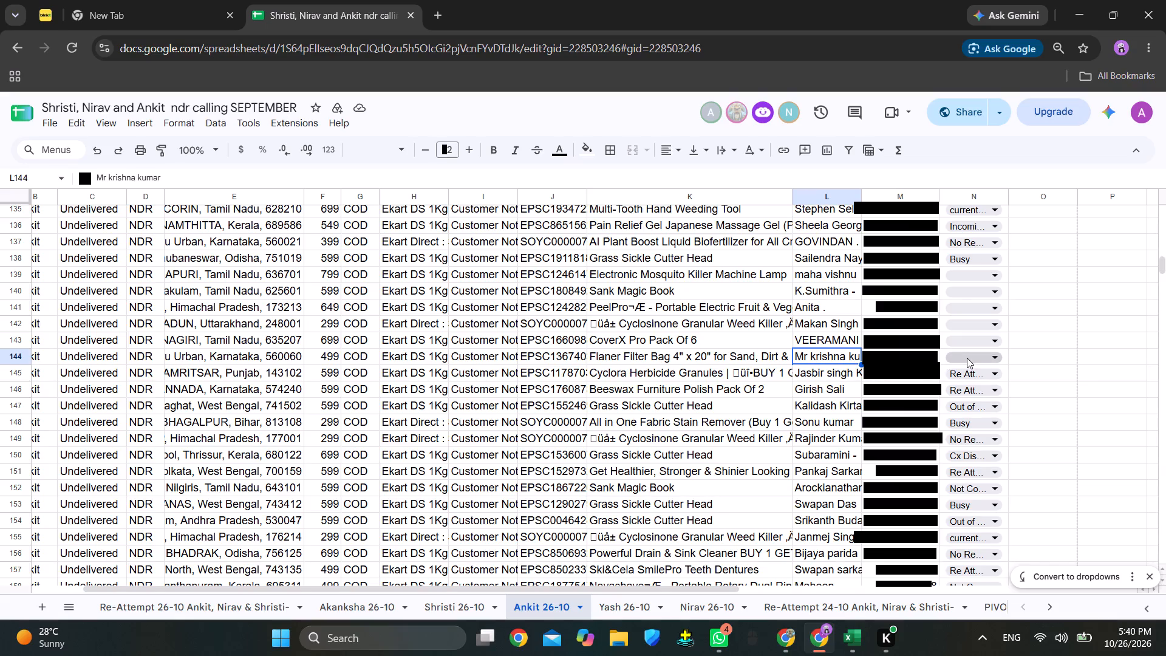
{"action": "left_click", "coordinate": [967, 358]}
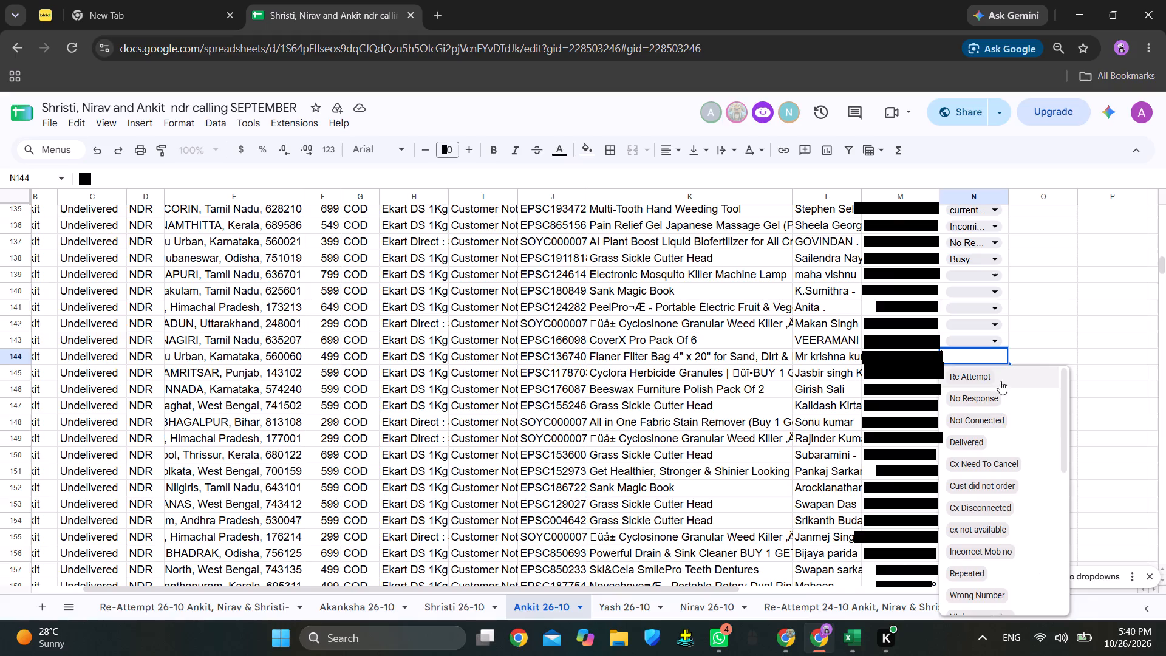
{"action": "left_click", "coordinate": [973, 418]}
Select the phone number in row 143 and review the remark-count pivot table below the orders.
{"action": "left_click", "coordinate": [913, 337]}
{"action": "scroll", "coordinate": [658, 432], "scroll_direction": "down", "scroll_amount": 20}
{"action": "scroll", "coordinate": [658, 432], "scroll_direction": "down", "scroll_amount": 3}
{"action": "scroll", "coordinate": [530, 445], "scroll_direction": "down", "scroll_amount": 4}
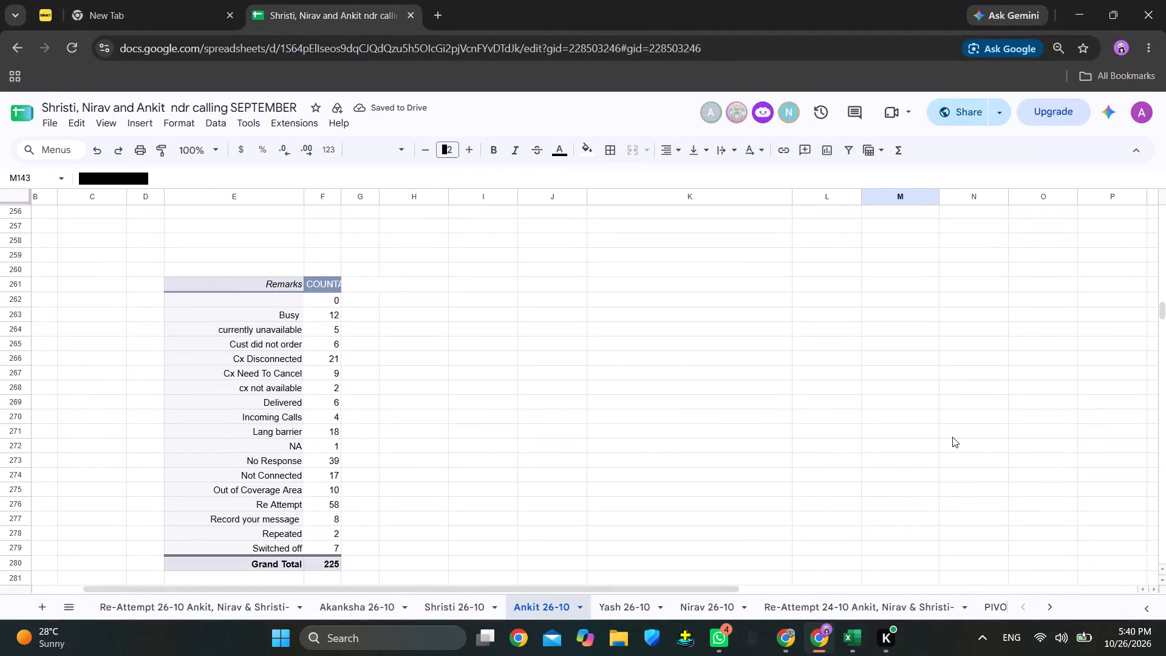
{"action": "scroll", "coordinate": [953, 437], "scroll_direction": "up", "scroll_amount": 20}
{"action": "scroll", "coordinate": [953, 437], "scroll_direction": "up", "scroll_amount": 8}
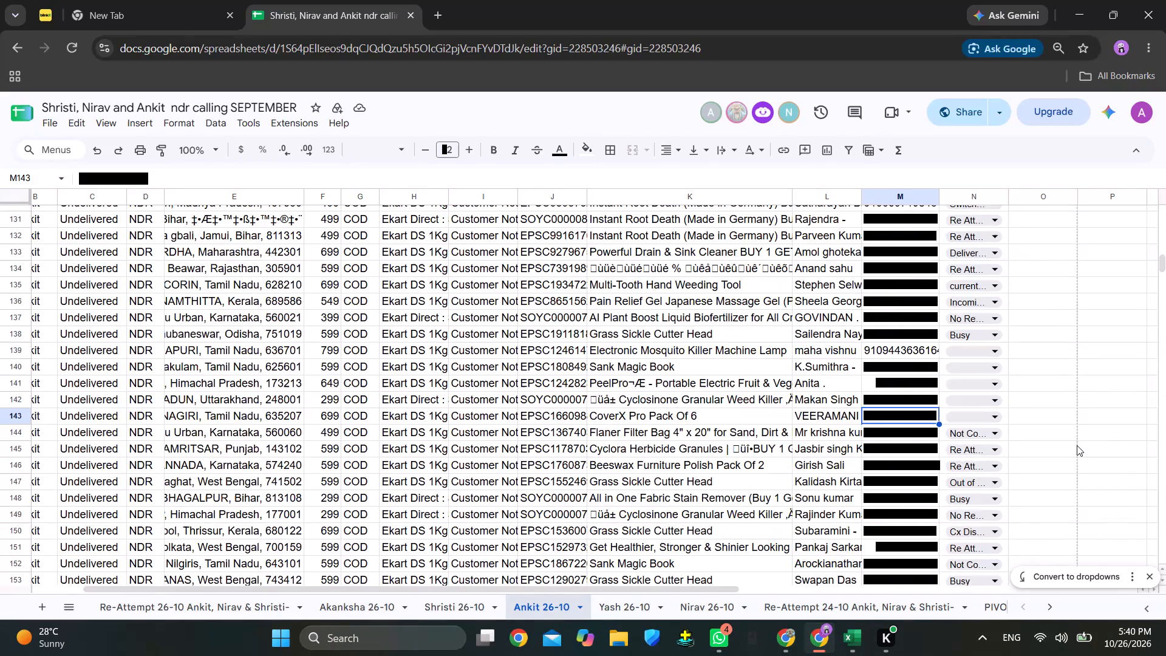
{"action": "scroll", "coordinate": [1057, 451], "scroll_direction": "down", "scroll_amount": 14}
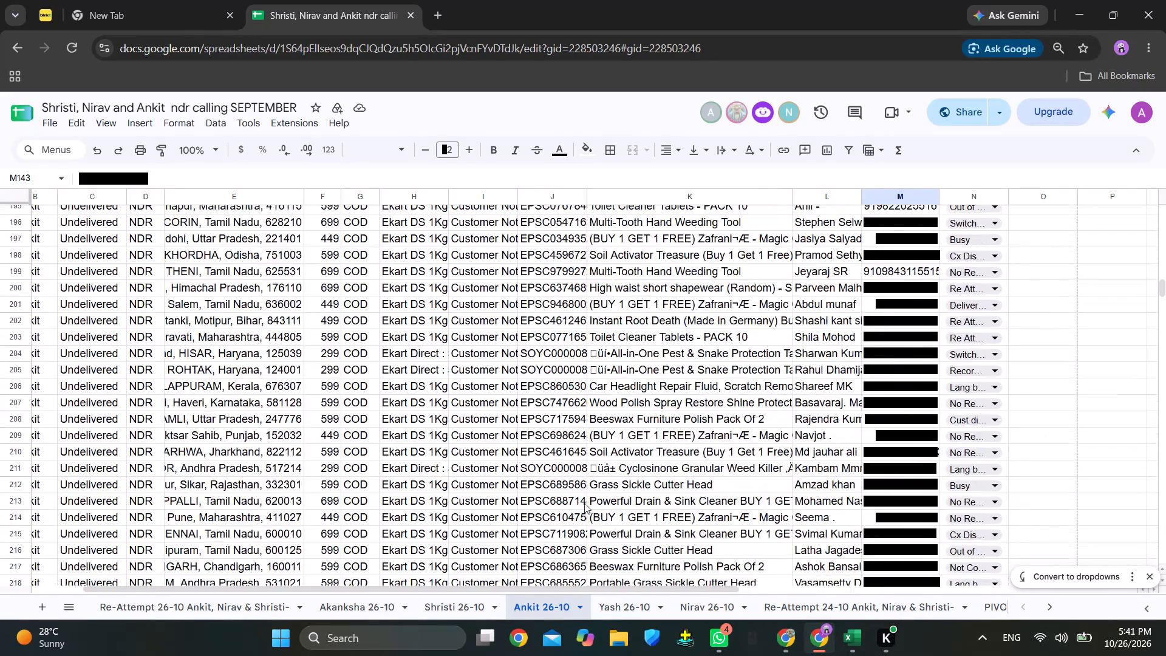
{"action": "scroll", "coordinate": [584, 503], "scroll_direction": "down", "scroll_amount": 11}
{"action": "scroll", "coordinate": [536, 485], "scroll_direction": "down", "scroll_amount": 3}
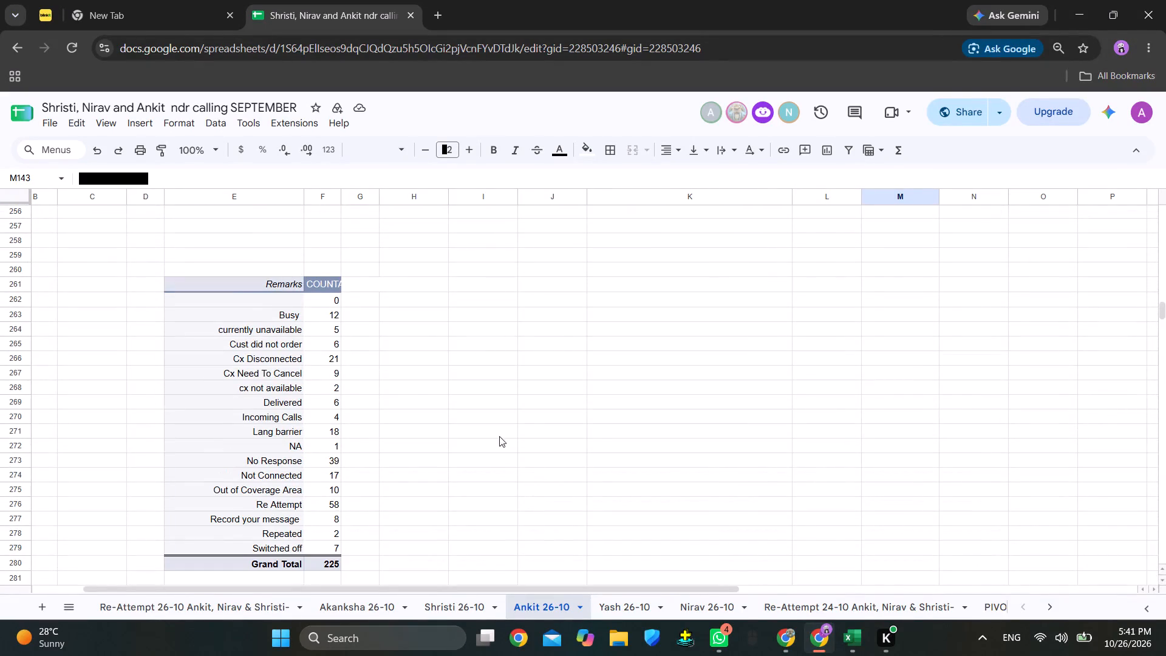
{"action": "scroll", "coordinate": [502, 437], "scroll_direction": "up", "scroll_amount": 1}
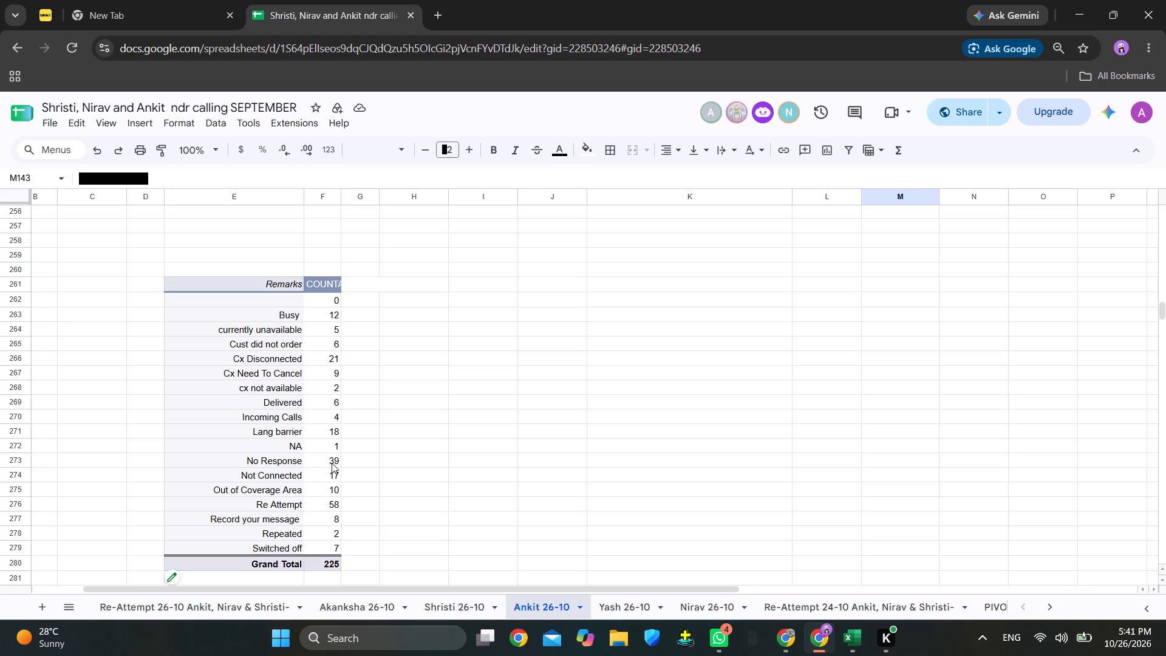
{"action": "scroll", "coordinate": [987, 401], "scroll_direction": "up", "scroll_amount": 15}
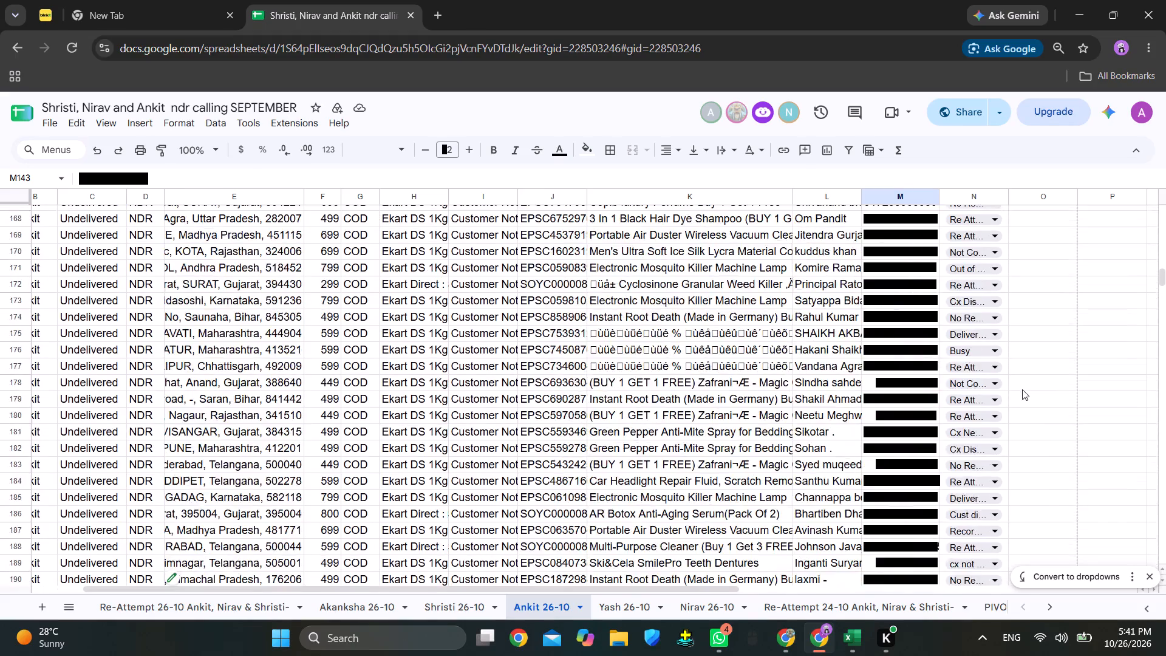
{"action": "scroll", "coordinate": [1022, 389], "scroll_direction": "up", "scroll_amount": 14}
{"action": "scroll", "coordinate": [1022, 391], "scroll_direction": "down", "scroll_amount": 3}
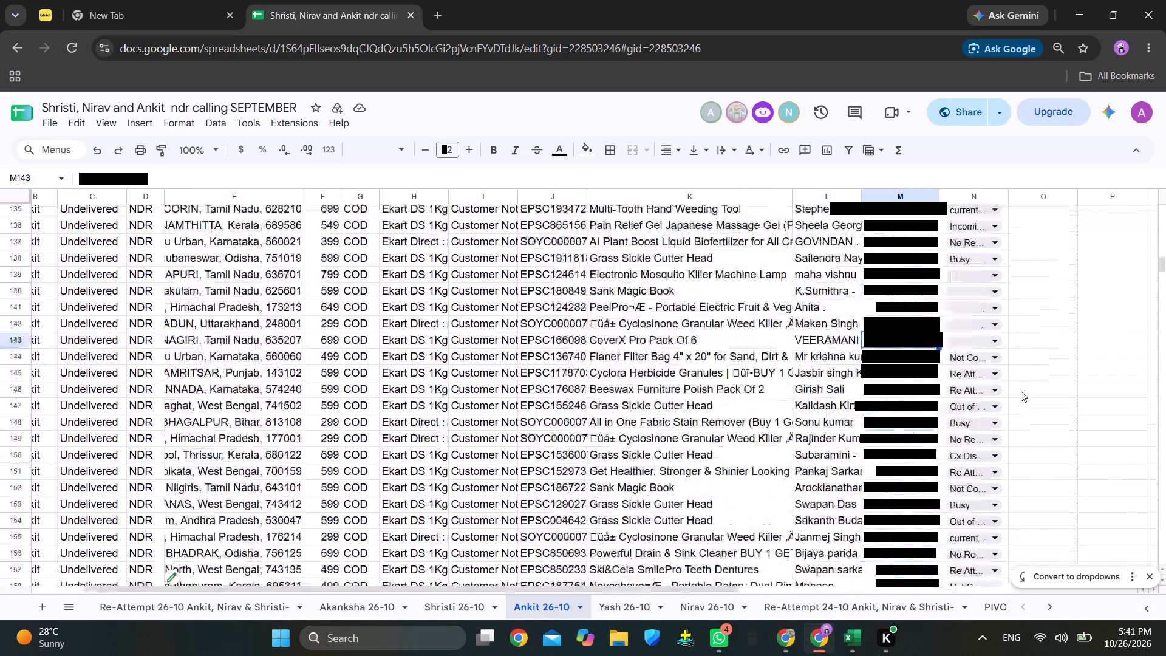
Select the customer name in row 143 and set that order's remark to No Response.
{"action": "left_click", "coordinate": [842, 342]}
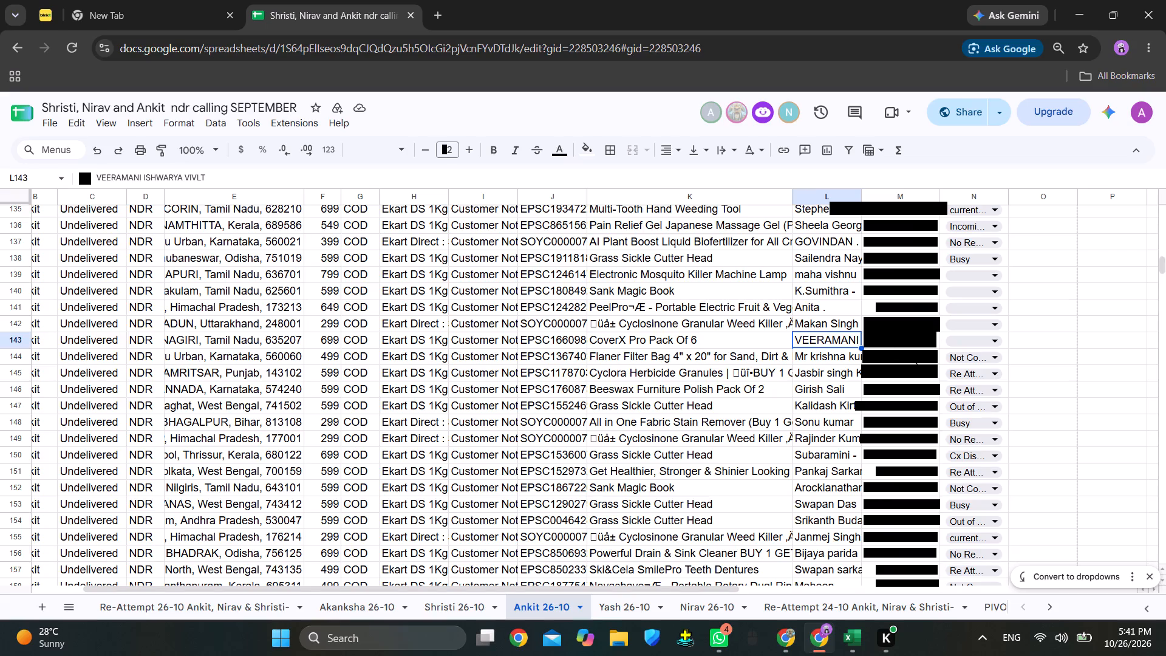
{"action": "left_click", "coordinate": [975, 342]}
{"action": "left_click", "coordinate": [989, 383]}
Select the phone number and customer name in row 142 and review the remark-count pivot table below the orders.
{"action": "left_click", "coordinate": [921, 324]}
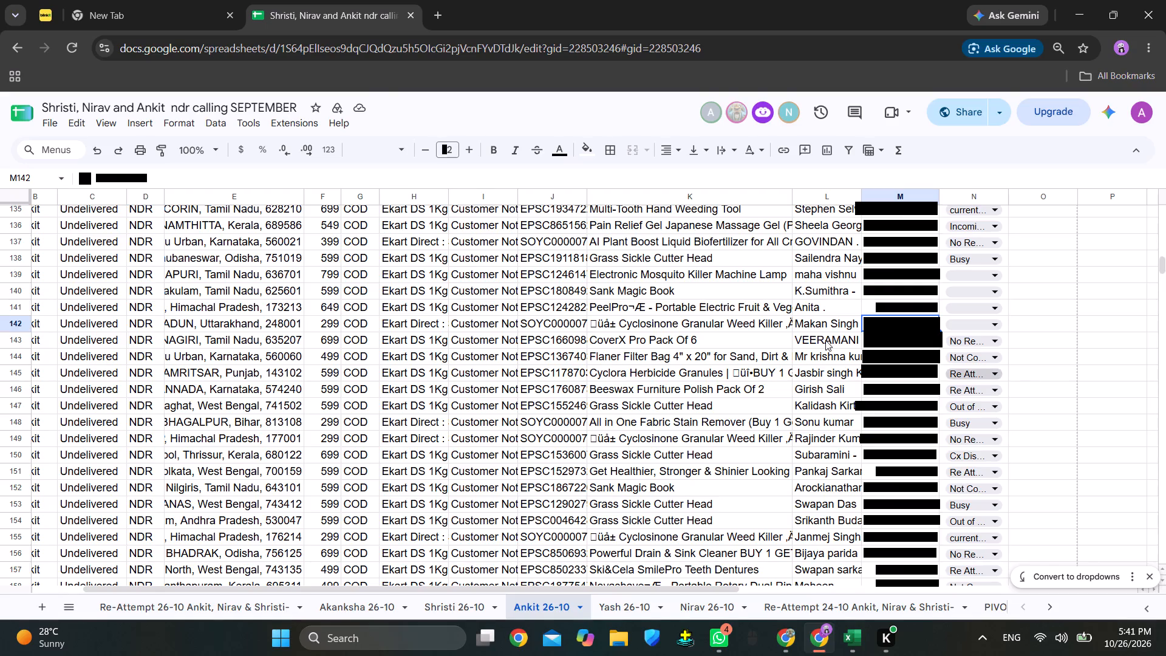
{"action": "left_click", "coordinate": [836, 323]}
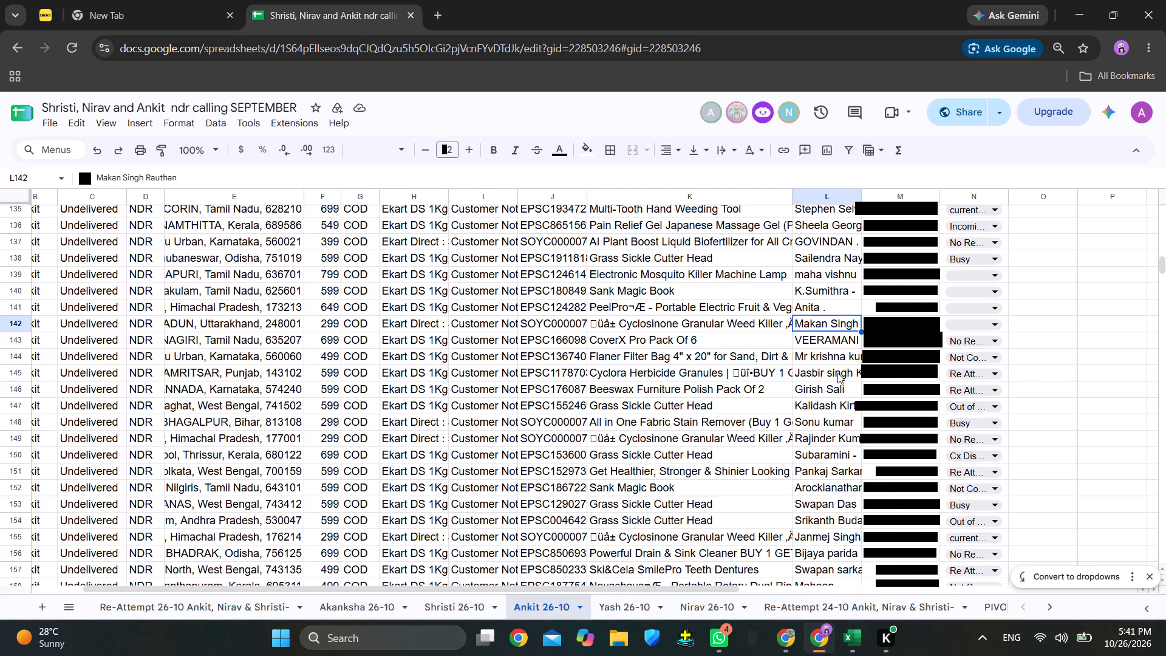
{"action": "scroll", "coordinate": [638, 420], "scroll_direction": "down", "scroll_amount": 17}
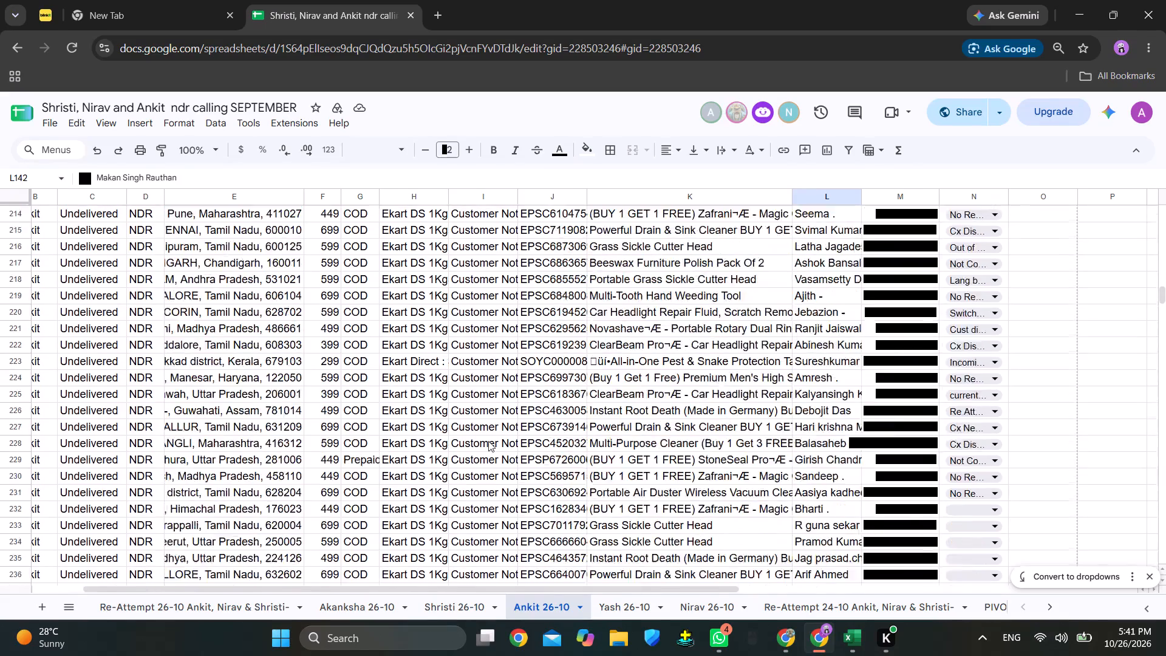
{"action": "scroll", "coordinate": [488, 441], "scroll_direction": "down", "scroll_amount": 10}
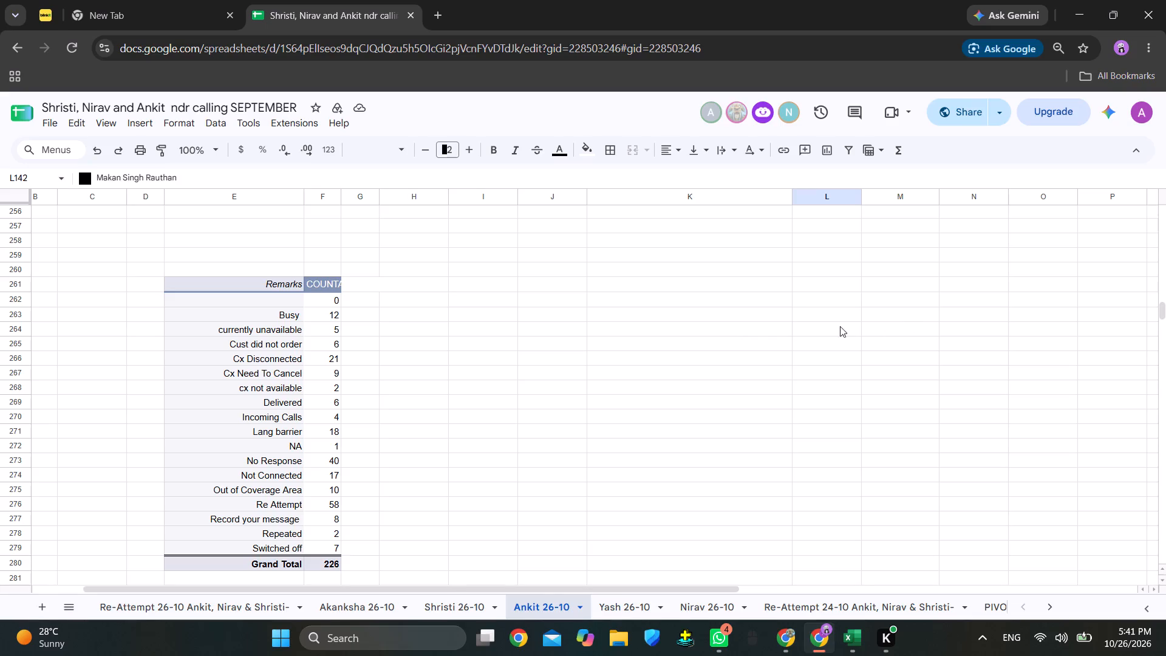
{"action": "scroll", "coordinate": [977, 320], "scroll_direction": "up", "scroll_amount": 14}
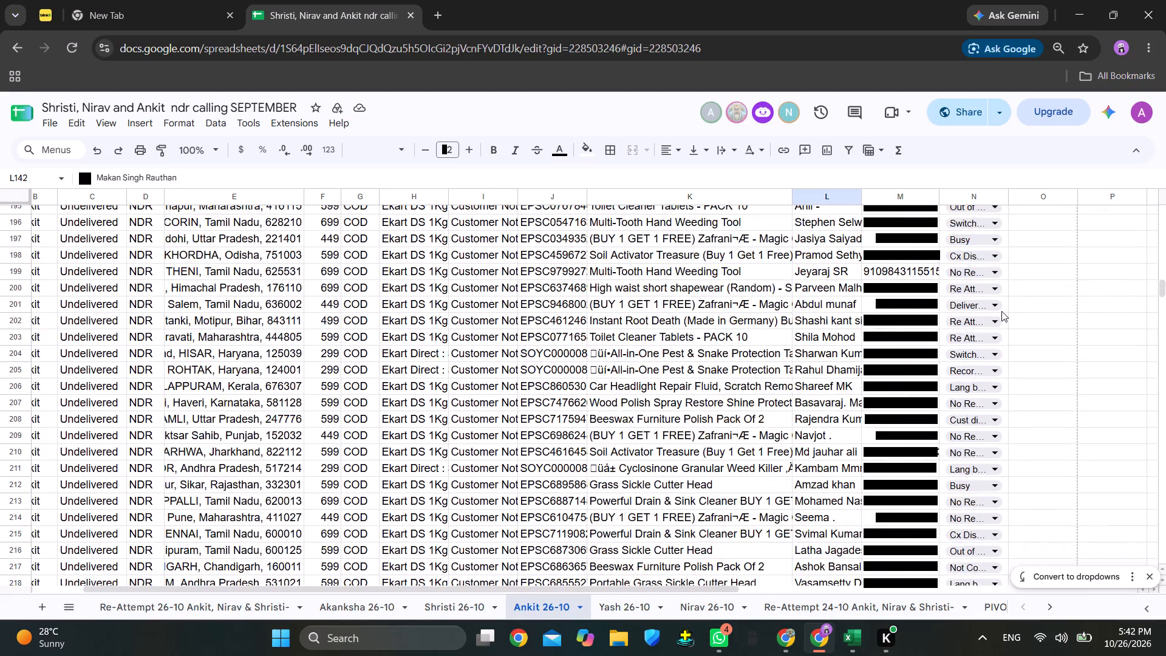
{"action": "scroll", "coordinate": [1001, 311], "scroll_direction": "up", "scroll_amount": 10}
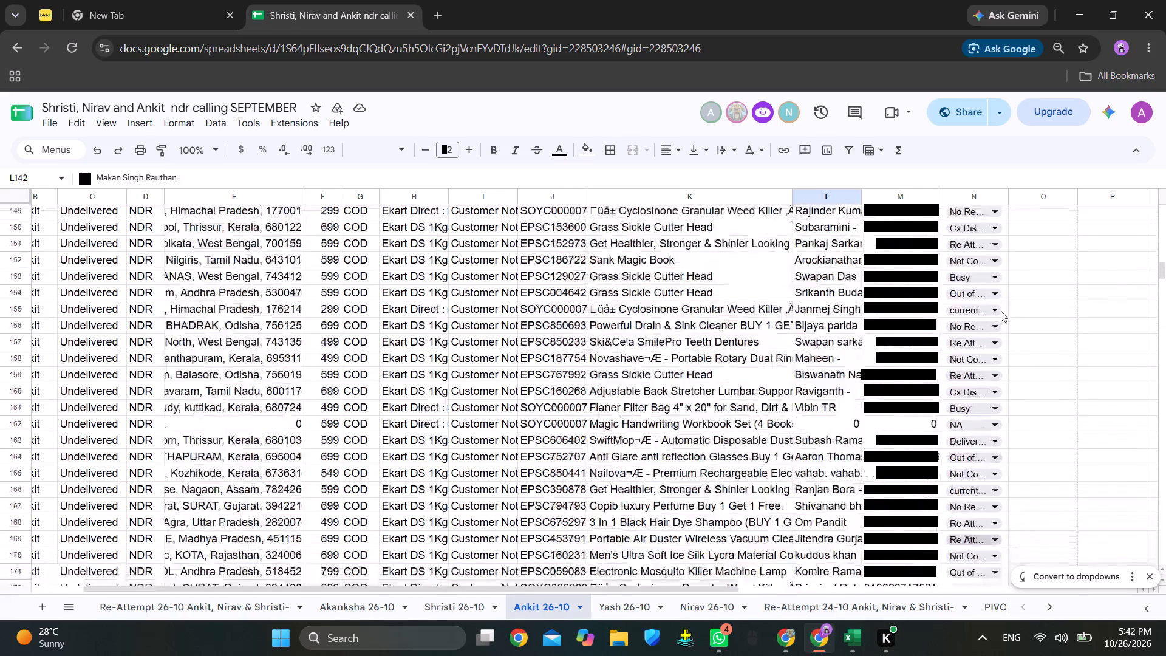
{"action": "scroll", "coordinate": [1001, 311], "scroll_direction": "up", "scroll_amount": 3}
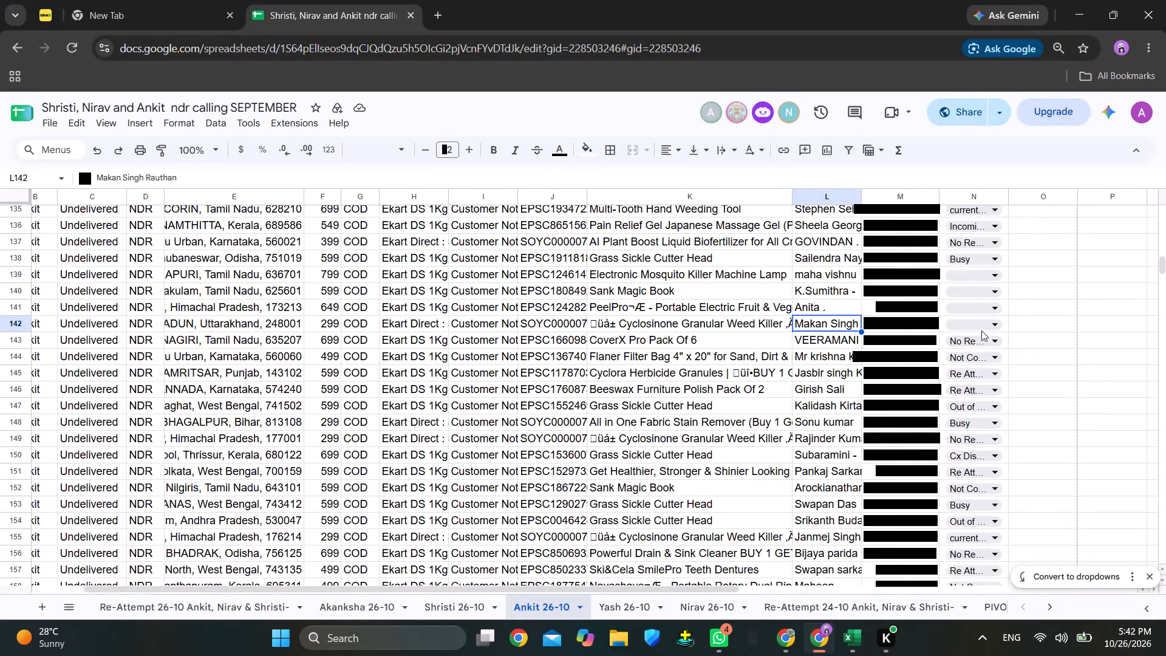
Check the remark-count pivot table again and set the row 142 order's remark to cx not available.
{"action": "scroll", "coordinate": [449, 471], "scroll_direction": "down", "scroll_amount": 17}
{"action": "scroll", "coordinate": [417, 468], "scroll_direction": "up", "scroll_amount": 1}
{"action": "scroll", "coordinate": [417, 468], "scroll_direction": "down", "scroll_amount": 5}
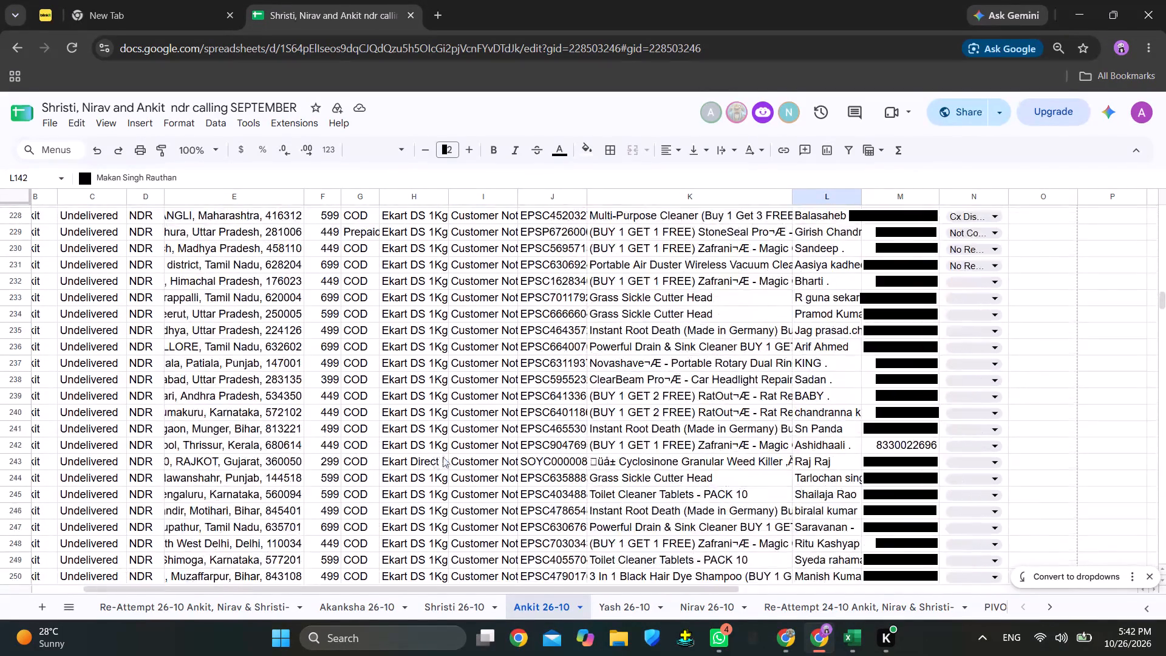
{"action": "scroll", "coordinate": [443, 457], "scroll_direction": "down", "scroll_amount": 5}
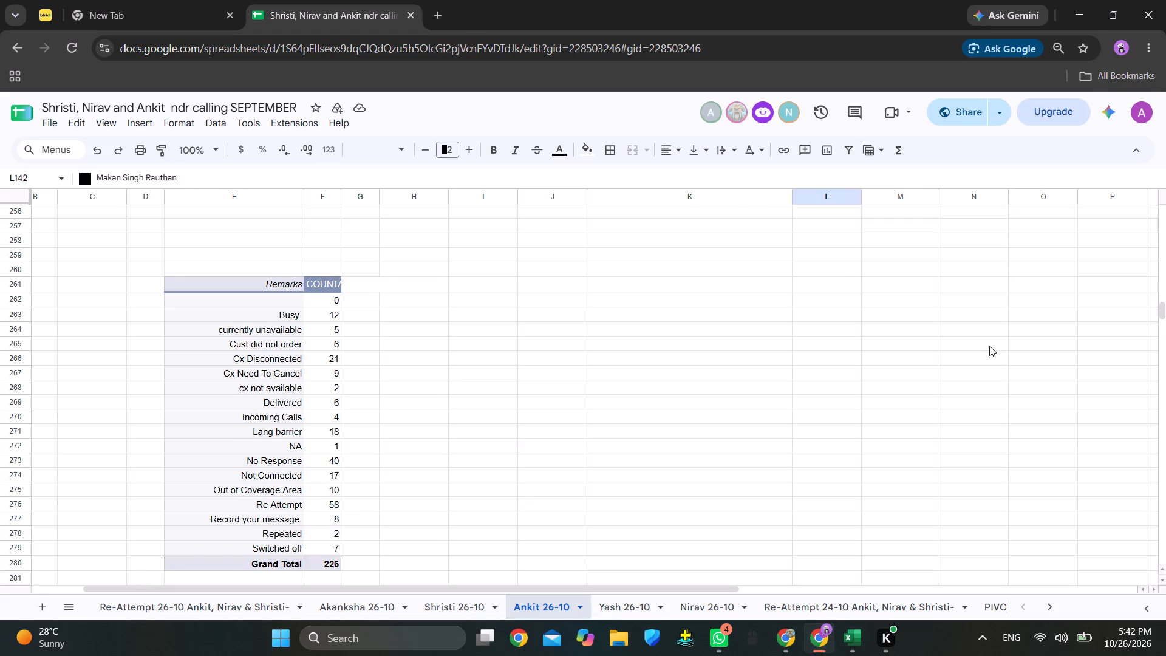
{"action": "scroll", "coordinate": [989, 346], "scroll_direction": "up", "scroll_amount": 20}
{"action": "scroll", "coordinate": [969, 354], "scroll_direction": "up", "scroll_amount": 6}
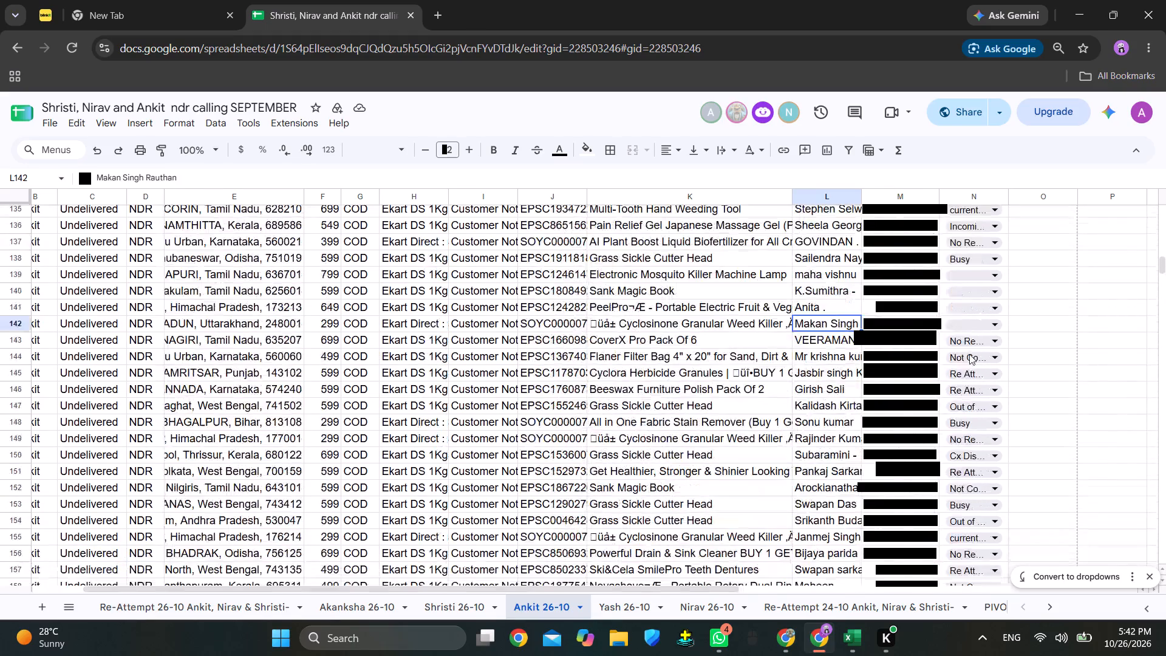
{"action": "left_click", "coordinate": [977, 327]}
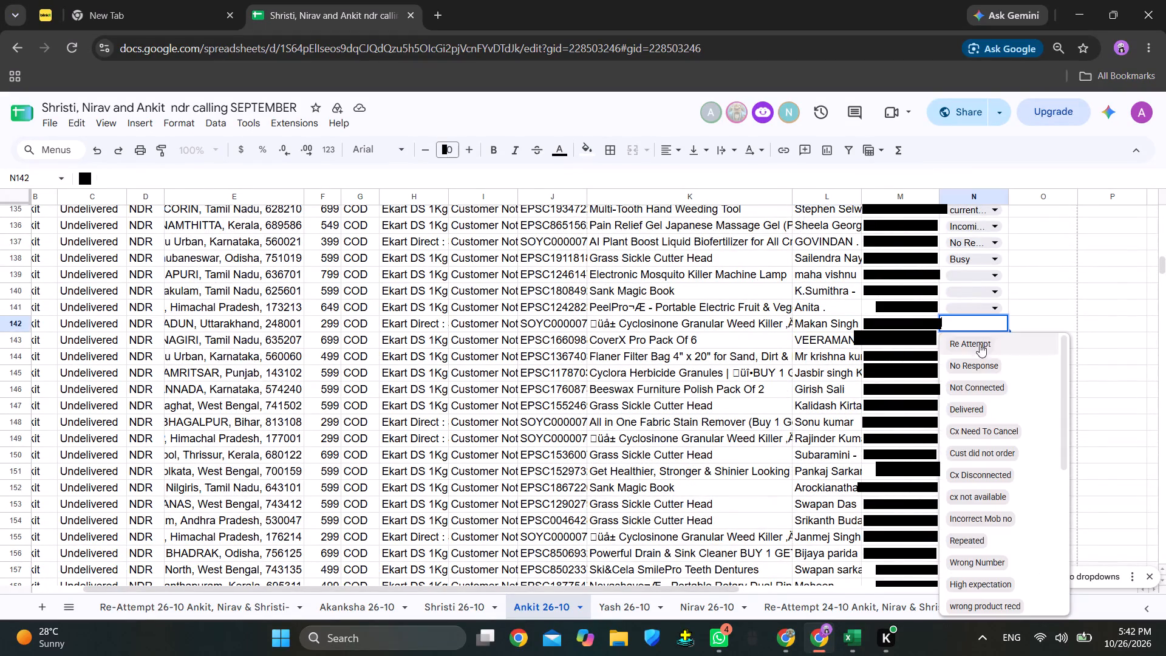
{"action": "left_click", "coordinate": [964, 496]}
Select the phone number and customer name in row 141, check the remark-count pivot table, and set that order's remark to Busy.
{"action": "left_click", "coordinate": [907, 305]}
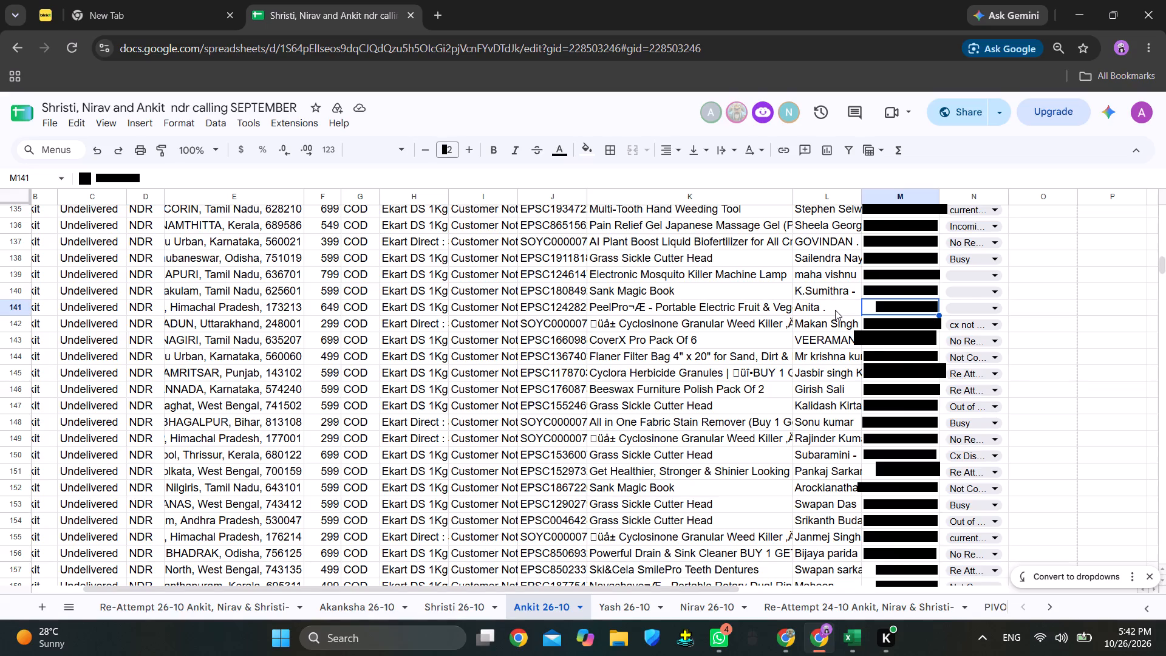
{"action": "left_click", "coordinate": [836, 309]}
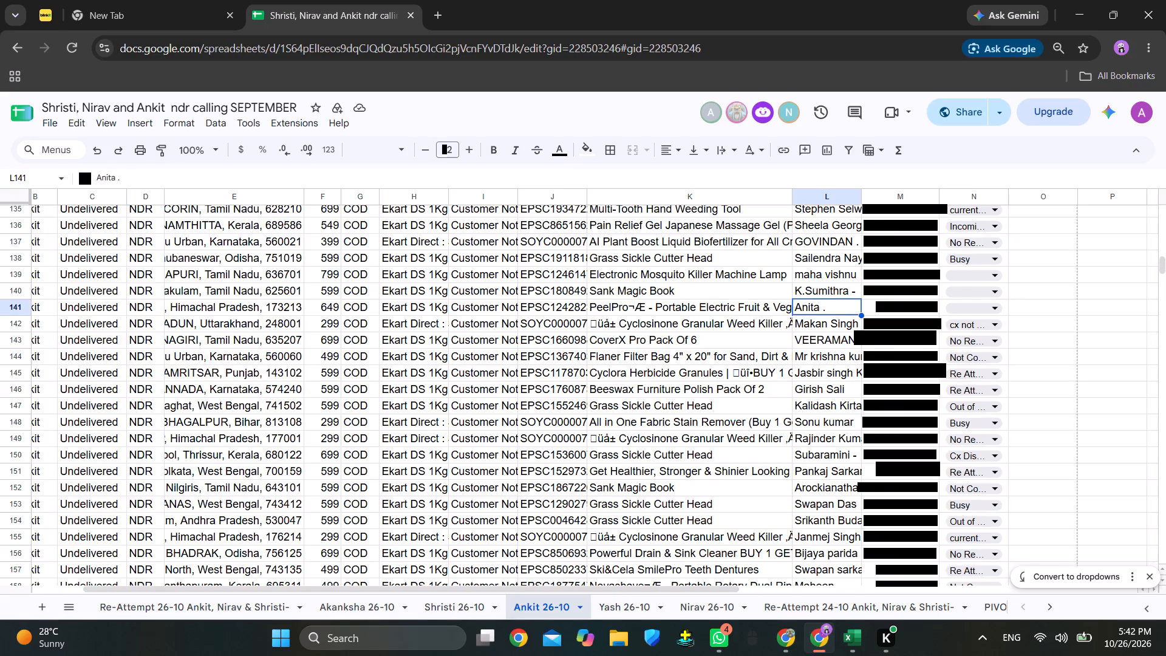
{"action": "scroll", "coordinate": [824, 357], "scroll_direction": "down", "scroll_amount": 20}
{"action": "scroll", "coordinate": [824, 357], "scroll_direction": "down", "scroll_amount": 5}
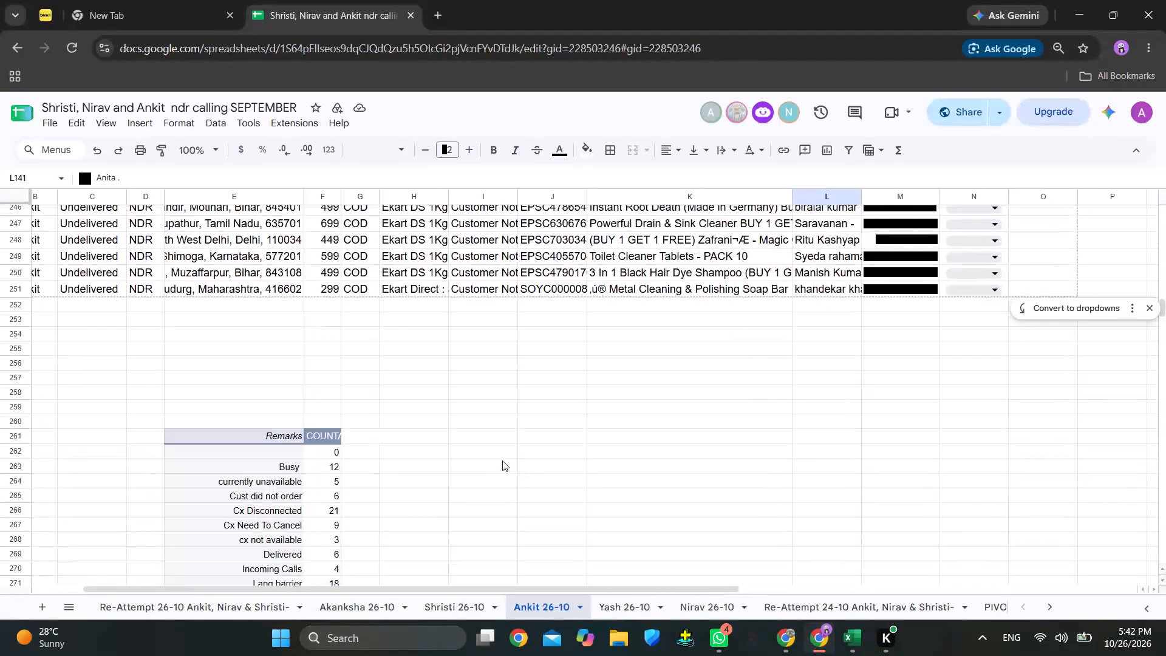
{"action": "scroll", "coordinate": [501, 458], "scroll_direction": "down", "scroll_amount": 1}
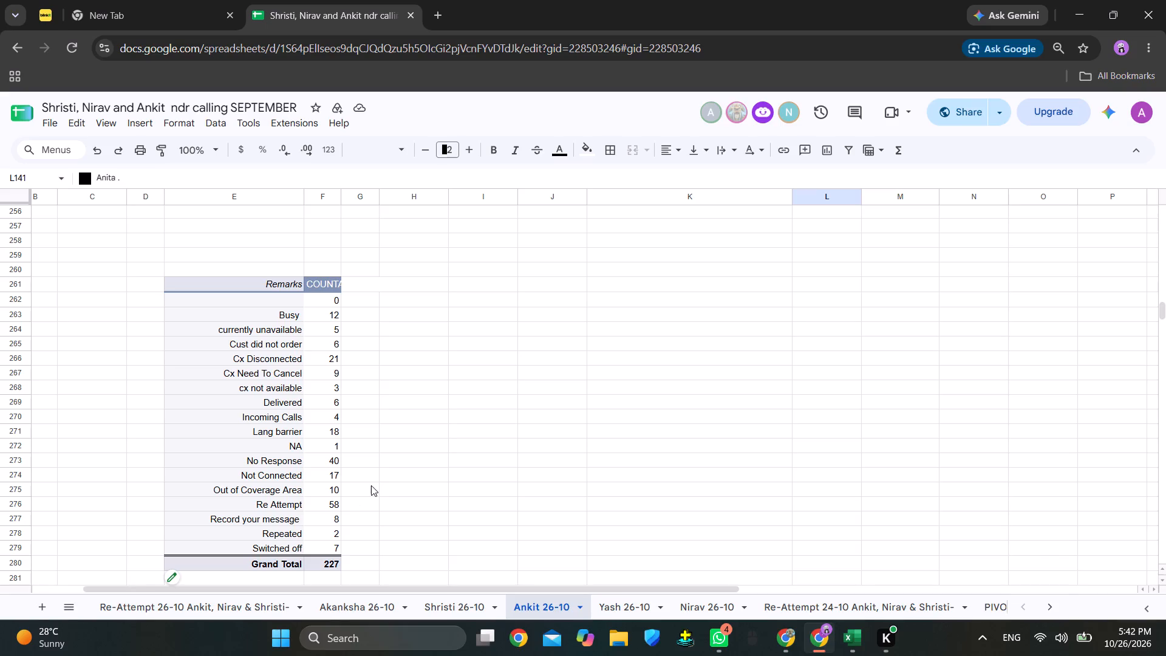
{"action": "scroll", "coordinate": [1013, 375], "scroll_direction": "up", "scroll_amount": 6}
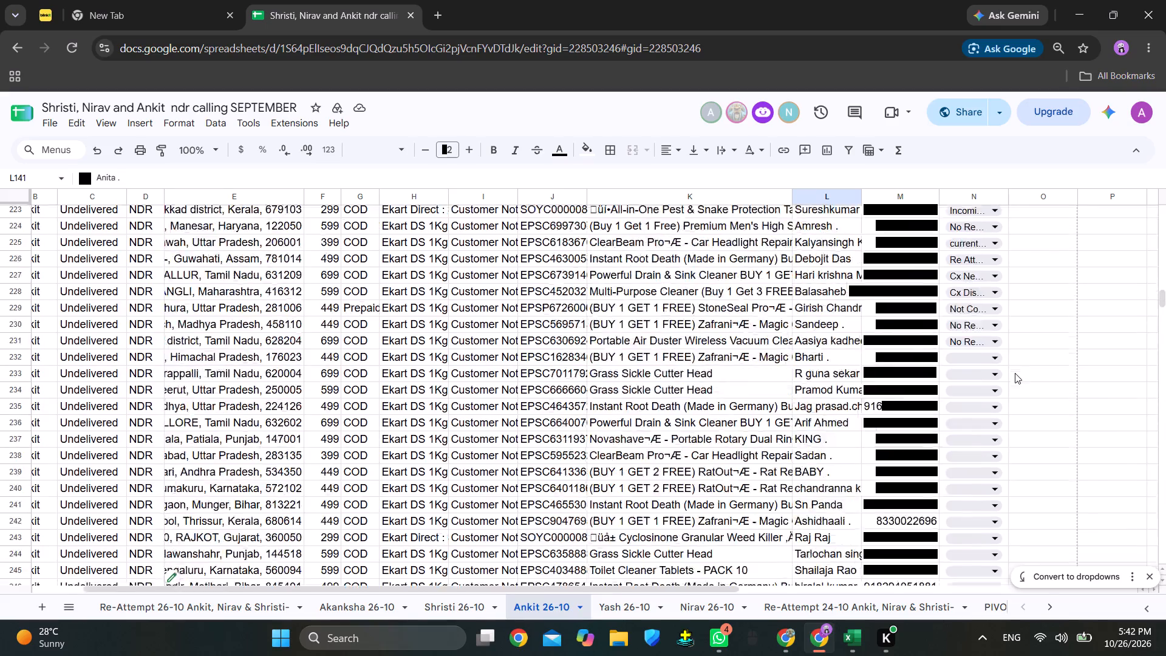
{"action": "scroll", "coordinate": [1015, 373], "scroll_direction": "up", "scroll_amount": 20}
{"action": "scroll", "coordinate": [1015, 373], "scroll_direction": "up", "scroll_amount": 4}
{"action": "scroll", "coordinate": [1015, 372], "scroll_direction": "down", "scroll_amount": 2}
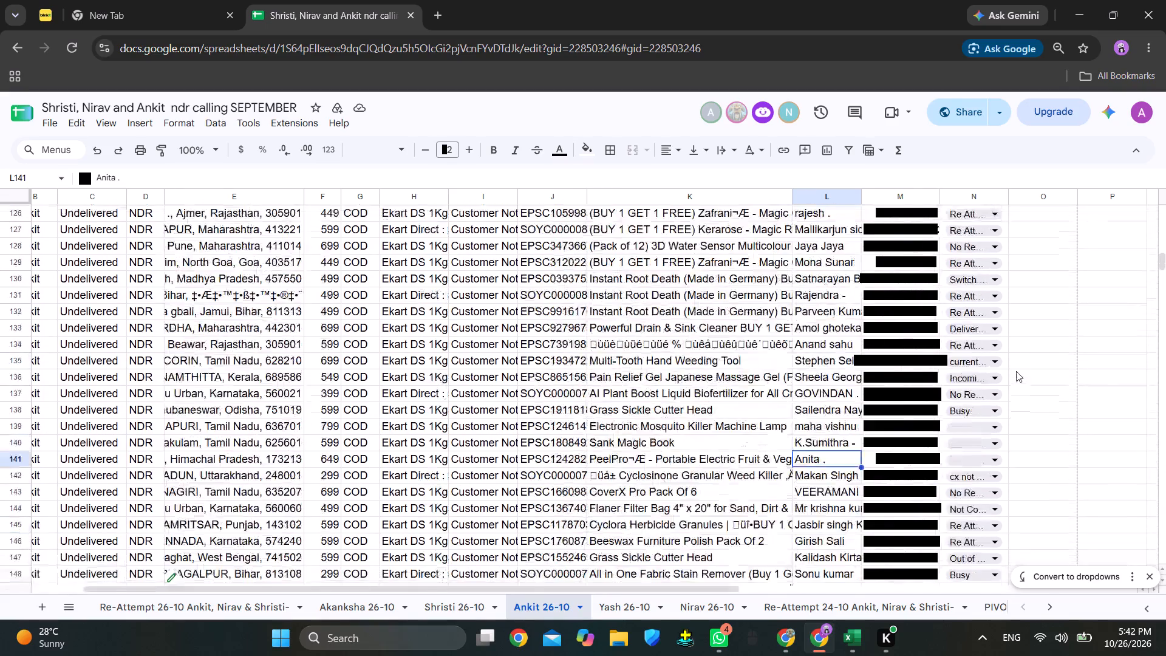
{"action": "scroll", "coordinate": [1016, 371], "scroll_direction": "down", "scroll_amount": 2}
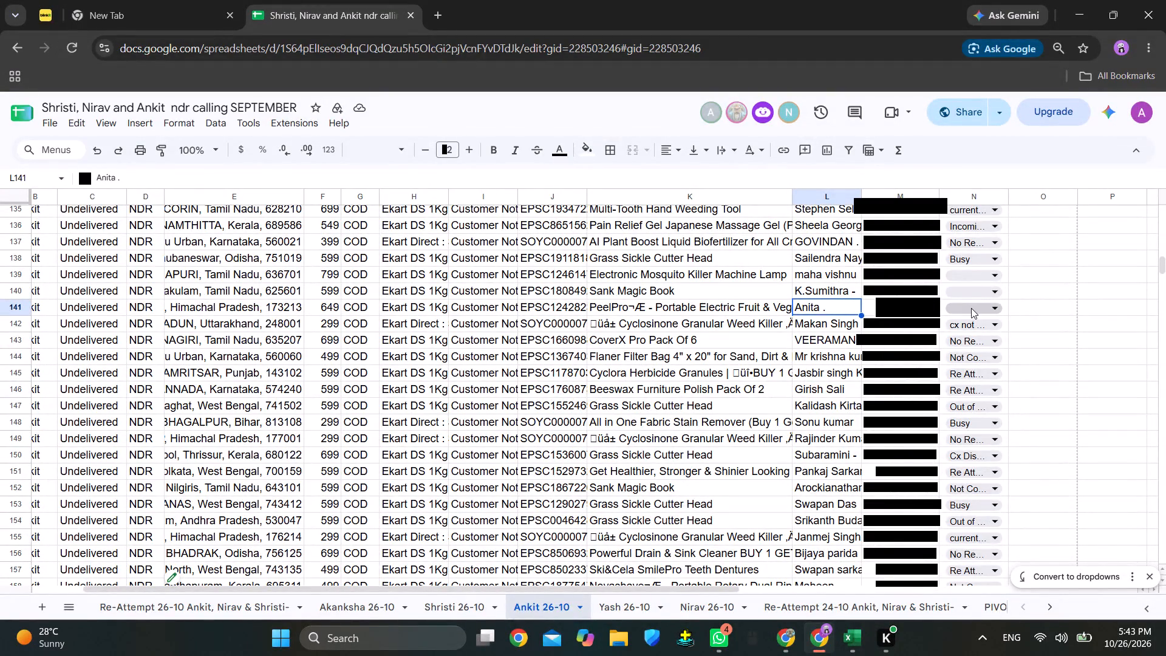
{"action": "left_click", "coordinate": [971, 308]}
{"action": "scroll", "coordinate": [1014, 470], "scroll_direction": "down", "scroll_amount": 13}
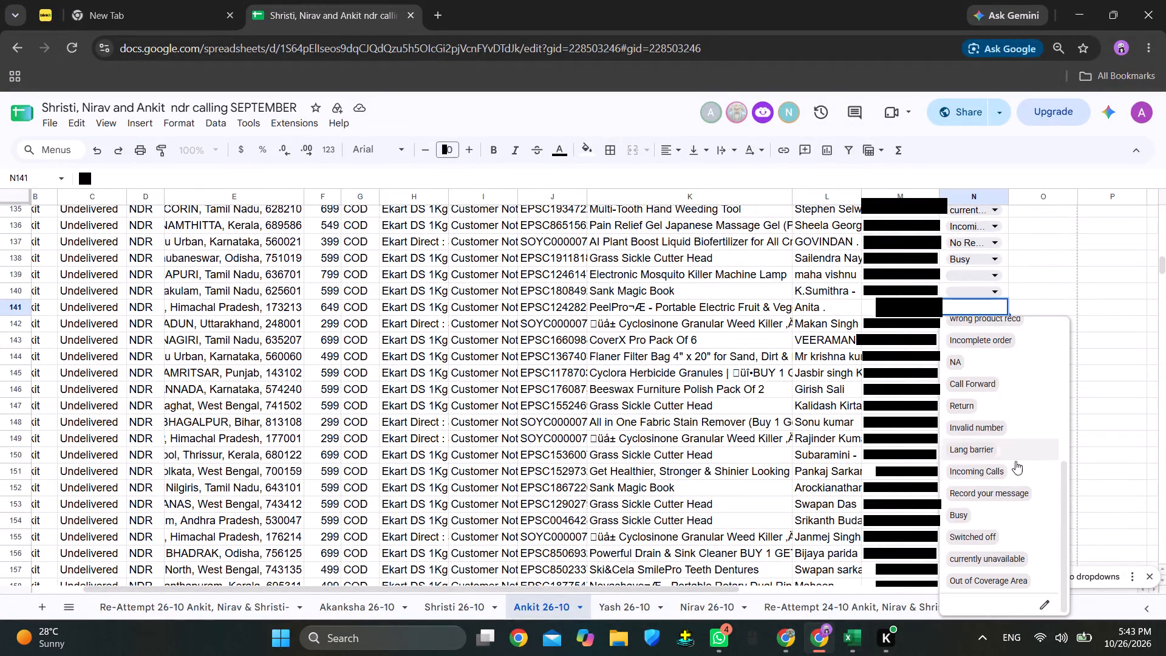
{"action": "left_click", "coordinate": [958, 516]}
Select the phone number and customer name in row 140 and set that order's remark to No Response.
{"action": "left_click", "coordinate": [905, 287]}
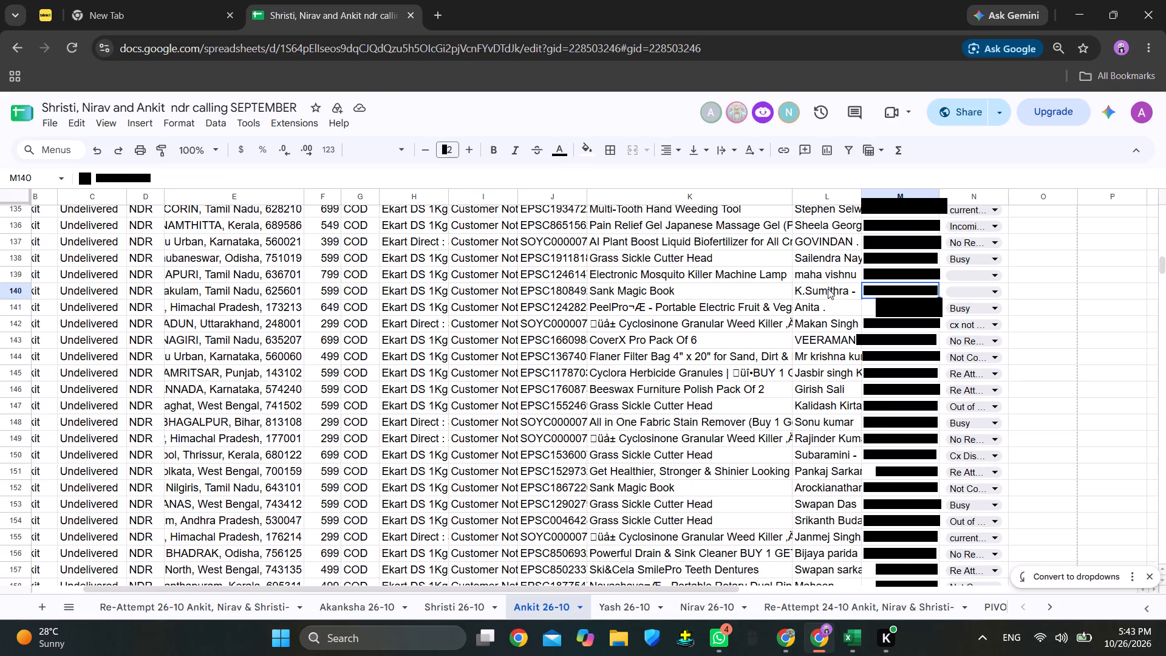
{"action": "left_click", "coordinate": [828, 287]}
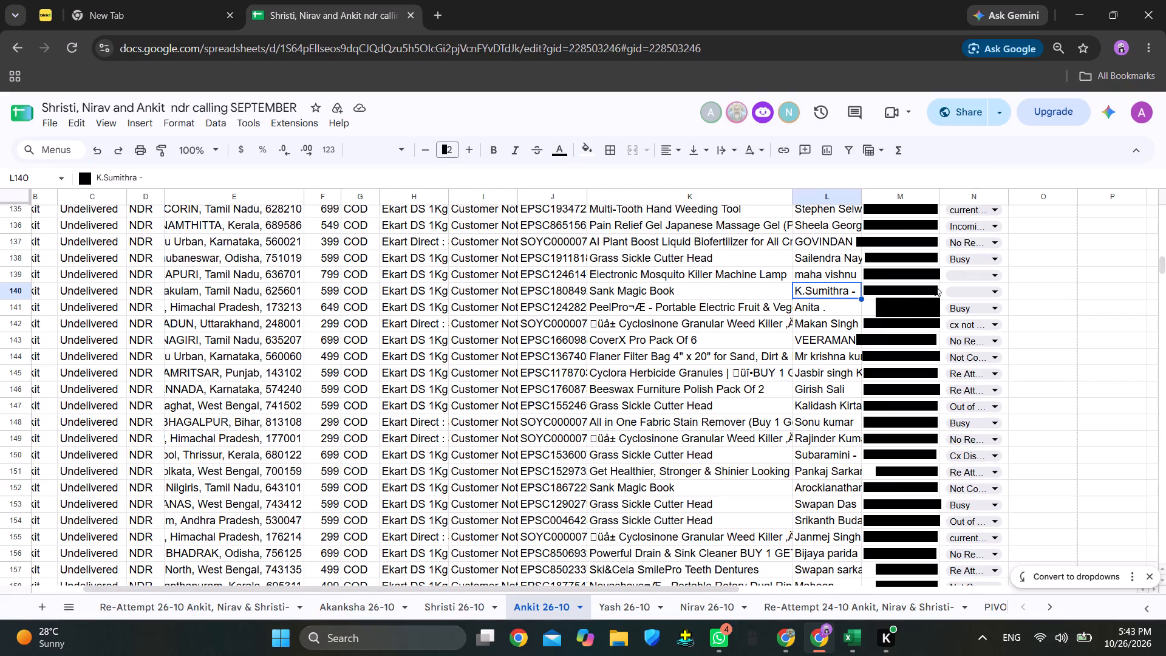
{"action": "left_click", "coordinate": [953, 289]}
{"action": "left_click", "coordinate": [984, 332]}
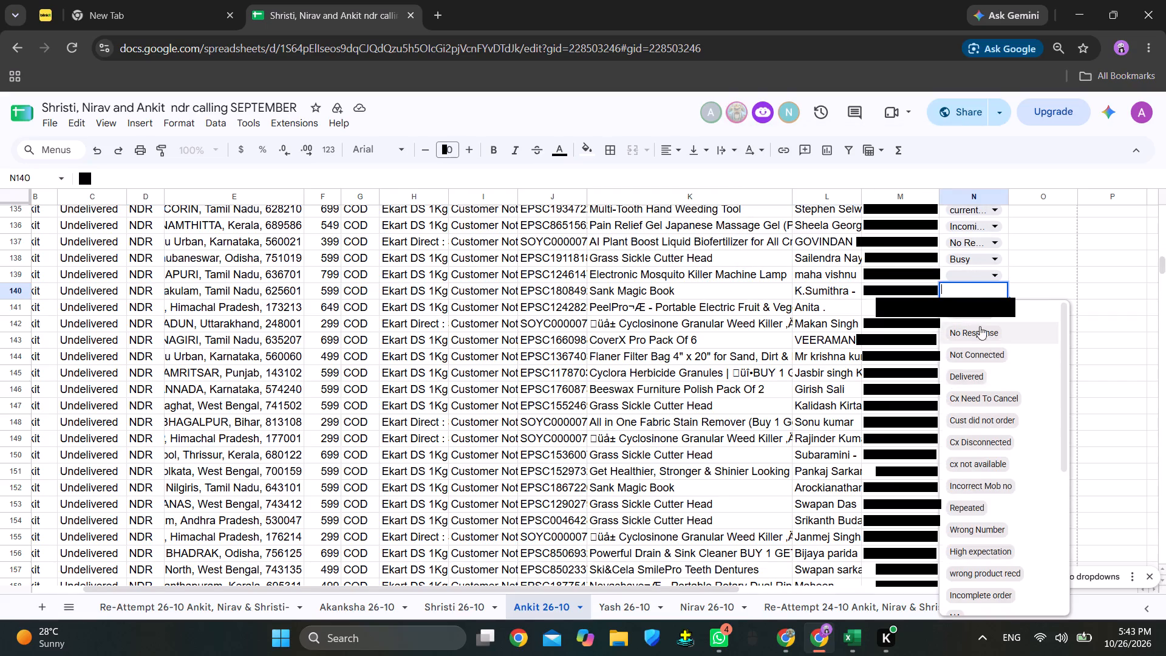
Select the customer phone number of the row 139 order to view it in full.
{"action": "left_click", "coordinate": [918, 274]}
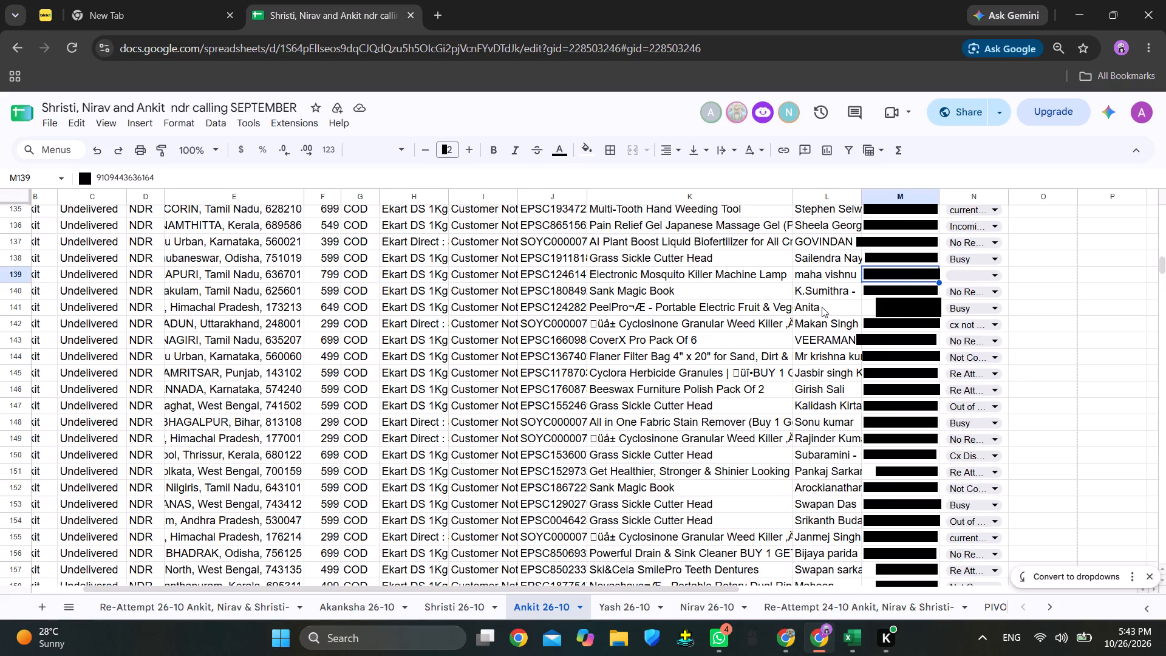
On the Shristi 26-10 sheet, left-align the whole CX Address column.
{"action": "left_click", "coordinate": [457, 604]}
{"action": "scroll", "coordinate": [128, 267], "scroll_direction": "up", "scroll_amount": 4}
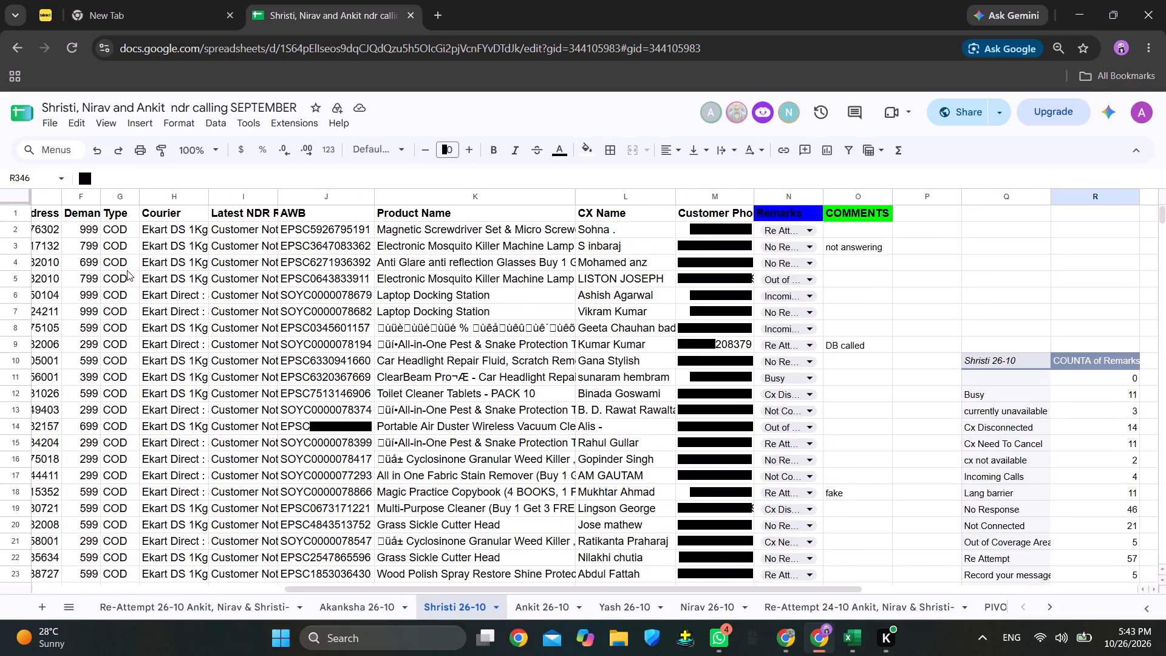
{"action": "scroll", "coordinate": [127, 270], "scroll_direction": "up", "scroll_amount": 4}
{"action": "scroll", "coordinate": [117, 233], "scroll_direction": "right", "scroll_amount": 1}
{"action": "left_click", "coordinate": [115, 197]}
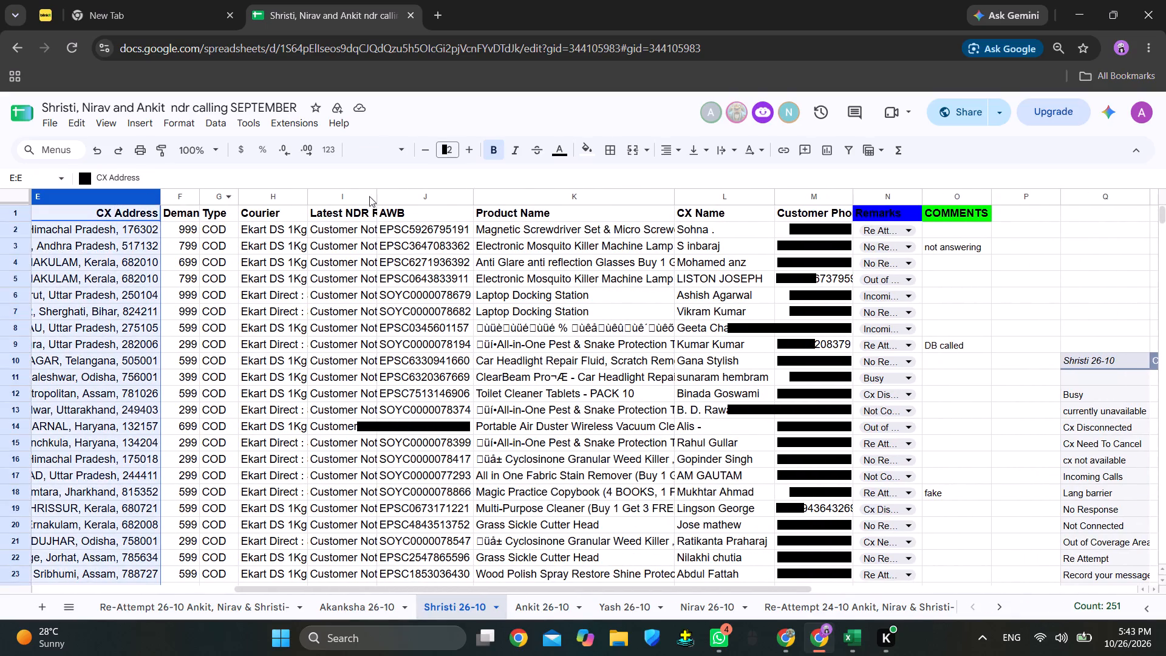
{"action": "left_click", "coordinate": [670, 150]}
{"action": "left_click", "coordinate": [668, 177]}
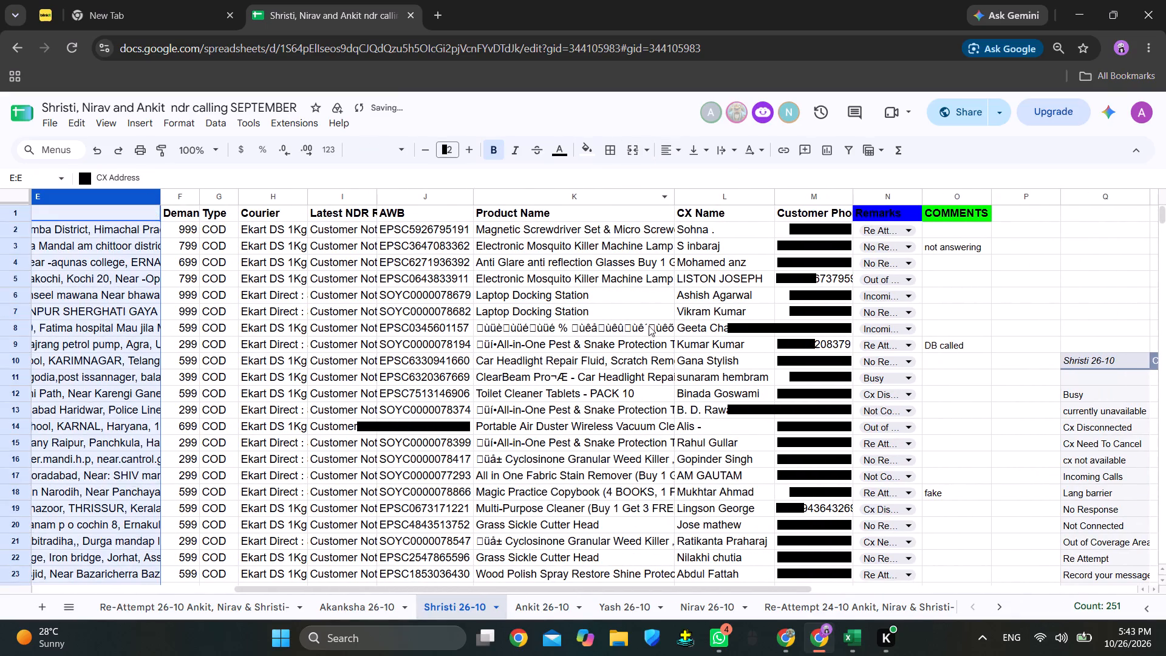
On the Re-Attempt 26-10 sheet, left-align the addresses of the Shristi orders in cells D45 to D101.
{"action": "left_click", "coordinate": [232, 614]}
{"action": "scroll", "coordinate": [437, 362], "scroll_direction": "down", "scroll_amount": 1}
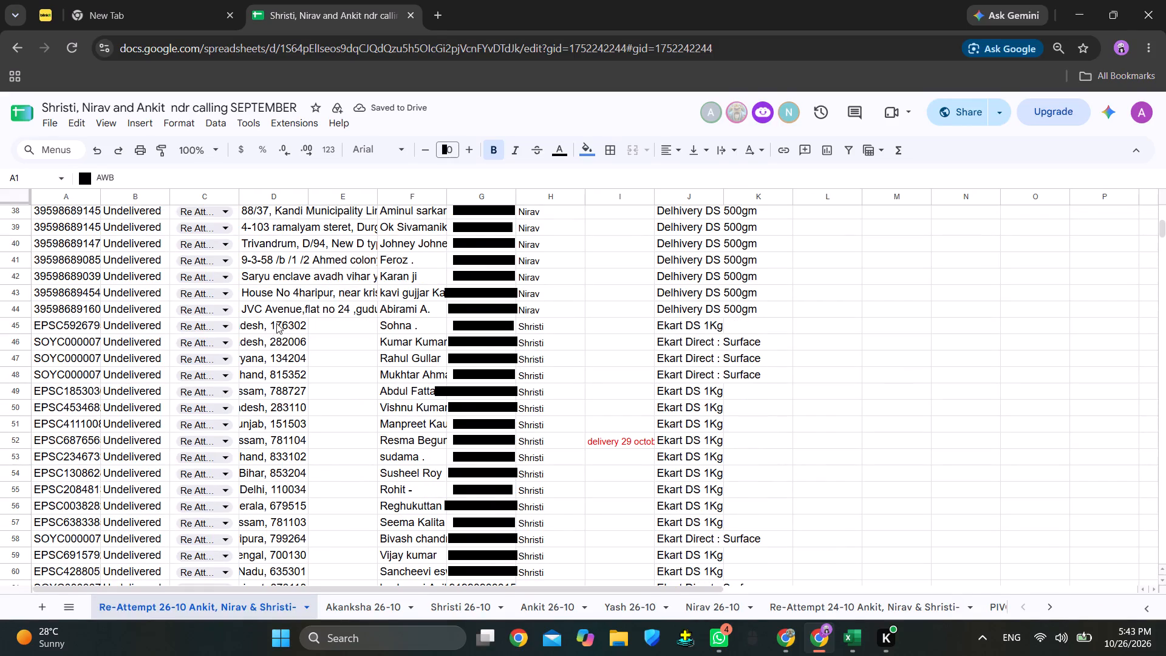
{"action": "left_click_drag", "start_coordinate": [275, 324], "coordinate": [273, 626]}
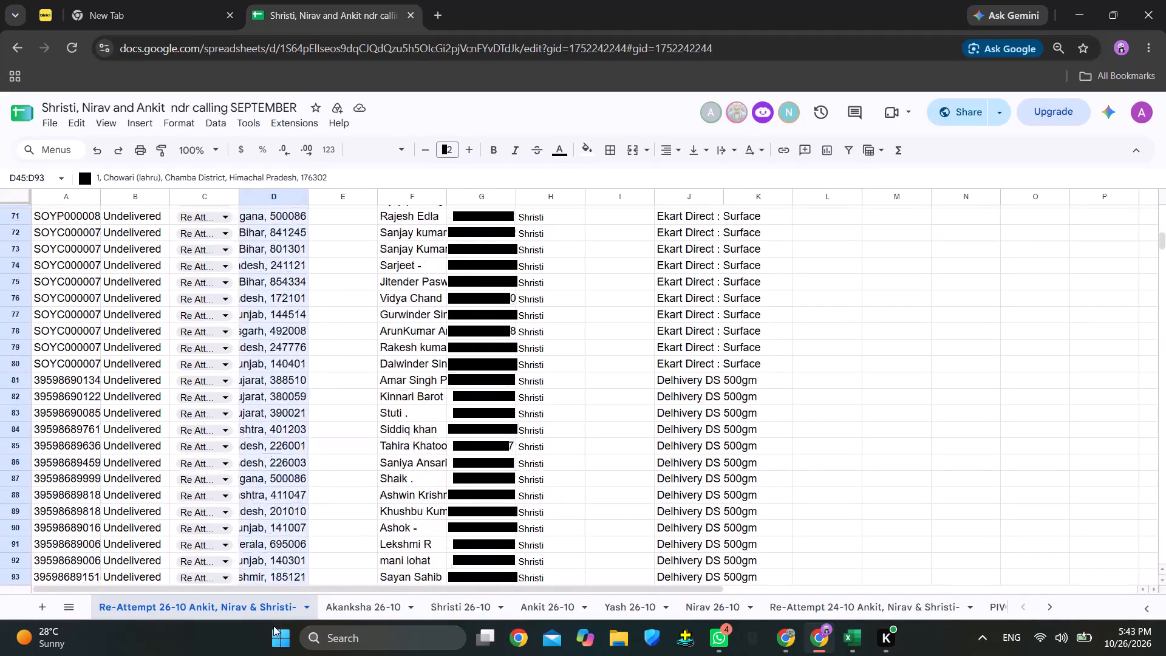
{"action": "left_click_drag", "start_coordinate": [273, 626], "coordinate": [293, 449]}
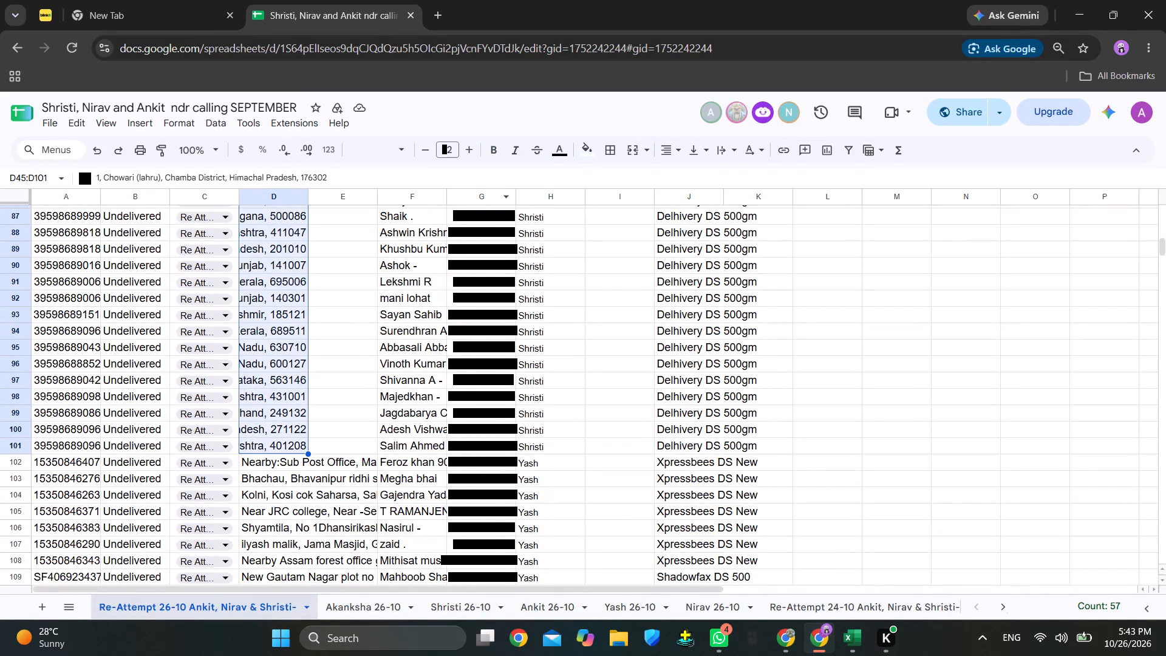
{"action": "left_click", "coordinate": [665, 153]}
{"action": "left_click", "coordinate": [672, 177]}
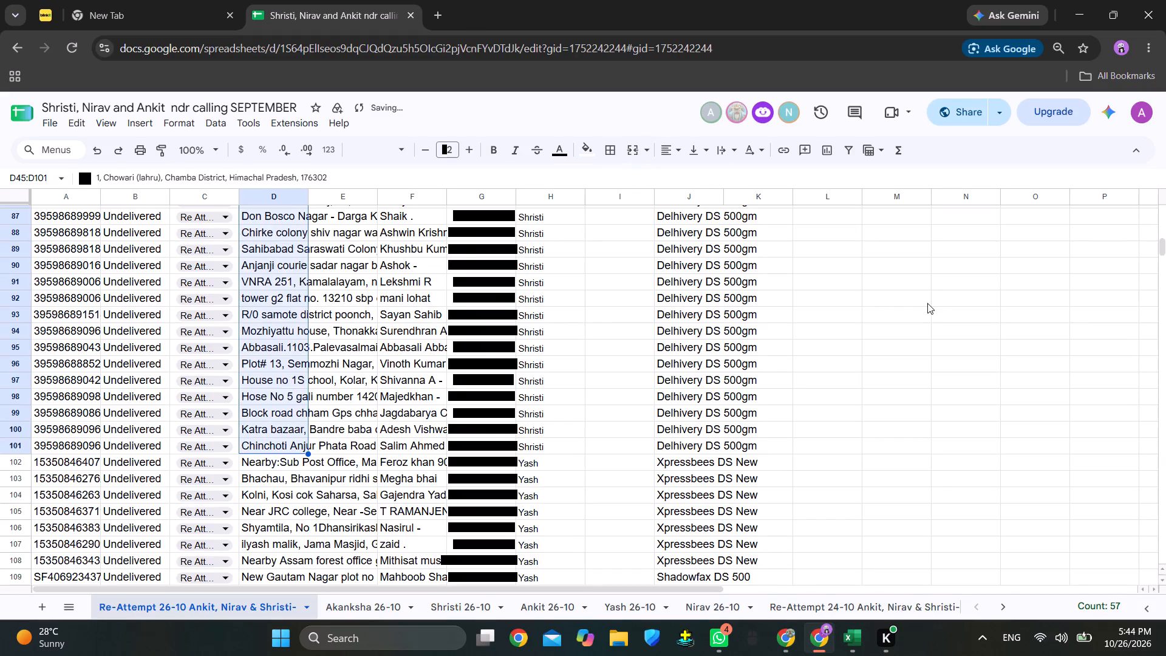
Look through the remaining Yash and Akanksha orders on the Re-Attempt 26-10 sheet, down to the end of the list.
{"action": "scroll", "coordinate": [928, 304], "scroll_direction": "down", "scroll_amount": 11}
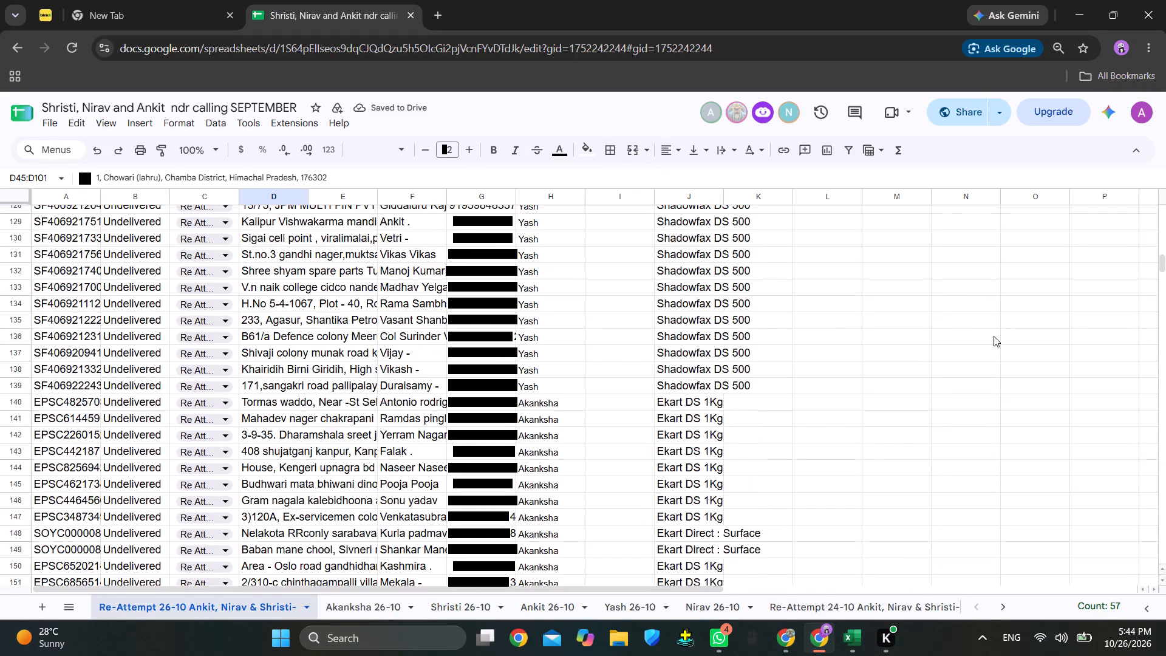
{"action": "scroll", "coordinate": [994, 336], "scroll_direction": "down", "scroll_amount": 20}
{"action": "scroll", "coordinate": [994, 336], "scroll_direction": "down", "scroll_amount": 8}
{"action": "scroll", "coordinate": [1089, 489], "scroll_direction": "up", "scroll_amount": 1}
{"action": "scroll", "coordinate": [1089, 489], "scroll_direction": "down", "scroll_amount": 8}
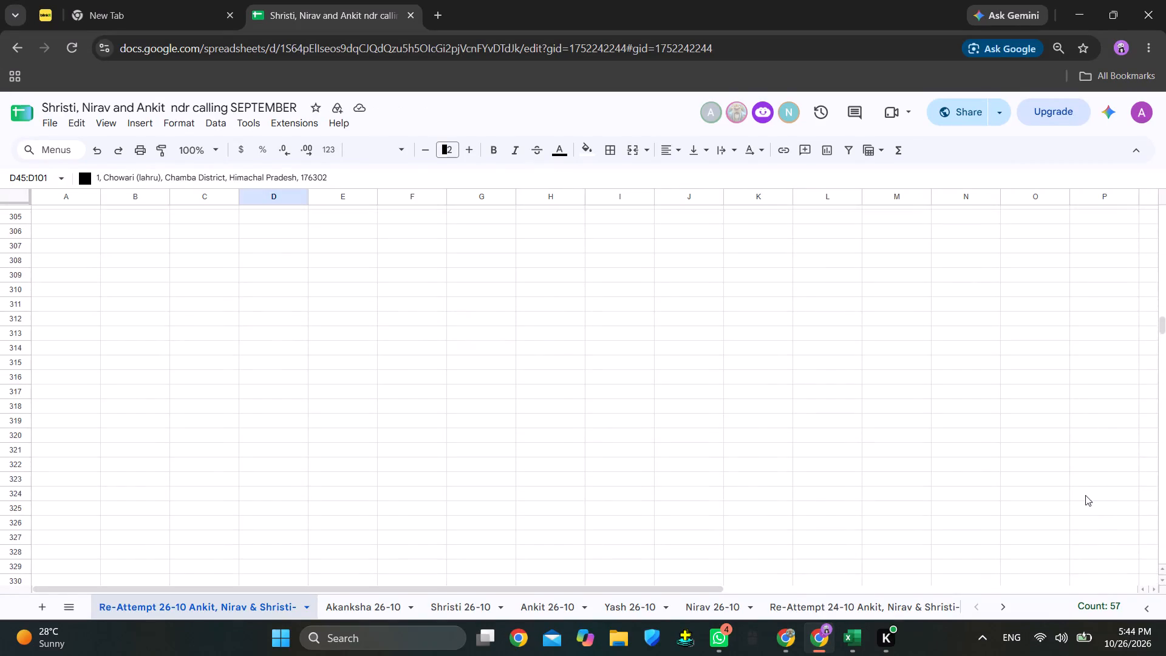
{"action": "scroll", "coordinate": [1085, 495], "scroll_direction": "down", "scroll_amount": 11}
{"action": "left_click", "coordinate": [1120, 572]}
{"action": "scroll", "coordinate": [756, 431], "scroll_direction": "up", "scroll_amount": 10}
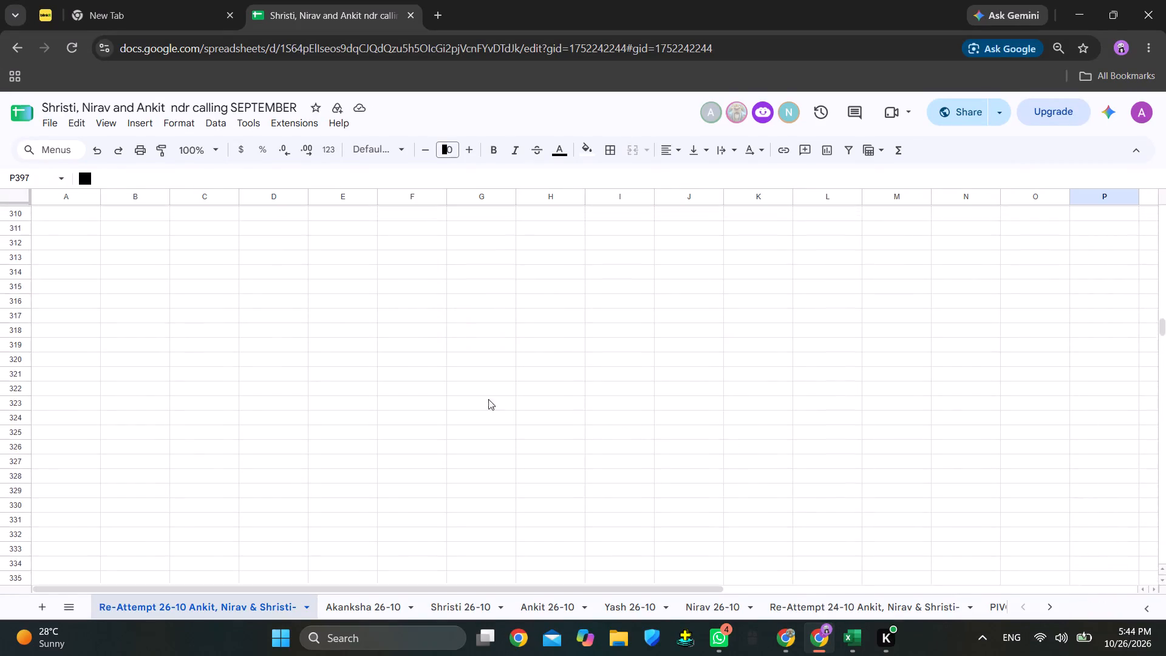
{"action": "scroll", "coordinate": [488, 399], "scroll_direction": "up", "scroll_amount": 12}
{"action": "scroll", "coordinate": [474, 395], "scroll_direction": "down", "scroll_amount": 1}
{"action": "scroll", "coordinate": [474, 395], "scroll_direction": "up", "scroll_amount": 20}
{"action": "scroll", "coordinate": [474, 395], "scroll_direction": "up", "scroll_amount": 1}
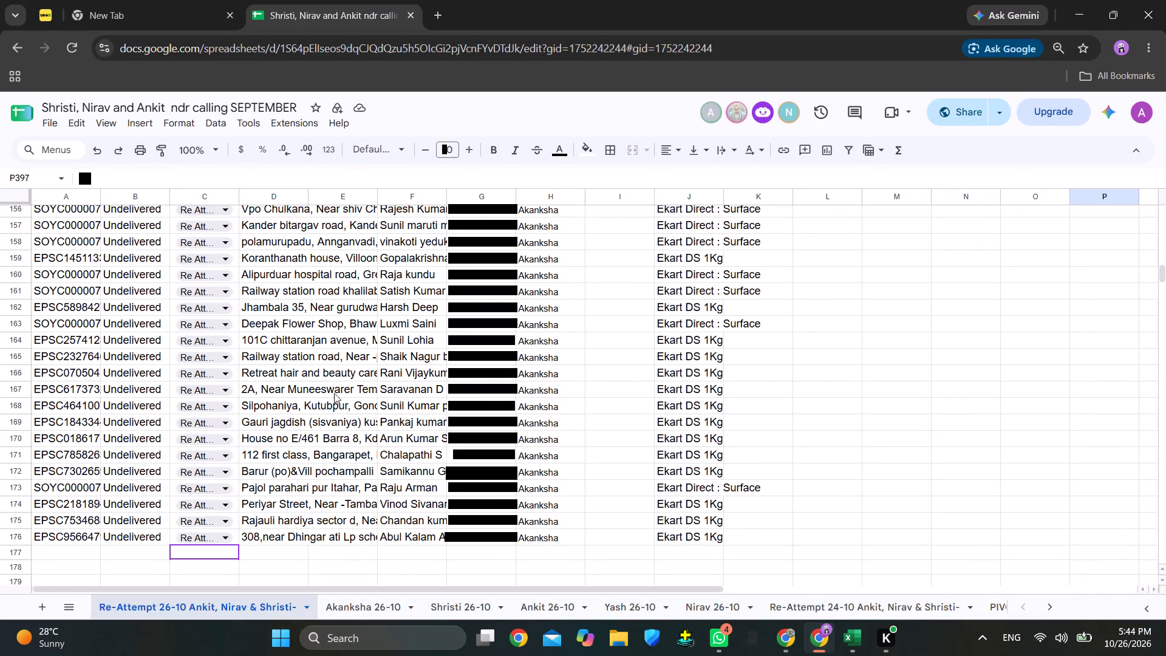
Look back up through the Re-Attempt 26-10 list and down through the Shristi 26-10 orders and their remarks.
{"action": "scroll", "coordinate": [351, 364], "scroll_direction": "up", "scroll_amount": 1}
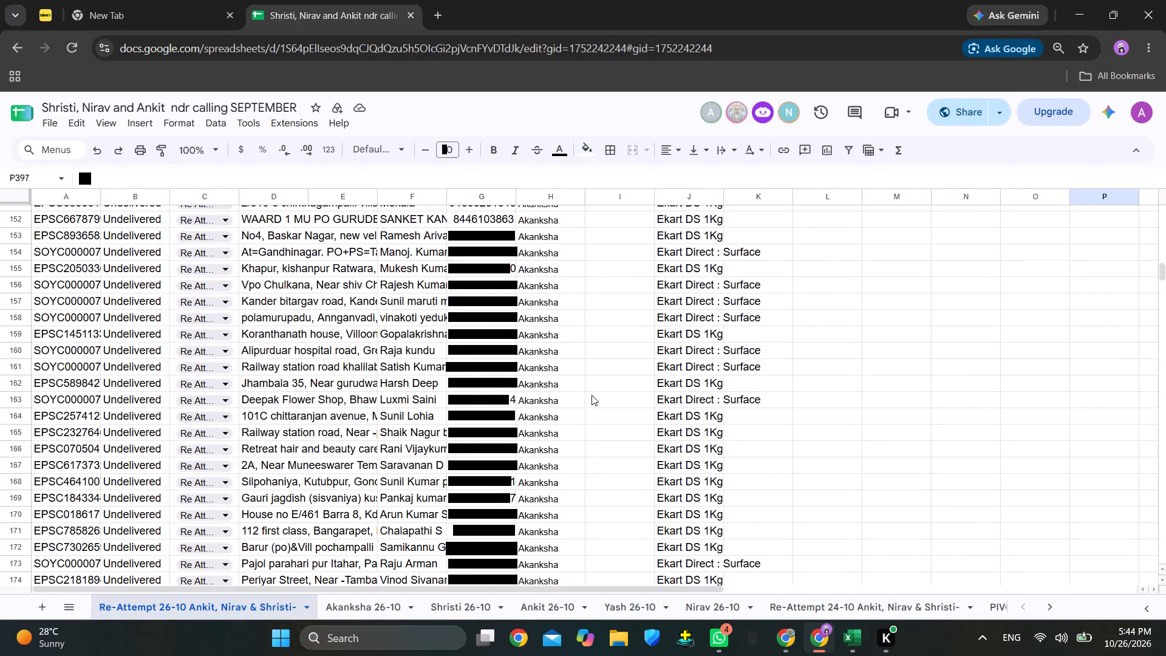
{"action": "scroll", "coordinate": [593, 394], "scroll_direction": "up", "scroll_amount": 14}
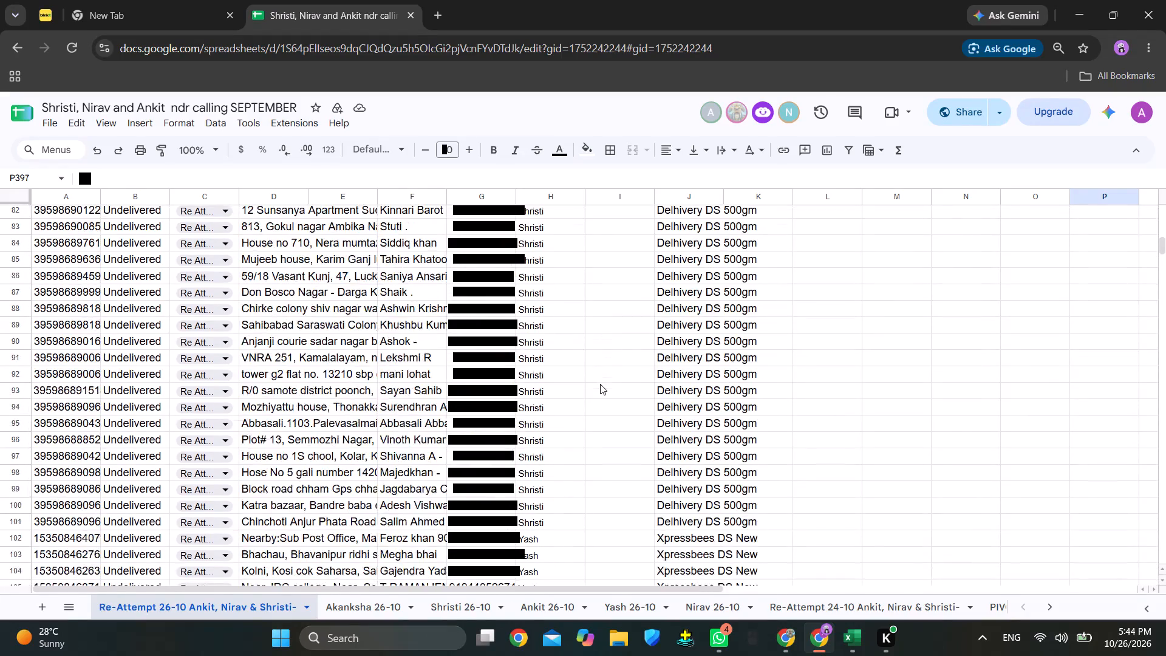
{"action": "scroll", "coordinate": [600, 384], "scroll_direction": "up", "scroll_amount": 17}
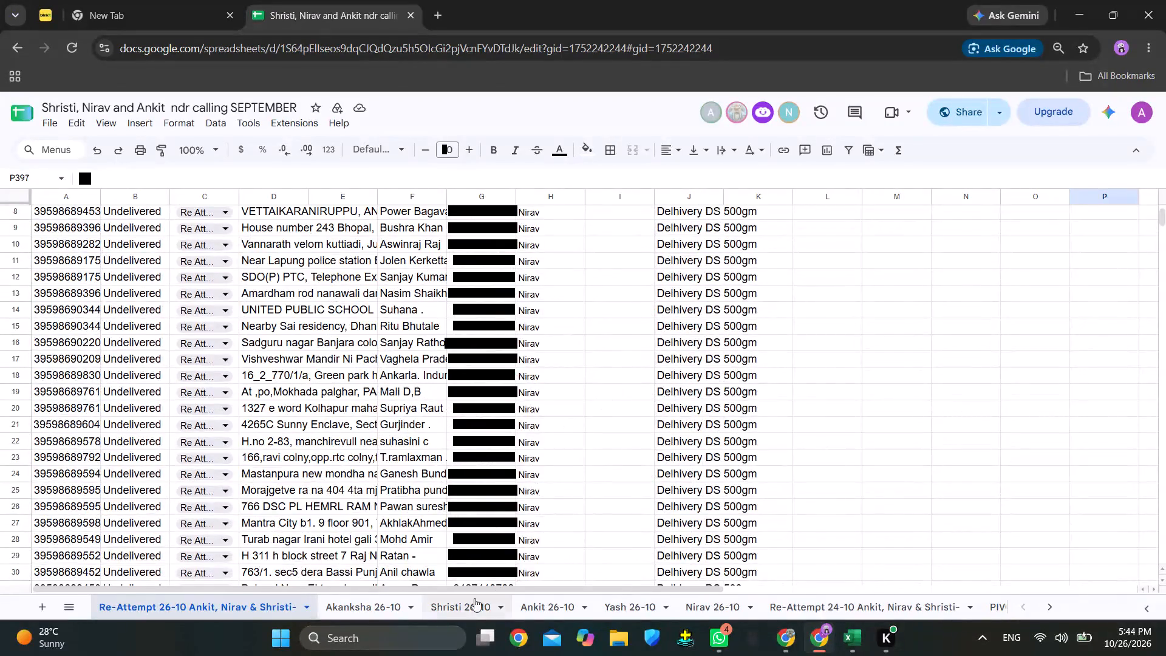
{"action": "left_click", "coordinate": [463, 606]}
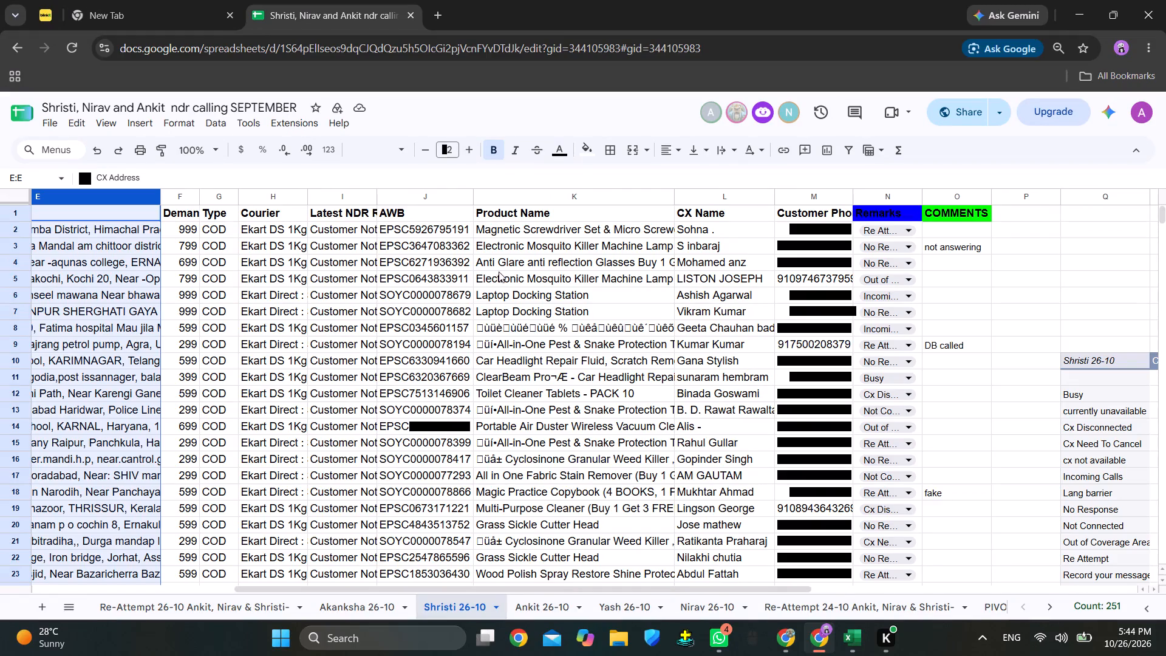
{"action": "scroll", "coordinate": [1119, 355], "scroll_direction": "down", "scroll_amount": 6}
{"action": "scroll", "coordinate": [1108, 386], "scroll_direction": "up", "scroll_amount": 1}
{"action": "scroll", "coordinate": [1106, 389], "scroll_direction": "down", "scroll_amount": 20}
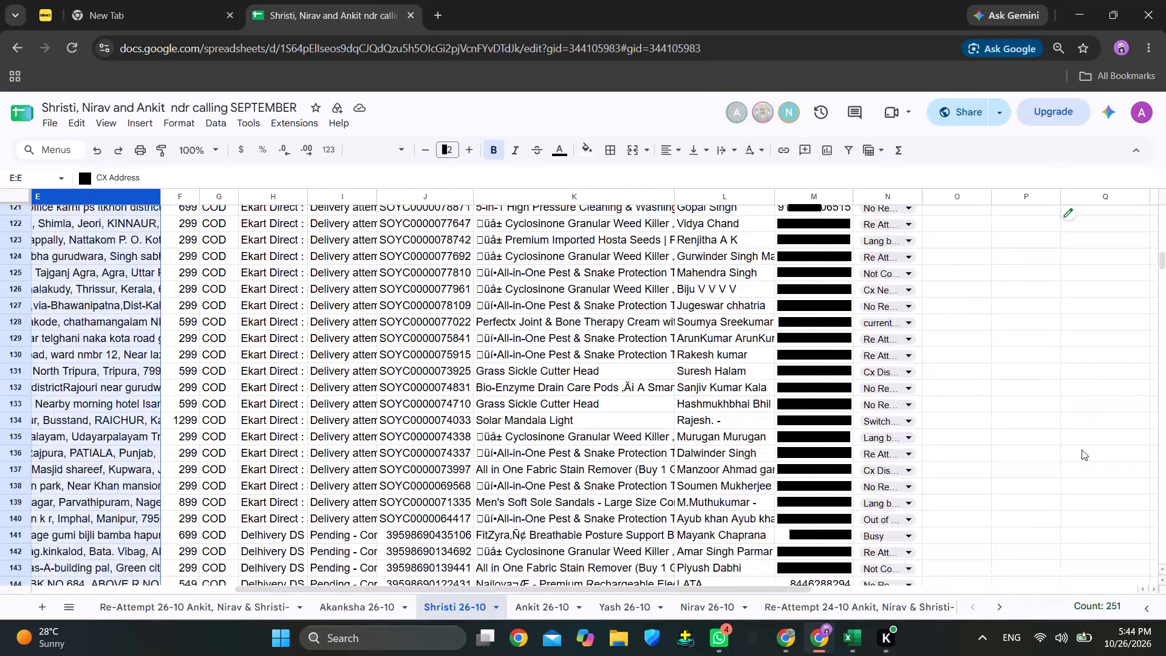
{"action": "scroll", "coordinate": [1082, 449], "scroll_direction": "down", "scroll_amount": 20}
{"action": "scroll", "coordinate": [1082, 449], "scroll_direction": "down", "scroll_amount": 8}
{"action": "scroll", "coordinate": [1083, 457], "scroll_direction": "up", "scroll_amount": 1}
{"action": "scroll", "coordinate": [1083, 457], "scroll_direction": "down", "scroll_amount": 12}
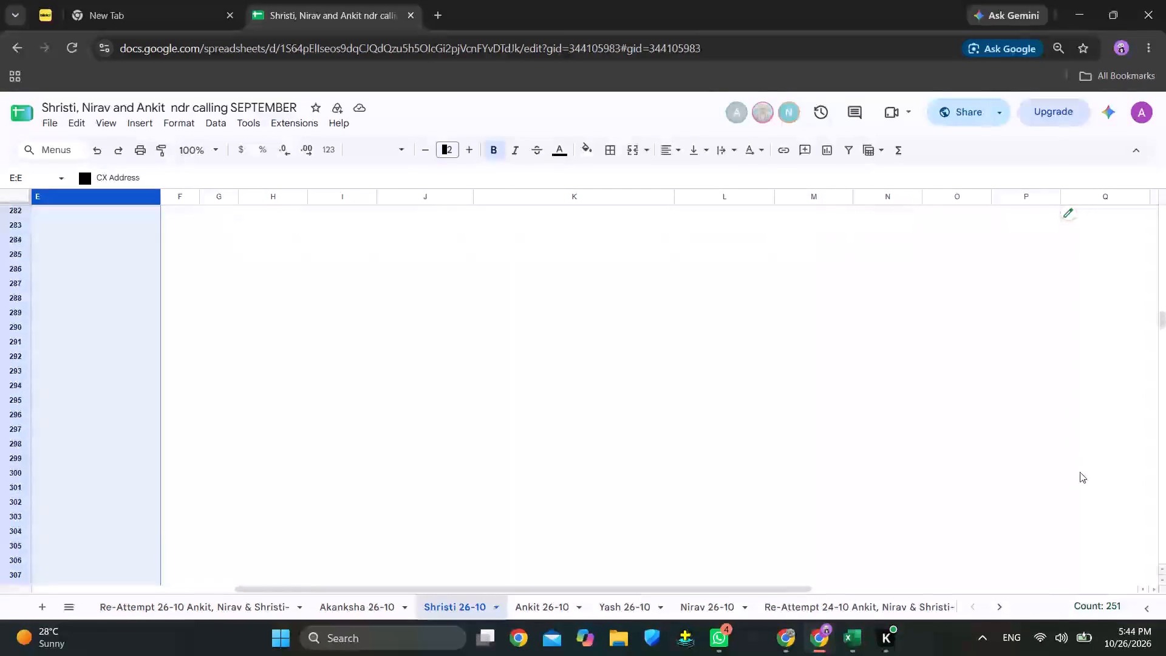
{"action": "scroll", "coordinate": [1080, 472], "scroll_direction": "down", "scroll_amount": 9}
{"action": "left_click", "coordinate": [1113, 561]}
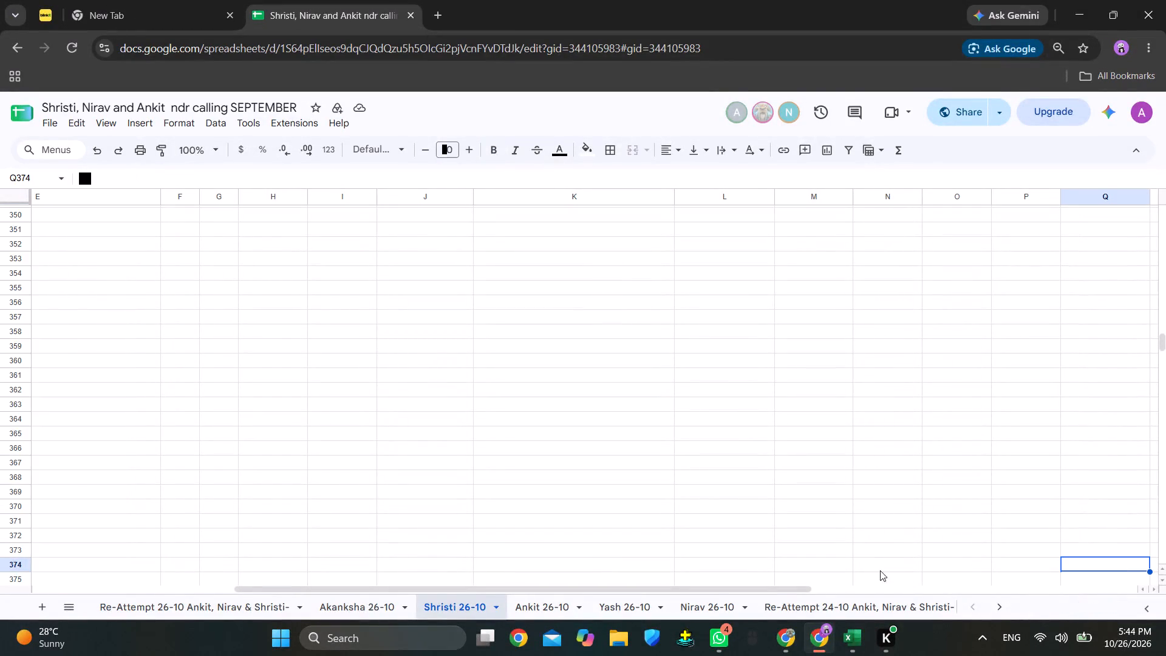
On the Ankit 26-10 sheet, set the remark of the row 139 order to Out of Coverage Area.
{"action": "left_click", "coordinate": [540, 613]}
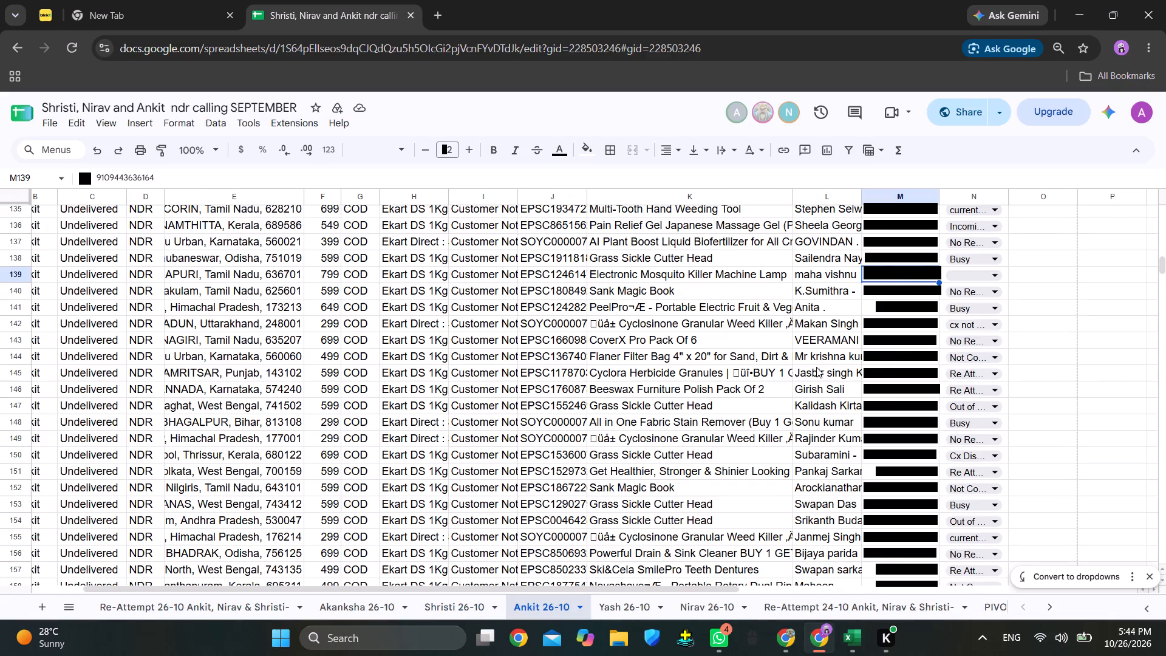
{"action": "left_click", "coordinate": [966, 275]}
{"action": "scroll", "coordinate": [1034, 417], "scroll_direction": "down", "scroll_amount": 3}
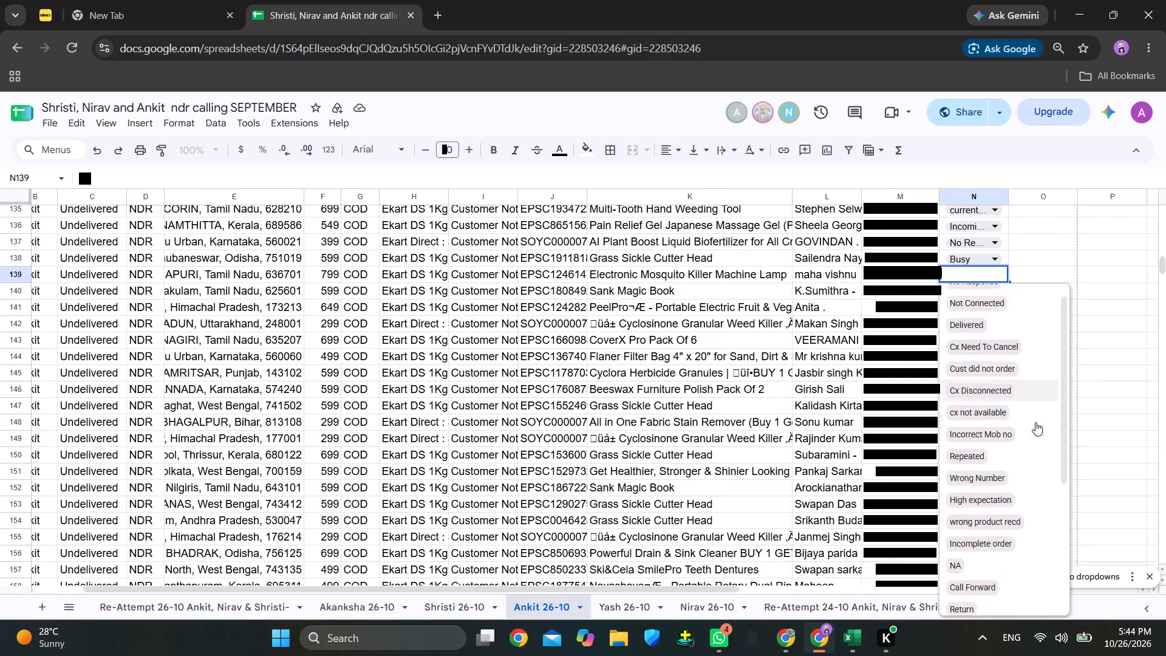
{"action": "scroll", "coordinate": [1035, 422], "scroll_direction": "down", "scroll_amount": 9}
{"action": "left_click", "coordinate": [1015, 582]}
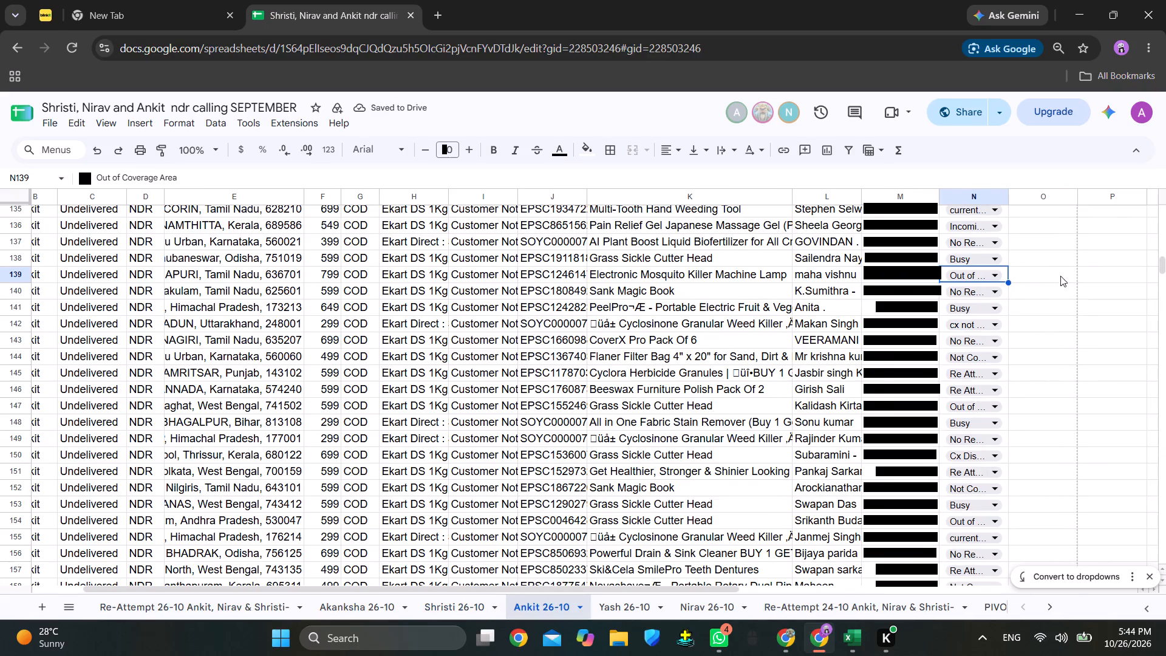
At the remarks summary below the Ankit orders, widen column F to fit the COUNTA of Remarks header and narrow column E.
{"action": "scroll", "coordinate": [1056, 294], "scroll_direction": "down", "scroll_amount": 20}
{"action": "scroll", "coordinate": [1056, 294], "scroll_direction": "down", "scroll_amount": 7}
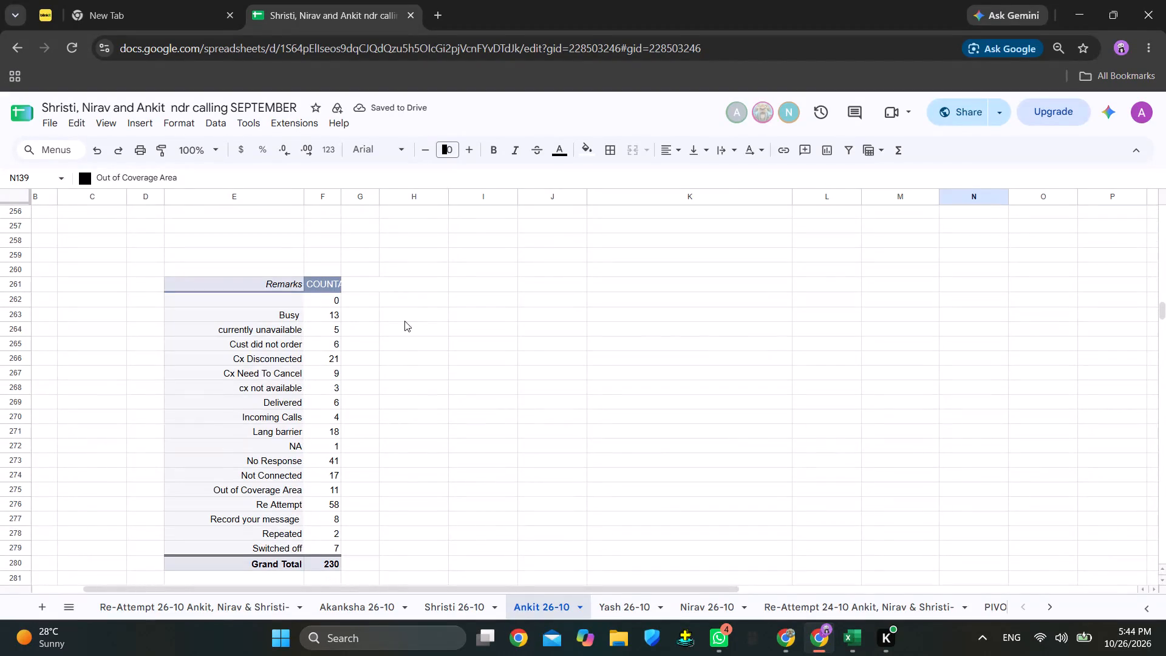
{"action": "scroll", "coordinate": [387, 239], "scroll_direction": "up", "scroll_amount": 1}
{"action": "left_click_drag", "start_coordinate": [340, 191], "coordinate": [350, 194]}
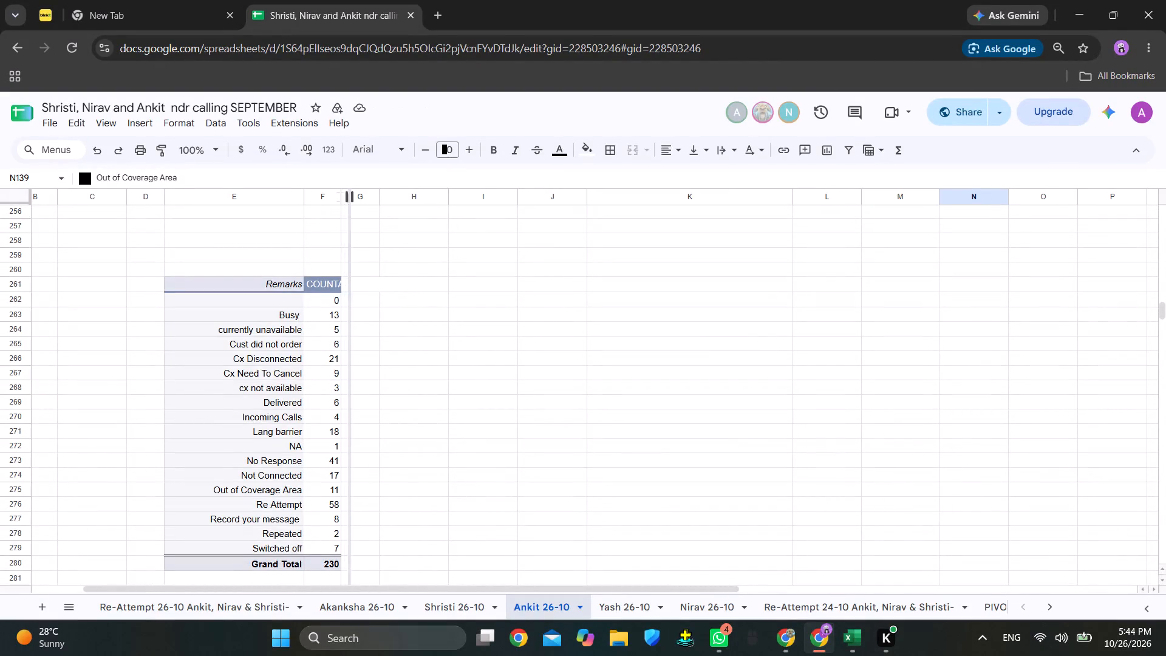
{"action": "left_click_drag", "start_coordinate": [350, 194], "coordinate": [392, 194]}
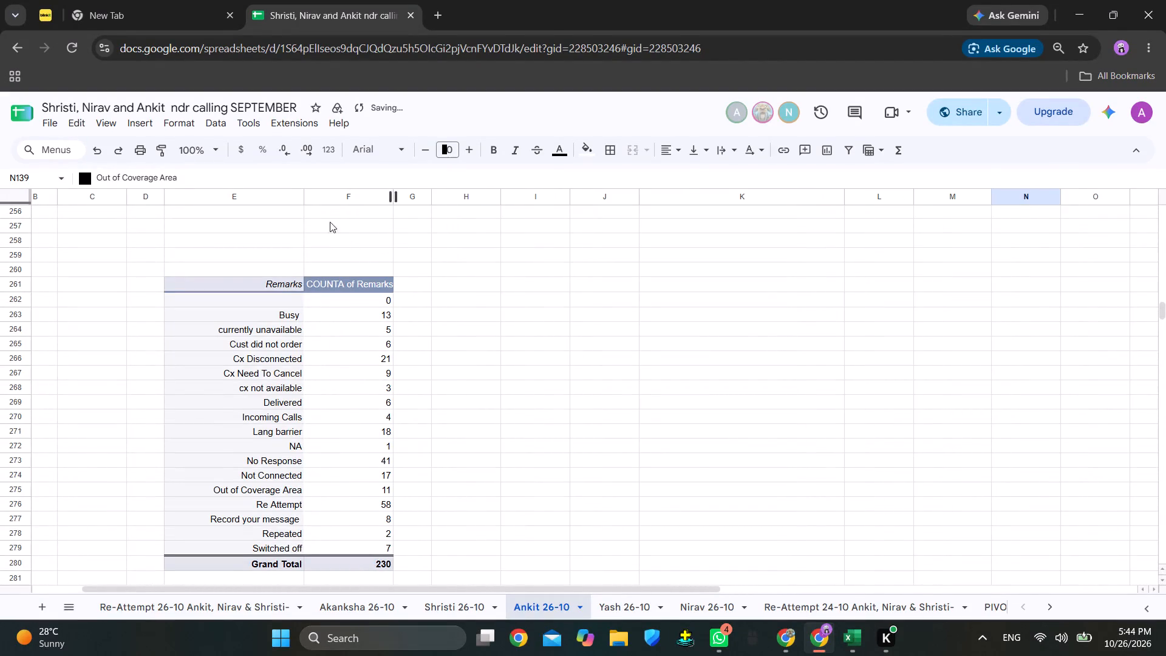
{"action": "left_click_drag", "start_coordinate": [304, 194], "coordinate": [268, 194]}
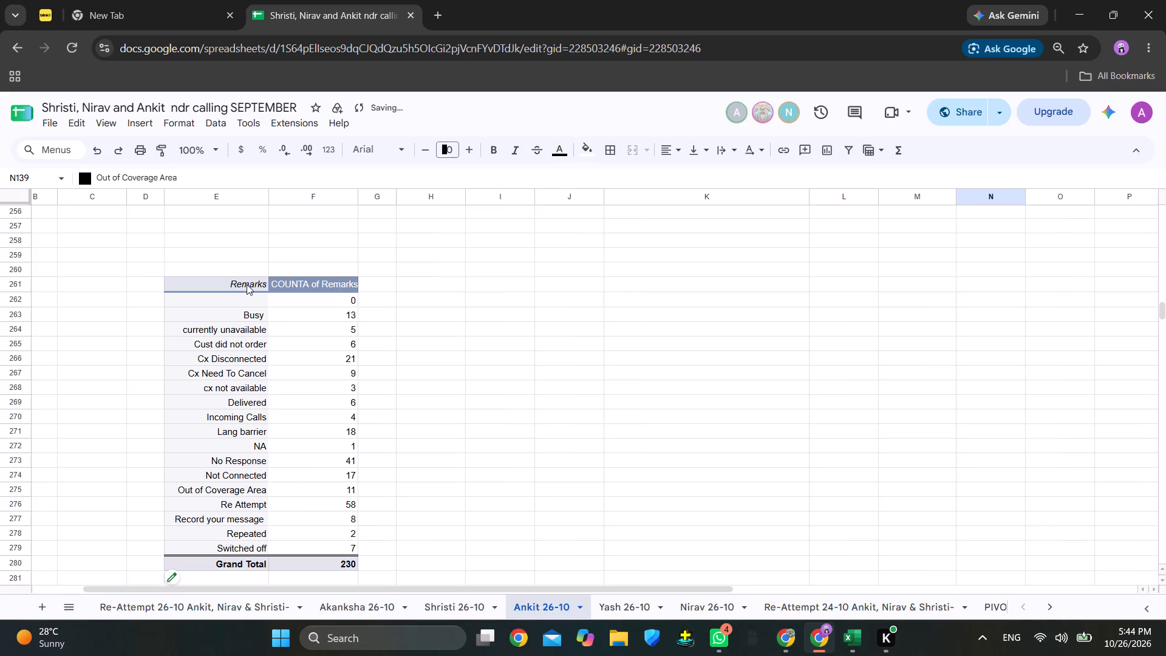
Left-align the whole column E on the Ankit 26-10 sheet, including the remark labels in the summary.
{"action": "left_click", "coordinate": [230, 195]}
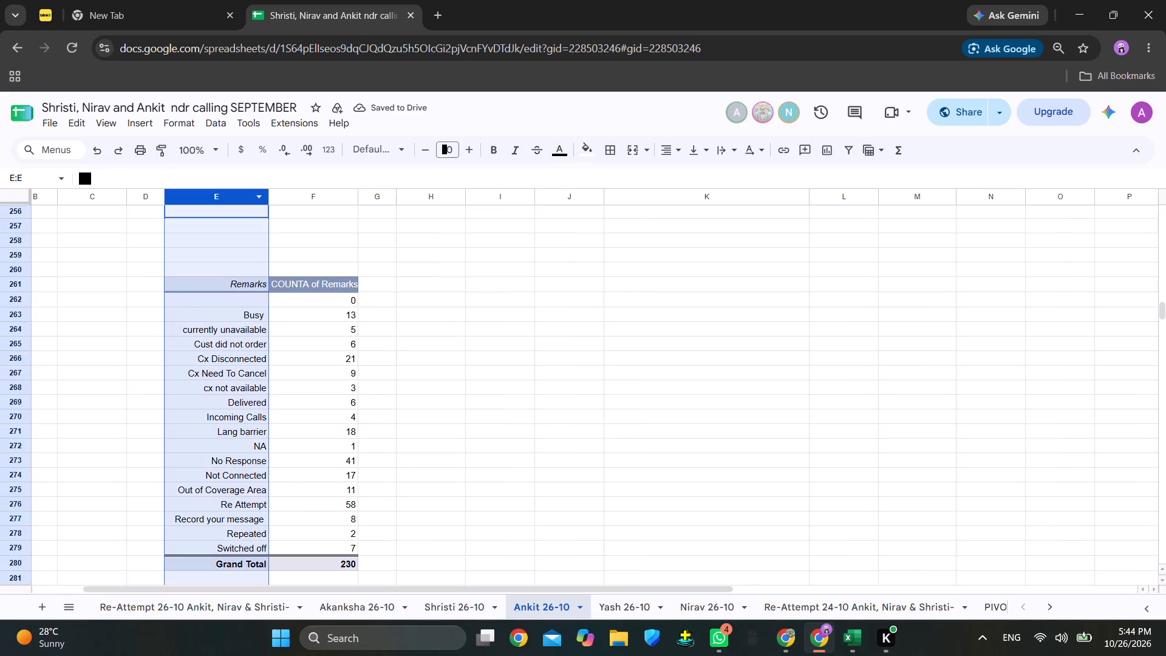
{"action": "left_click", "coordinate": [673, 154]}
{"action": "left_click", "coordinate": [668, 177]}
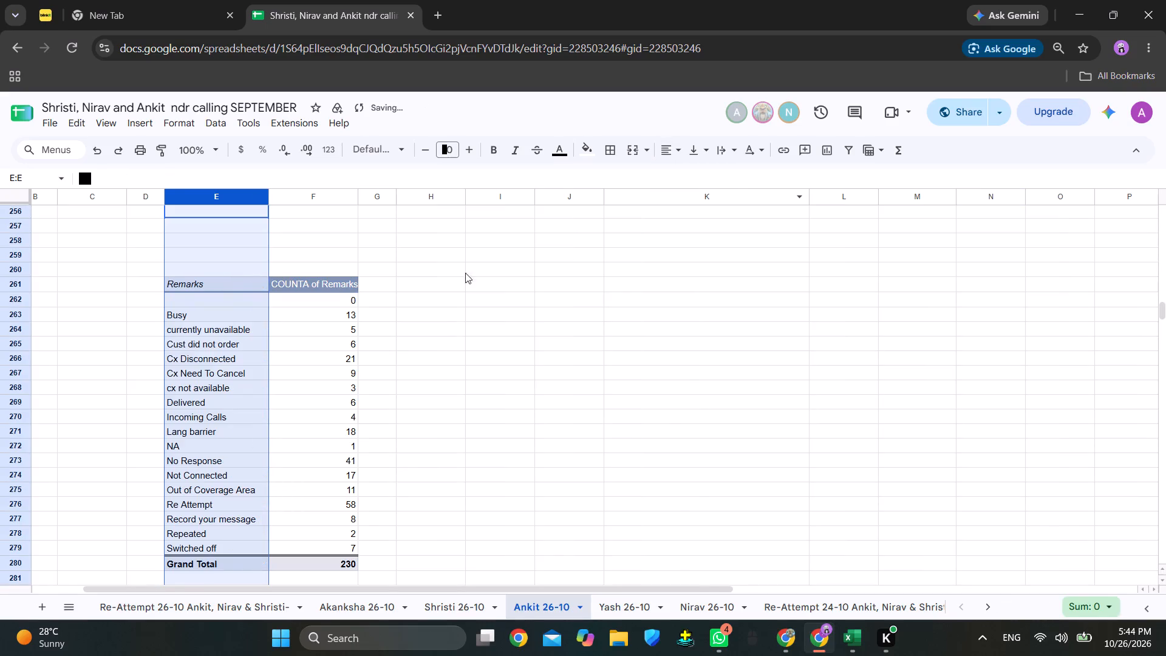
Rename the Remarks header cell E261 of the remarks summary as Ankit.
{"action": "double_click", "coordinate": [189, 281]}
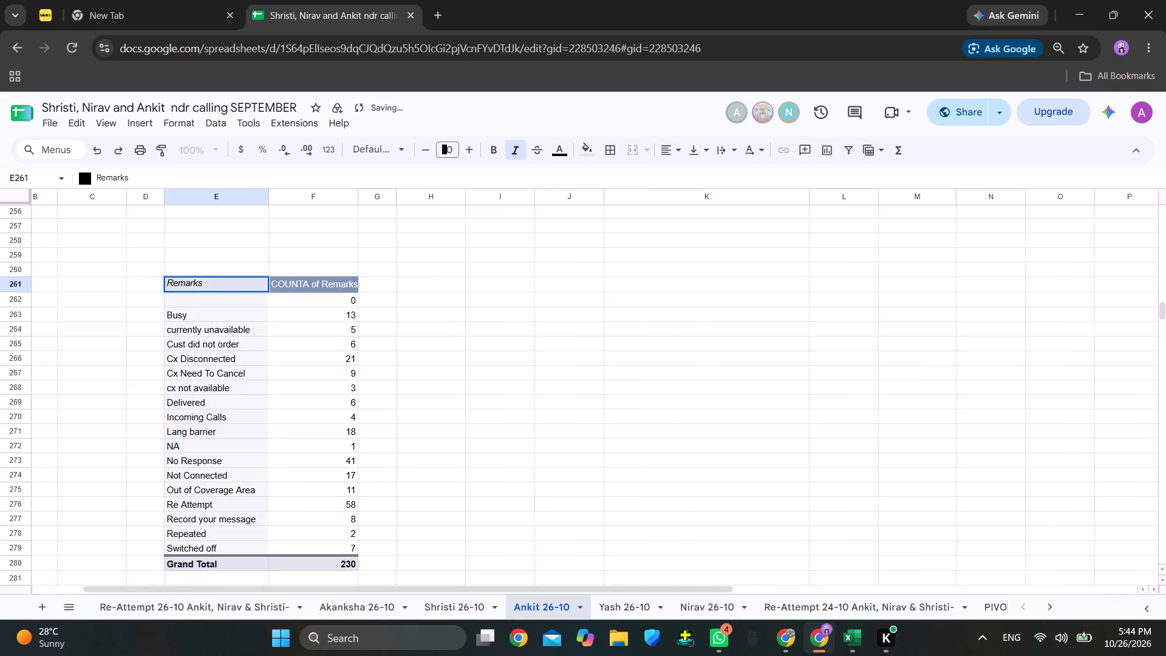
{"action": "key", "text": "BackSpace"}
{"action": "key", "text": "BackSpace"}
{"action": "key", "text": "BackSpace"}
{"action": "key", "text": "BackSpace"}
{"action": "key", "text": "BackSpace"}
{"action": "key", "text": "BackSpace"}
{"action": "key", "text": "BackSpace"}
{"action": "key", "text": "BackSpace"}
{"action": "key", "text": "BackSpace"}
{"action": "key", "text": "BackSpace"}
{"action": "key", "text": "BackSpace"}
{"action": "key", "text": "BackSpace"}
{"action": "key", "text": "BackSpace"}
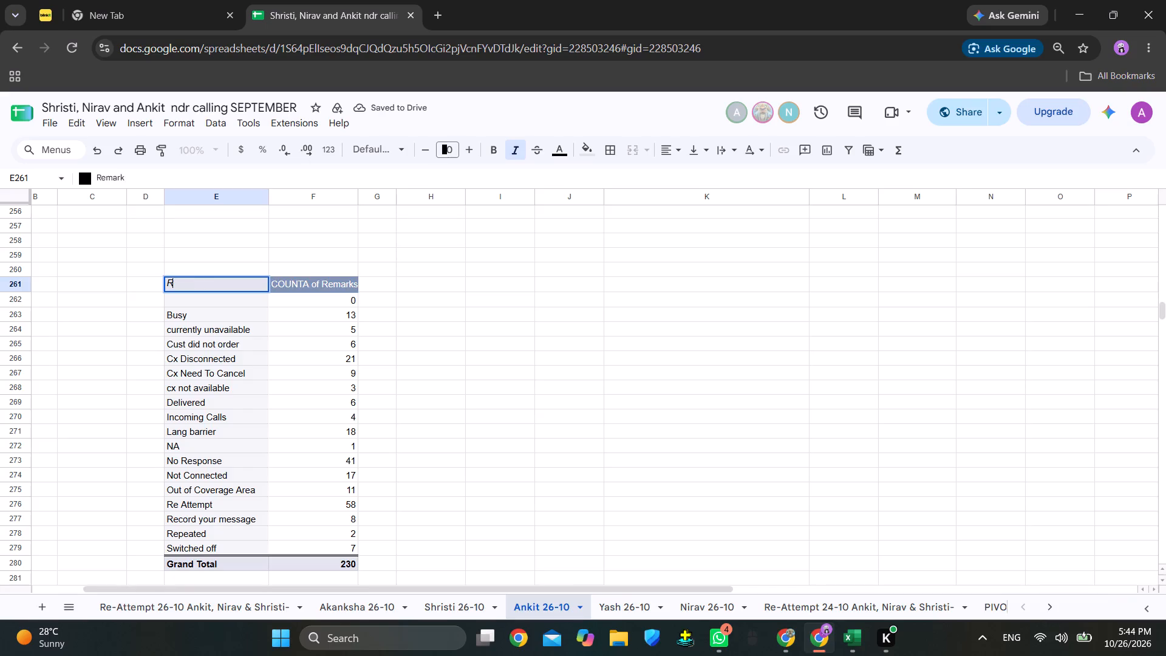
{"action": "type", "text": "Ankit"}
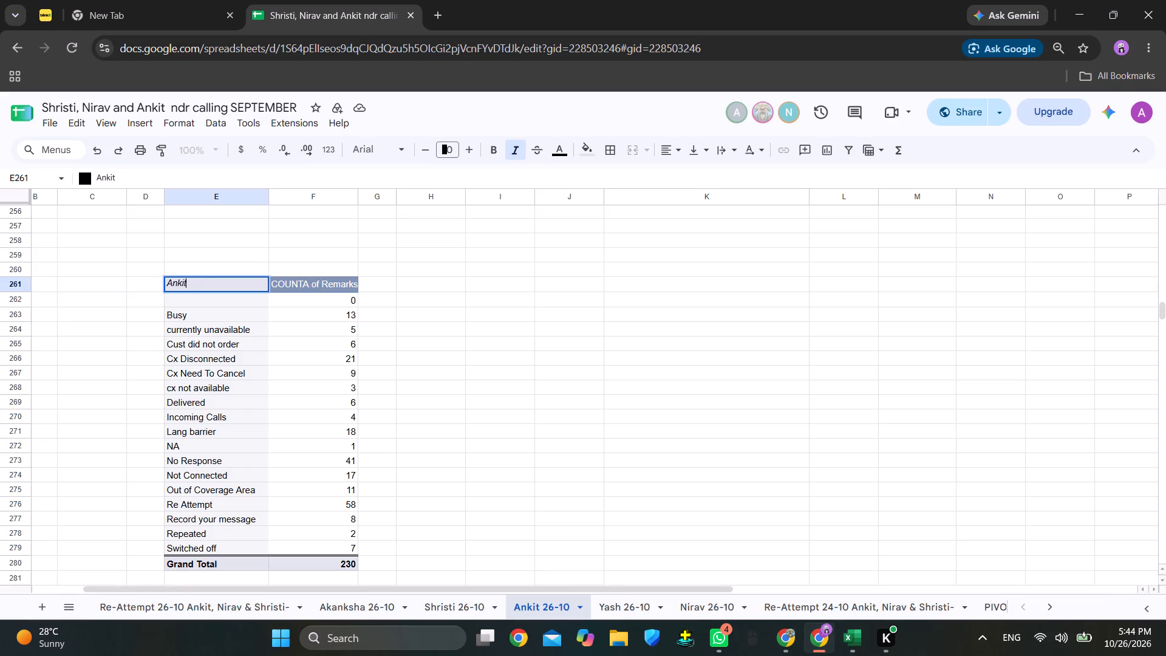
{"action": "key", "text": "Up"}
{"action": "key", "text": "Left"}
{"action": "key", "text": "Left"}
{"action": "left_click", "coordinate": [152, 281]}
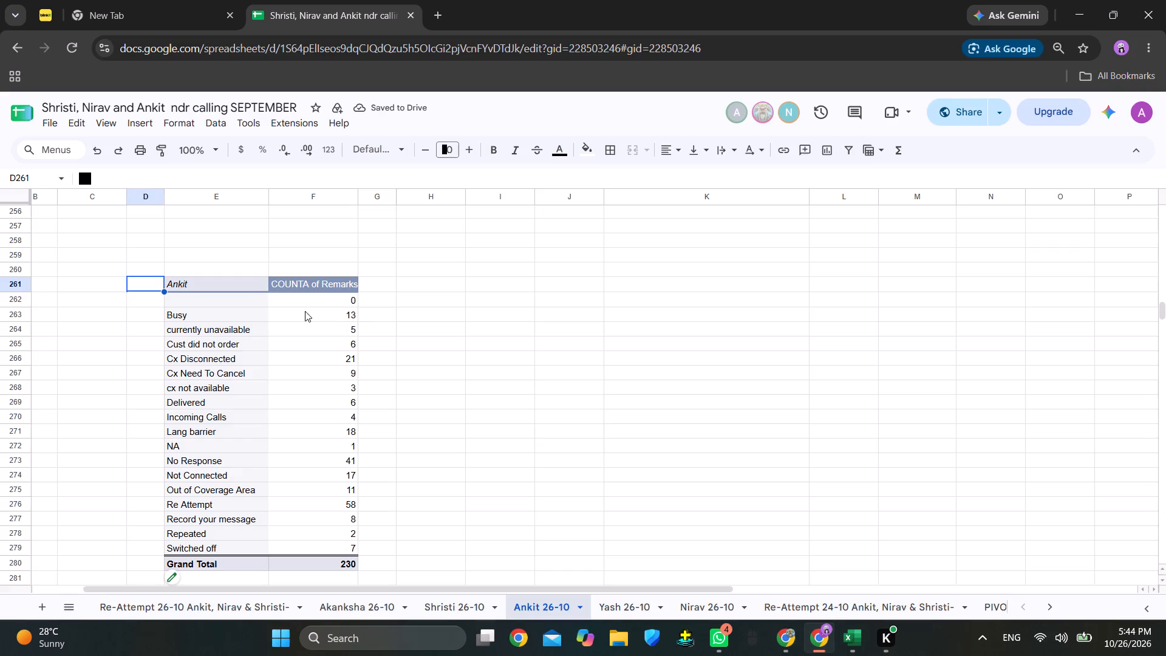
{"action": "left_click", "coordinate": [819, 309]}
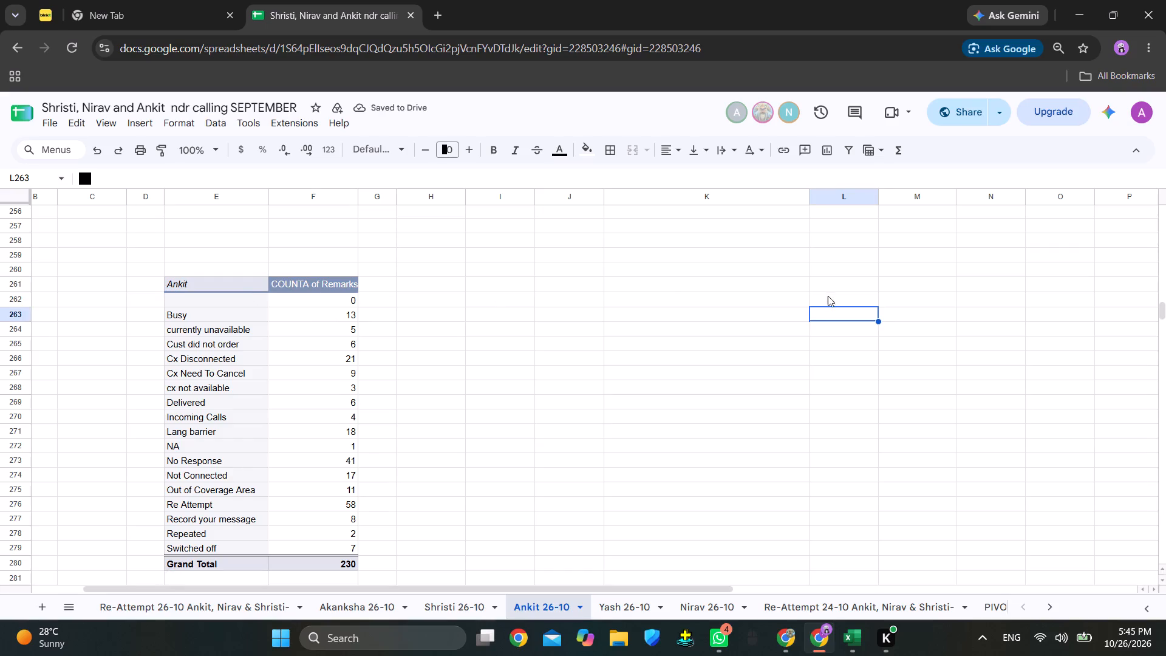
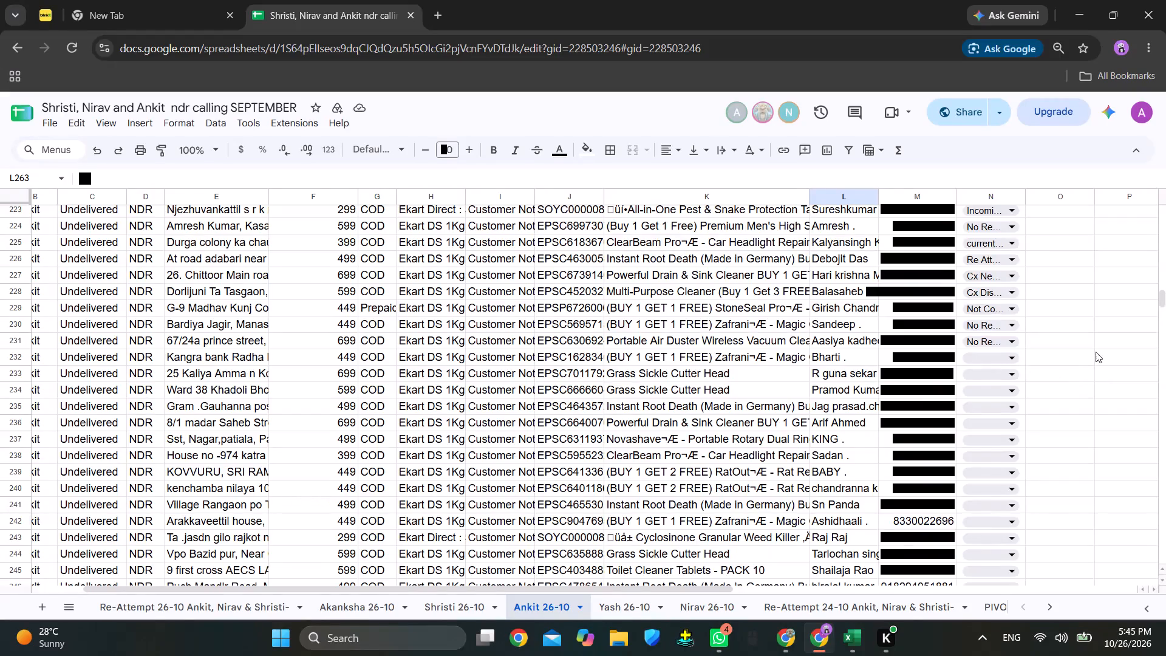
Look back up through the Ankit 26-10 orders and their remarks, and return to the Re-Attempt 26-10 Ankit, Nirav & Shristi sheet.
{"action": "scroll", "coordinate": [1086, 356], "scroll_direction": "up", "scroll_amount": 2}
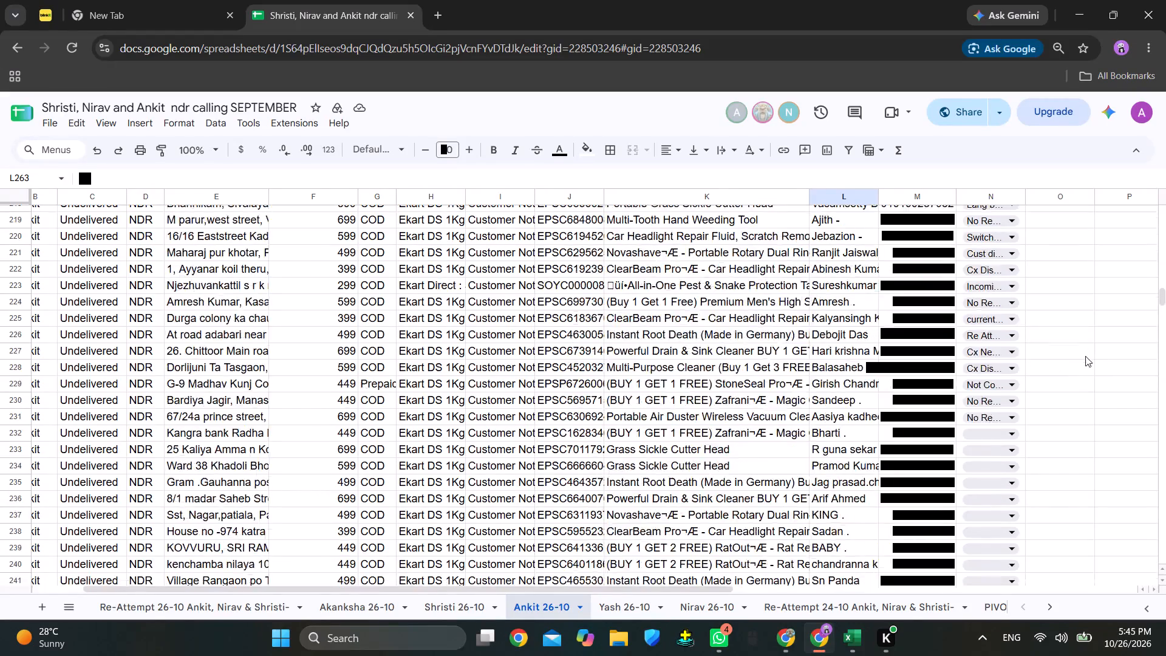
{"action": "scroll", "coordinate": [1085, 356], "scroll_direction": "up", "scroll_amount": 13}
{"action": "scroll", "coordinate": [1090, 350], "scroll_direction": "down", "scroll_amount": 1}
{"action": "scroll", "coordinate": [1090, 350], "scroll_direction": "up", "scroll_amount": 20}
{"action": "scroll", "coordinate": [1090, 350], "scroll_direction": "up", "scroll_amount": 19}
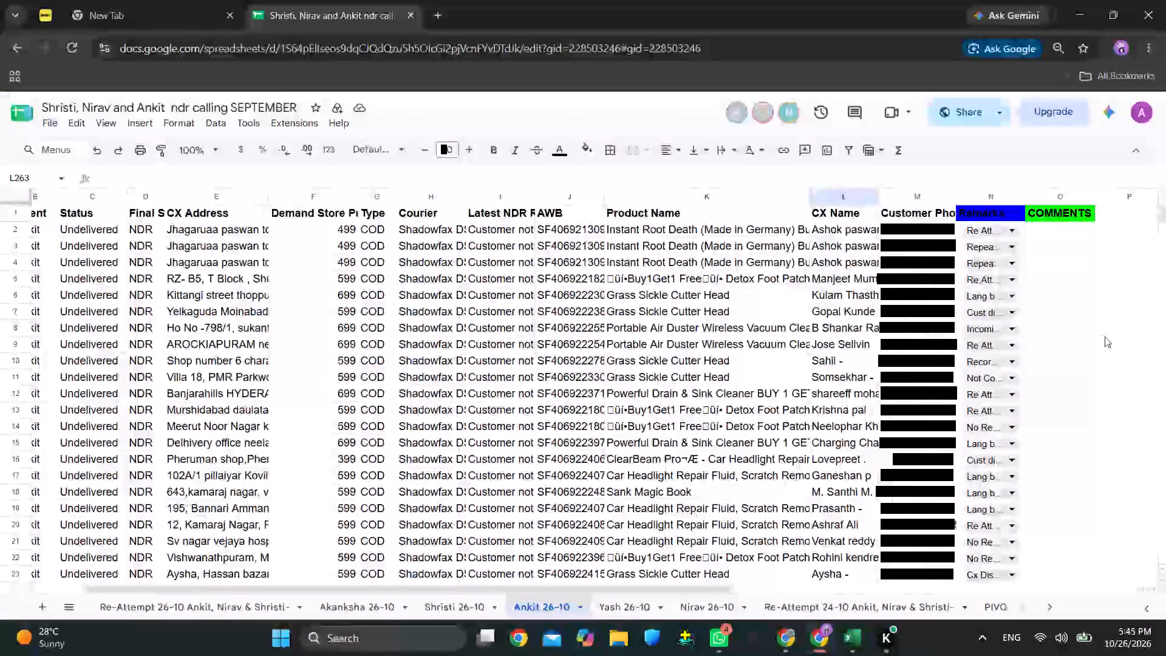
{"action": "scroll", "coordinate": [1105, 337], "scroll_direction": "up", "scroll_amount": 8}
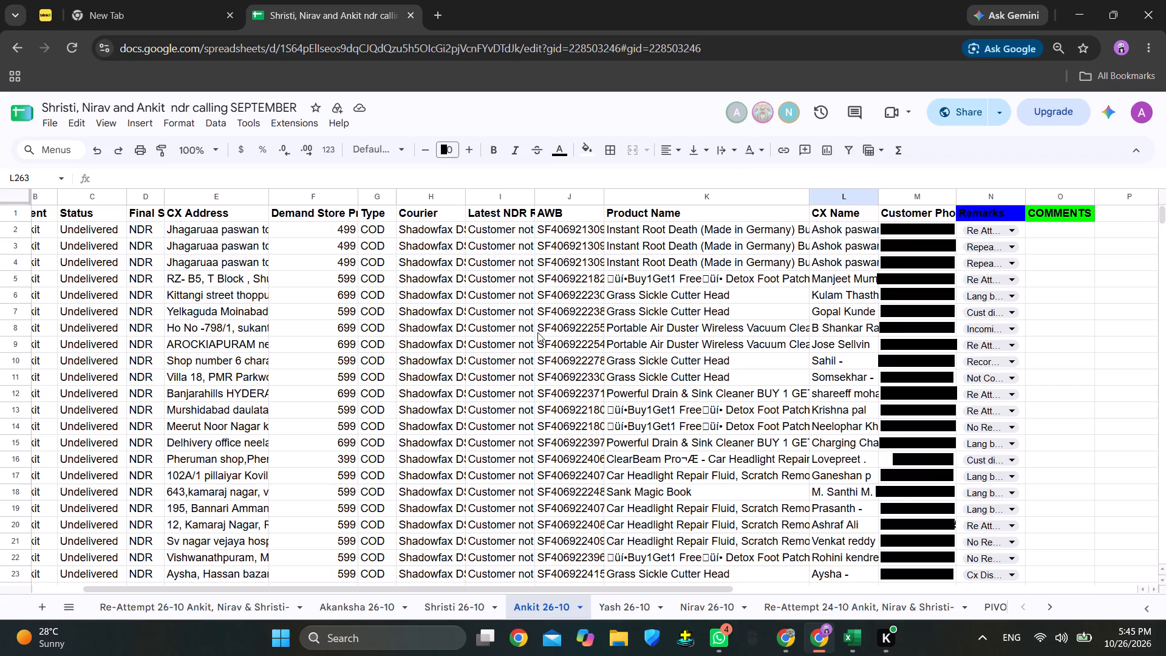
{"action": "left_click", "coordinate": [197, 606]}
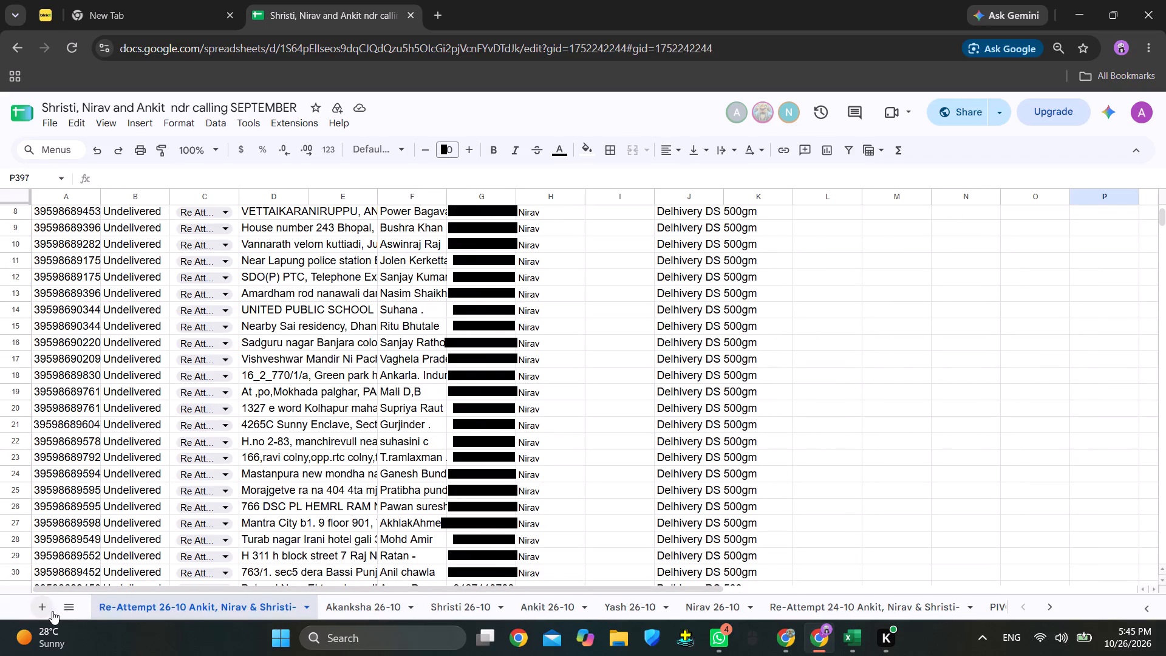
Add two new blank sheets directly after the Re-Attempt 26-10 sheet.
{"action": "left_click", "coordinate": [48, 611]}
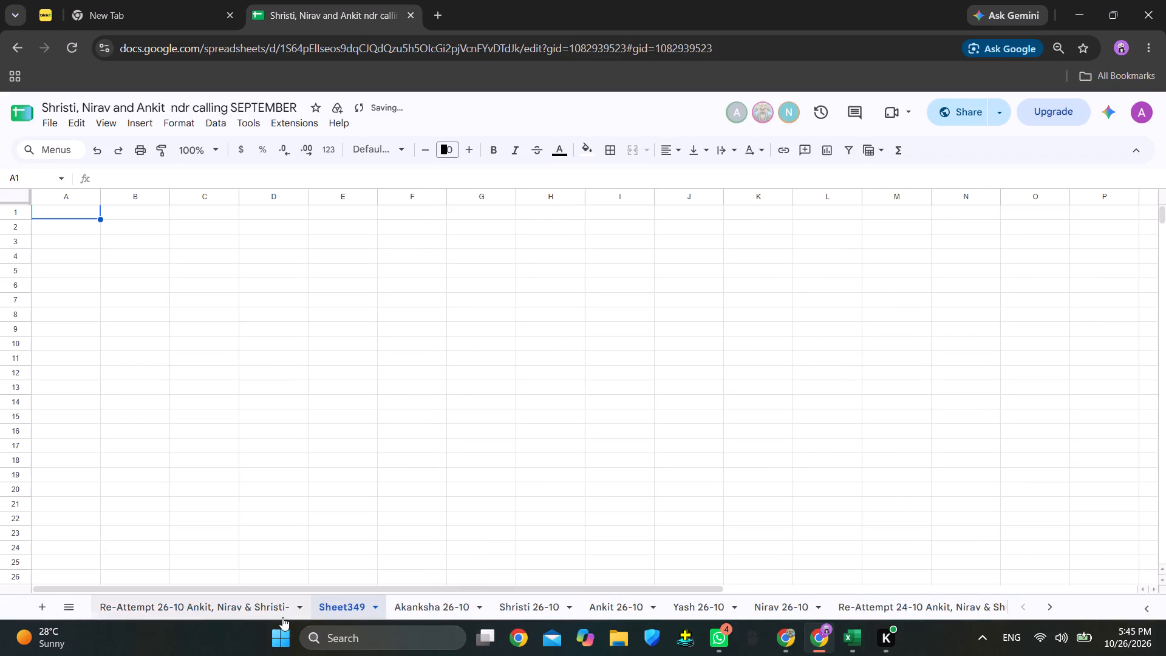
{"action": "left_click", "coordinate": [38, 608]}
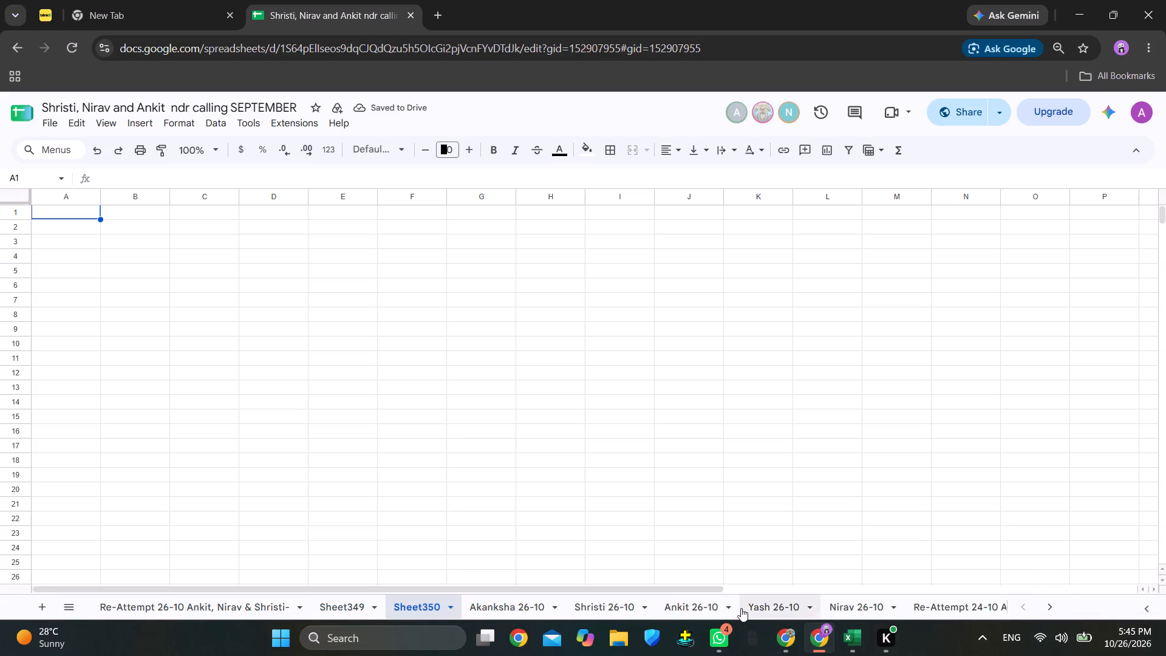
Rename the first new sheet as PIVOT OF ALL 26-10, reusing the name of the PIVOT OF ALL 24-10 sheet.
{"action": "scroll", "coordinate": [744, 608], "scroll_direction": "left", "scroll_amount": 7}
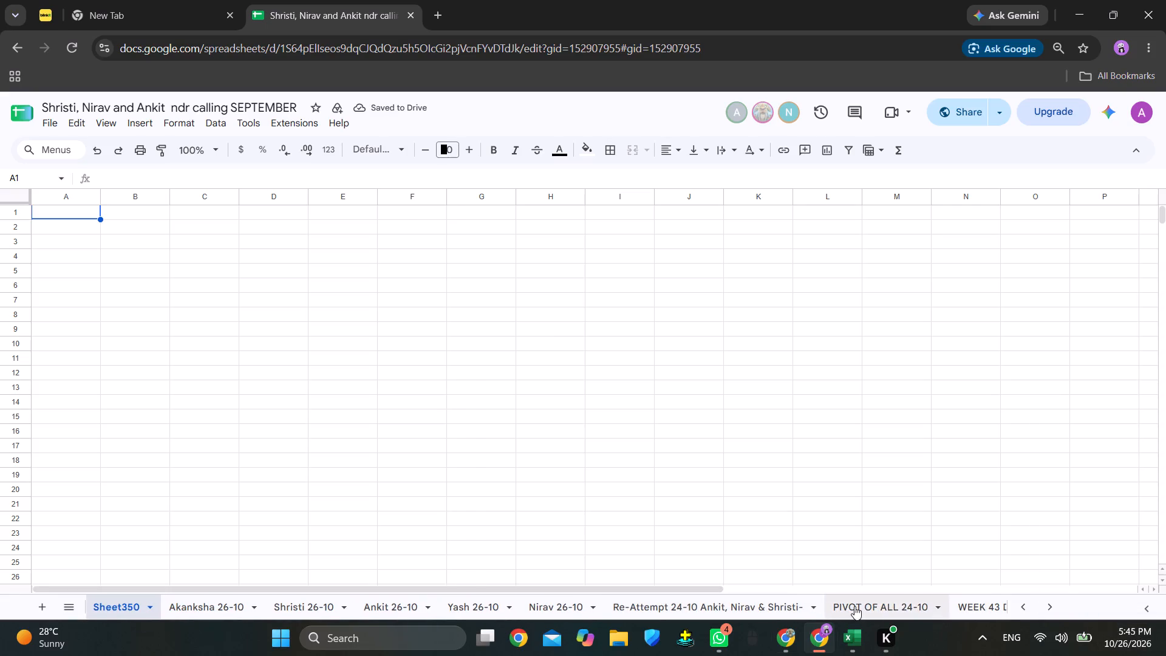
{"action": "double_click", "coordinate": [854, 606]}
{"action": "key", "text": "ctrl+c"}
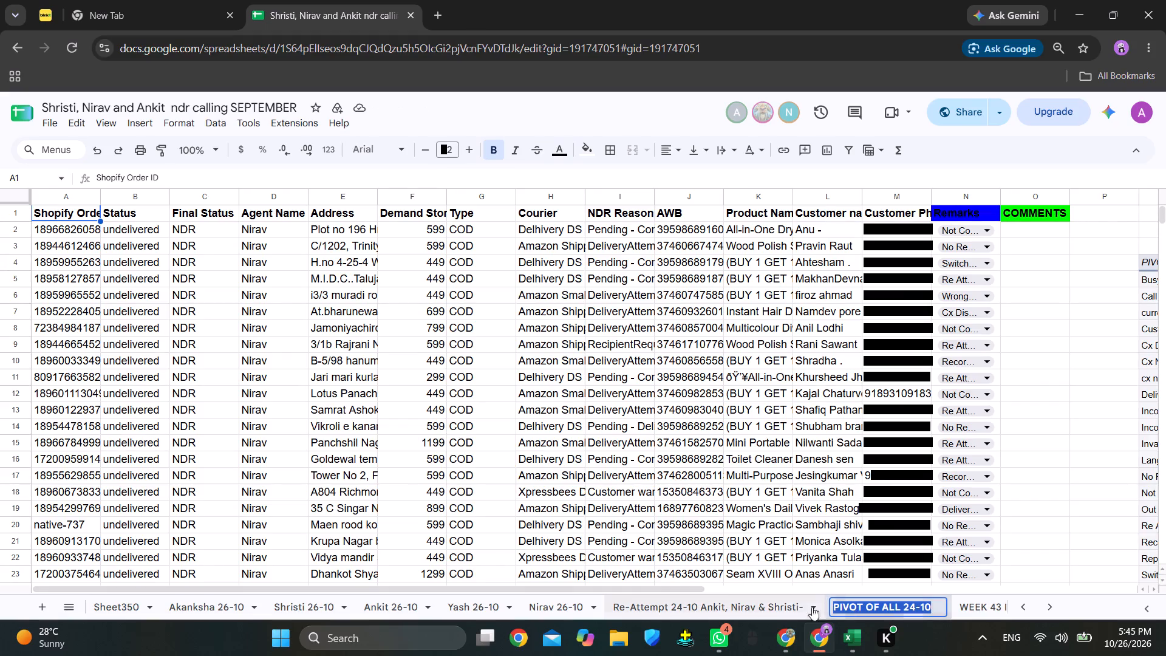
{"action": "scroll", "coordinate": [752, 606], "scroll_direction": "right", "scroll_amount": 9}
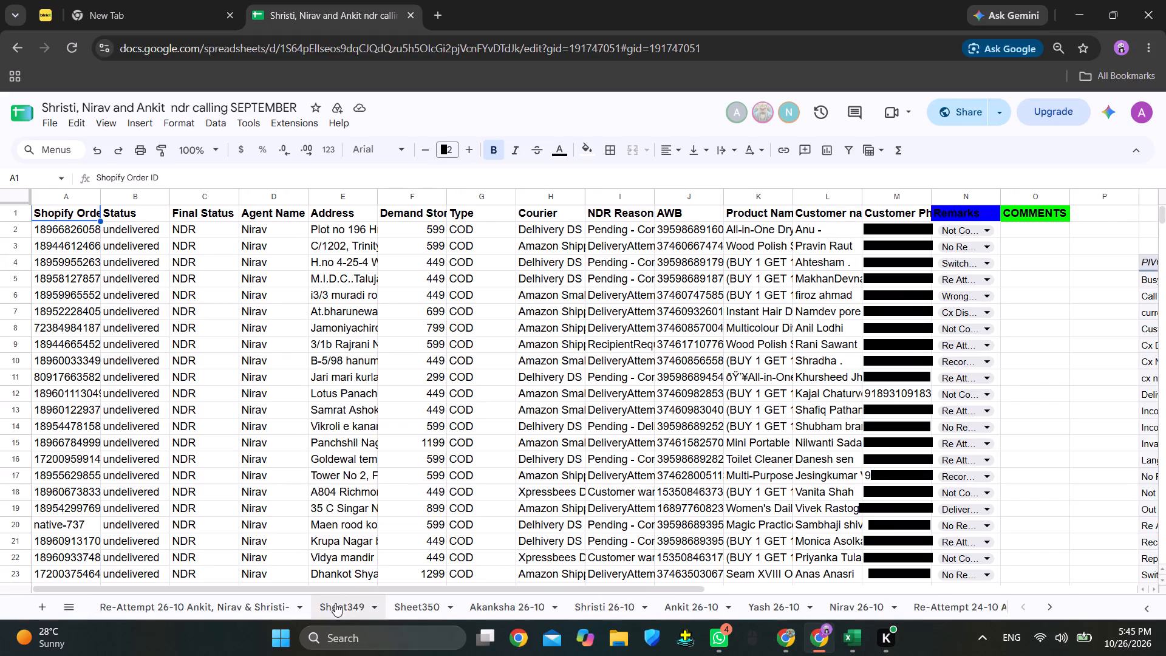
{"action": "double_click", "coordinate": [335, 603]}
{"action": "key", "text": "ctrl+v"}
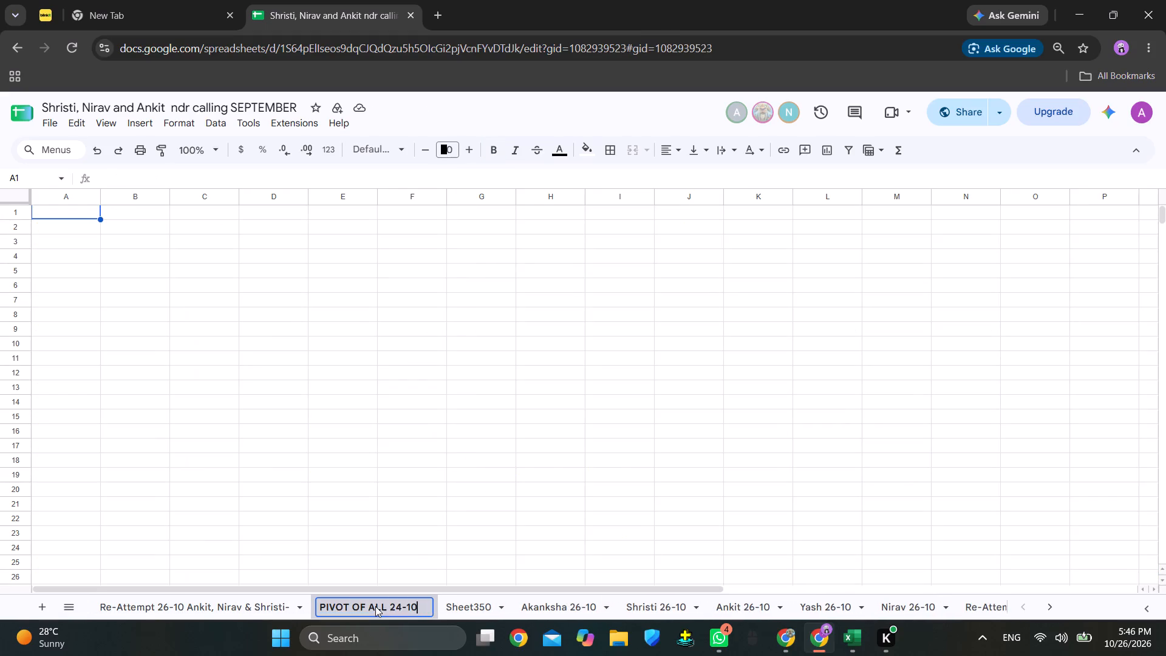
{"action": "key", "text": "Left"}
{"action": "key", "text": "Left"}
{"action": "key", "text": "Left"}
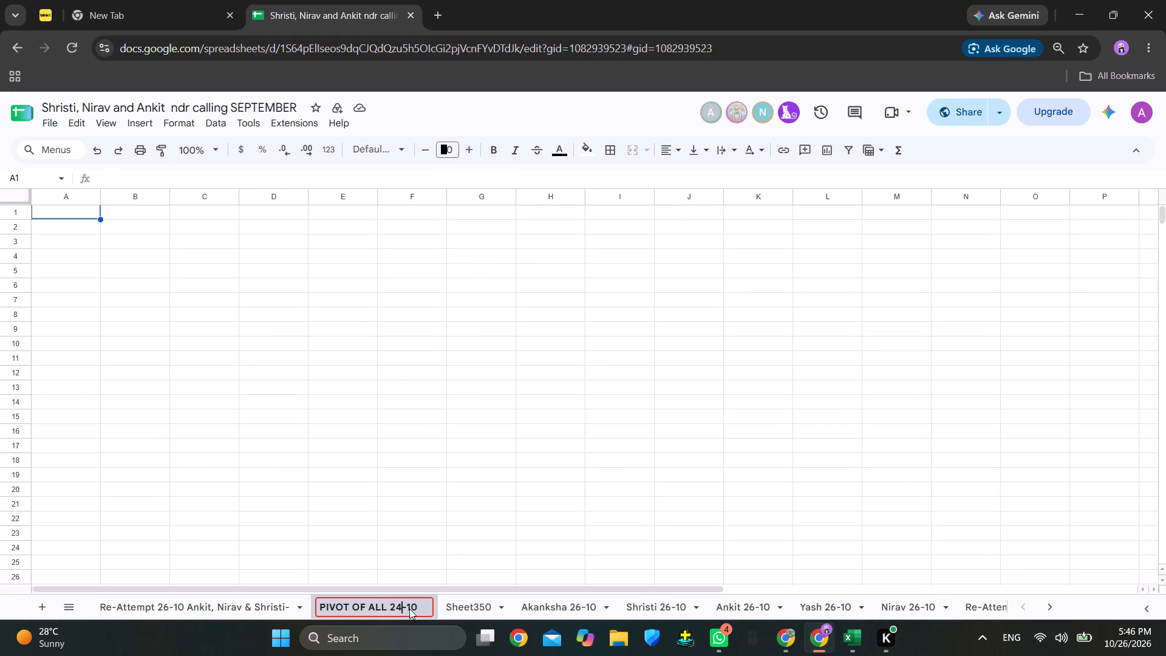
{"action": "key", "text": "BackSpace"}
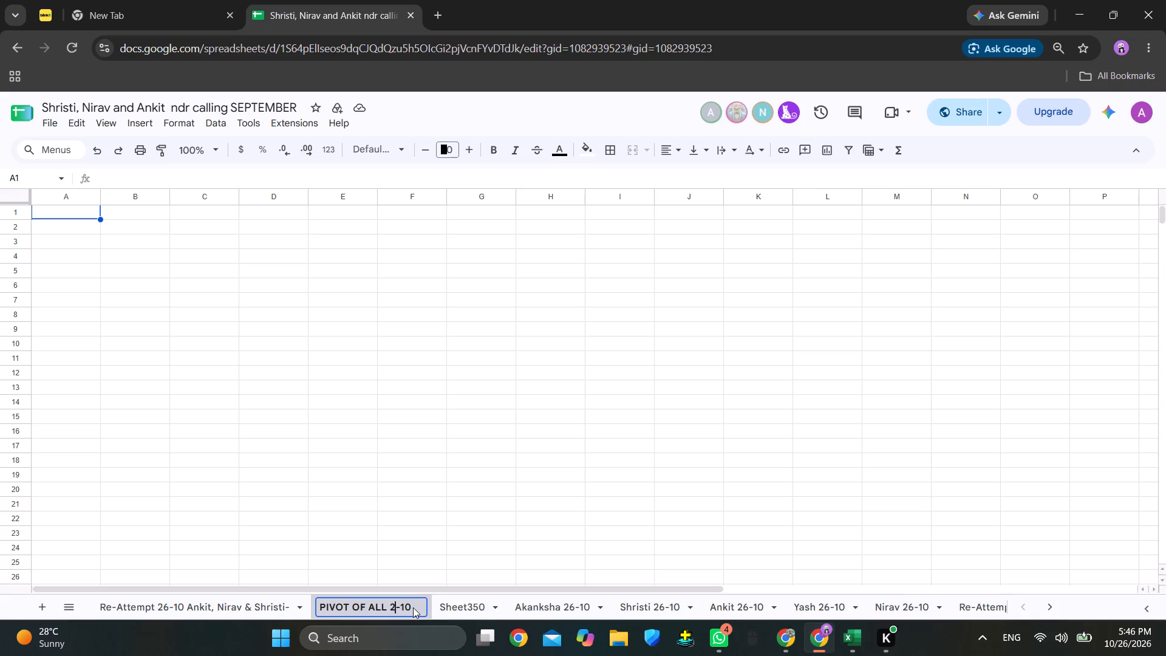
{"action": "key", "text": "6"}
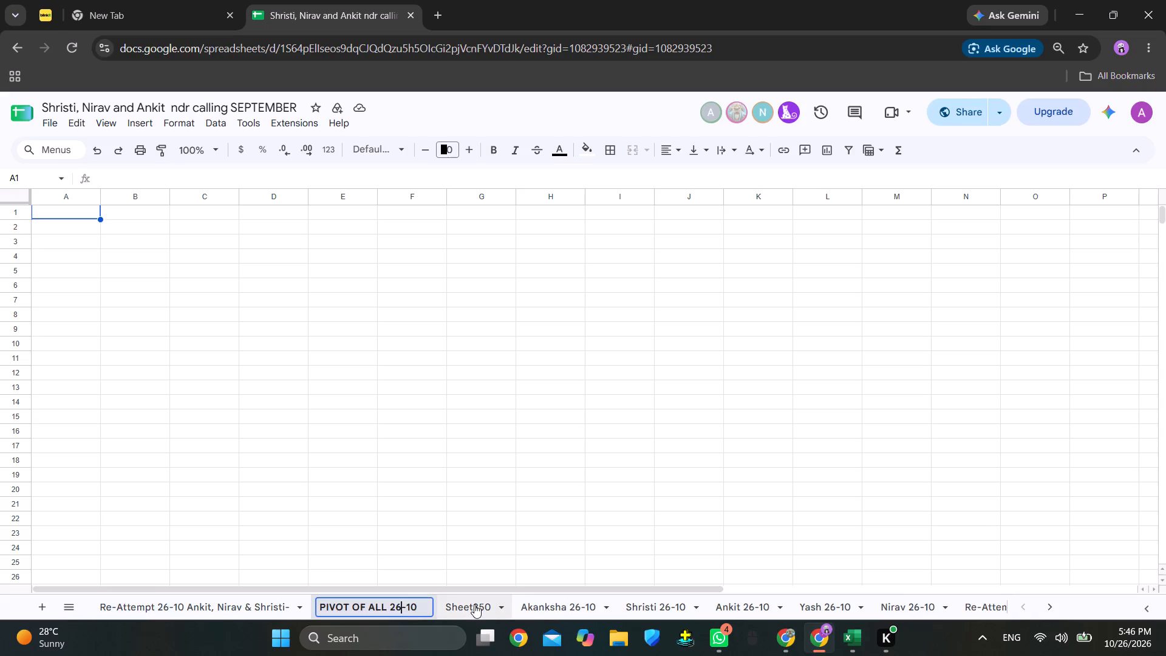
Rename the second new sheet as WEEK 44 DATA, reusing the name of the WEEK 43 DATA sheet.
{"action": "scroll", "coordinate": [766, 615], "scroll_direction": "left", "scroll_amount": 4}
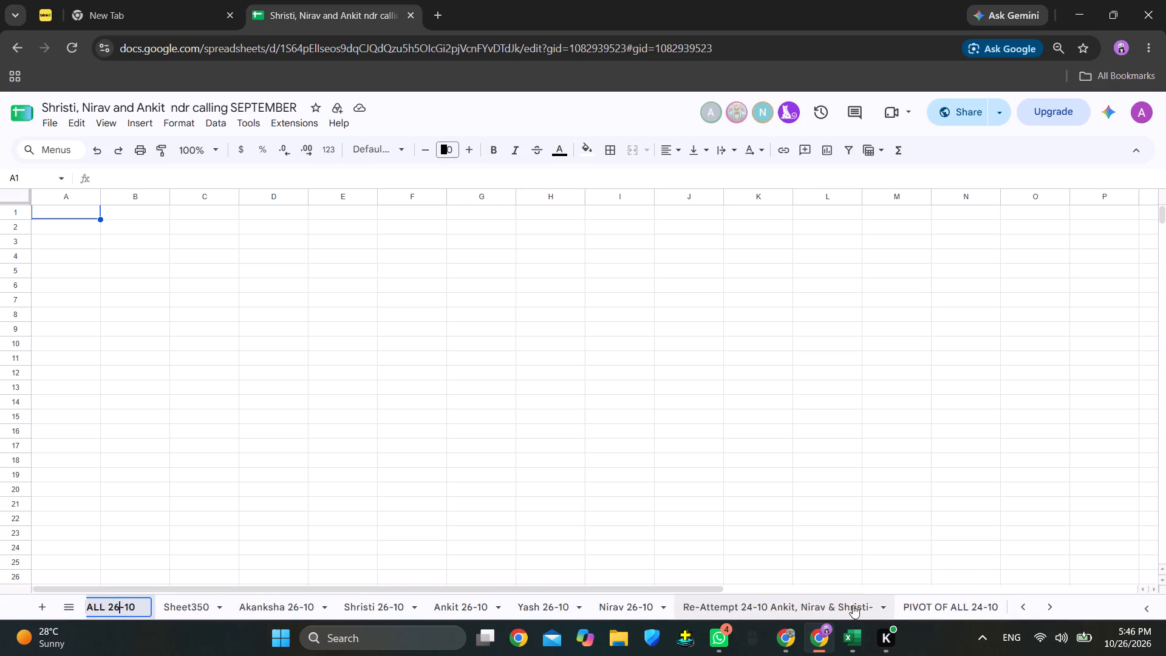
{"action": "scroll", "coordinate": [949, 604], "scroll_direction": "left", "scroll_amount": 1}
{"action": "double_click", "coordinate": [959, 603]}
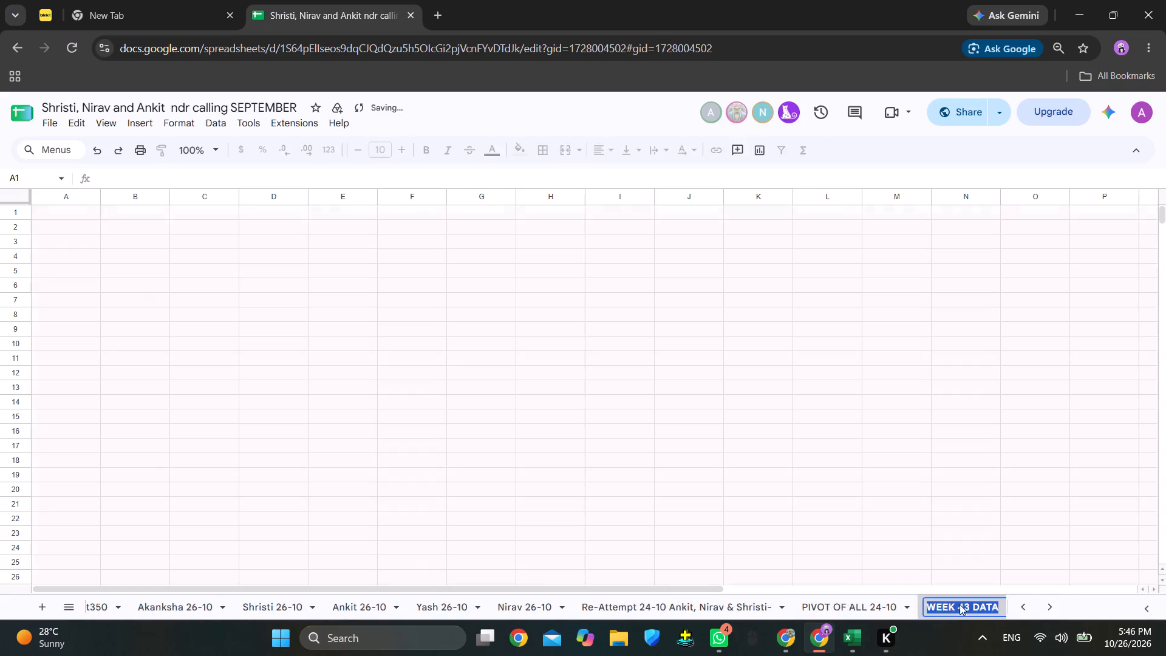
{"action": "key", "text": "ctrl+c"}
{"action": "scroll", "coordinate": [787, 600], "scroll_direction": "right", "scroll_amount": 9}
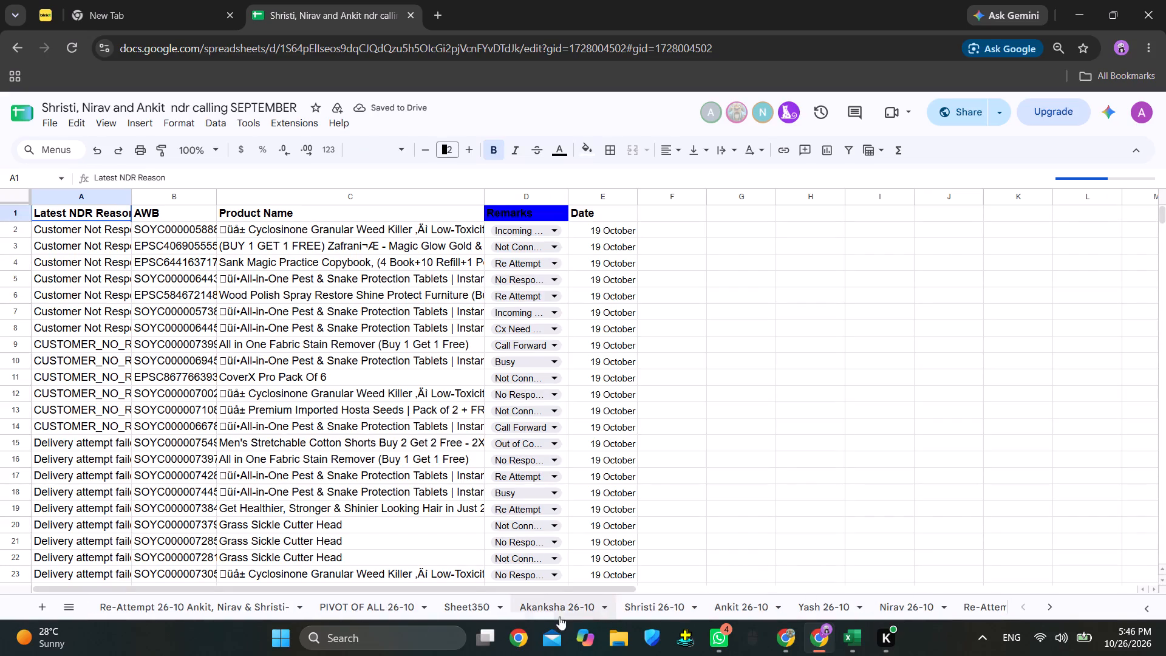
{"action": "double_click", "coordinate": [469, 602]}
{"action": "key", "text": "ctrl+v"}
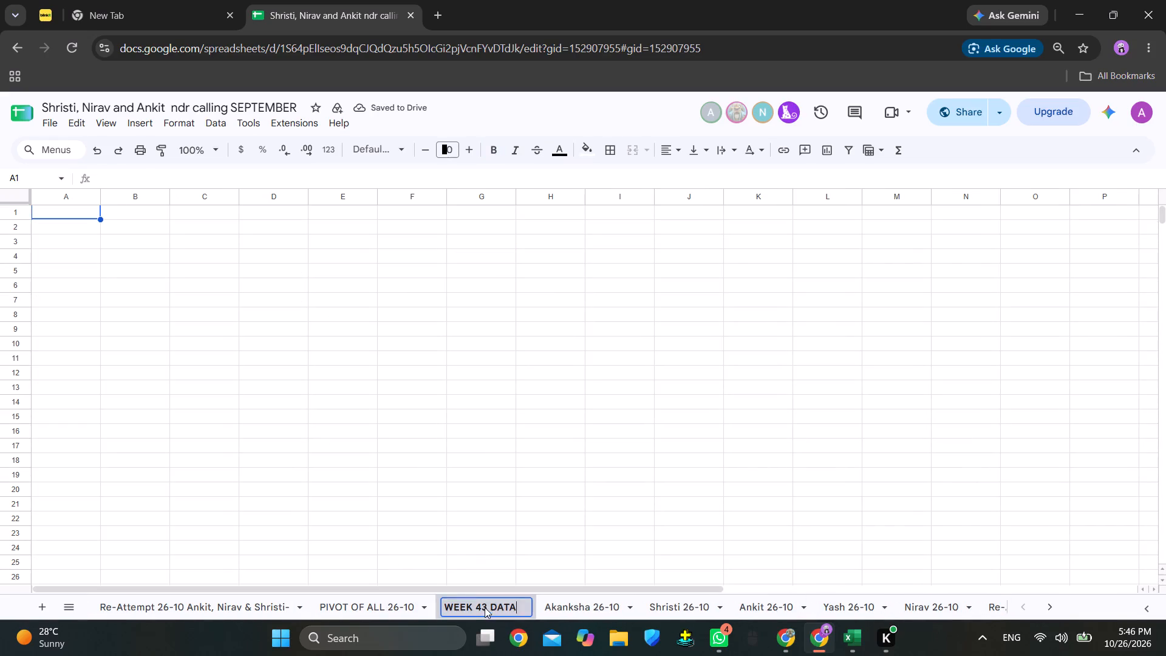
{"action": "left_click", "coordinate": [486, 610]}
{"action": "key", "text": "BackSpace"}
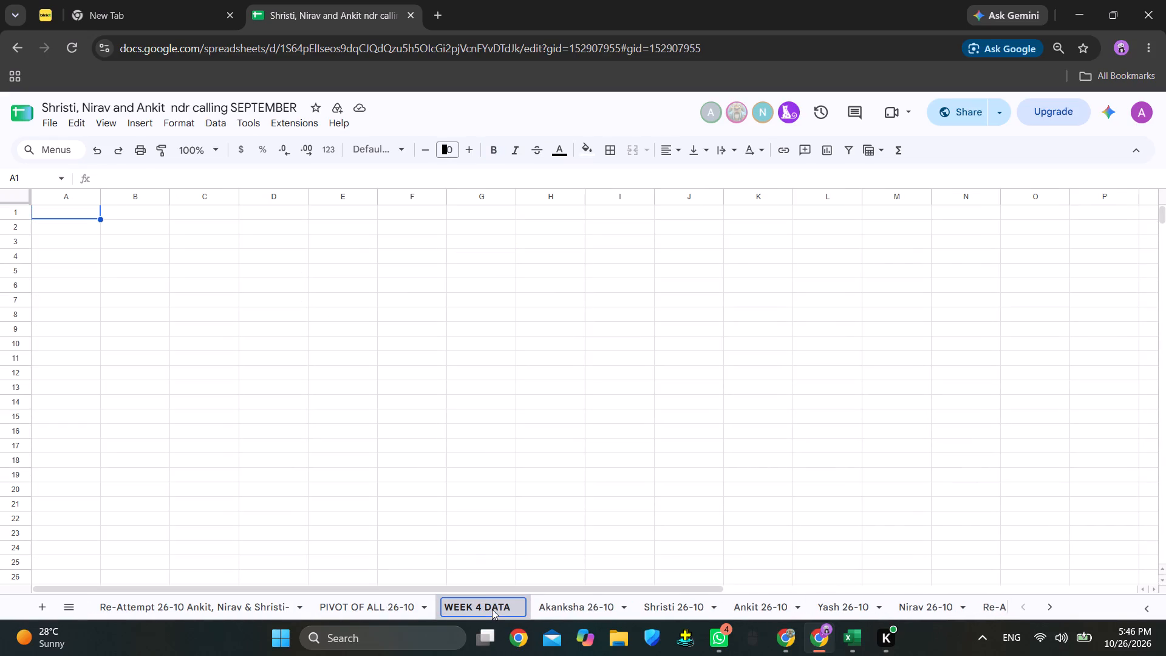
{"action": "key", "text": "4"}
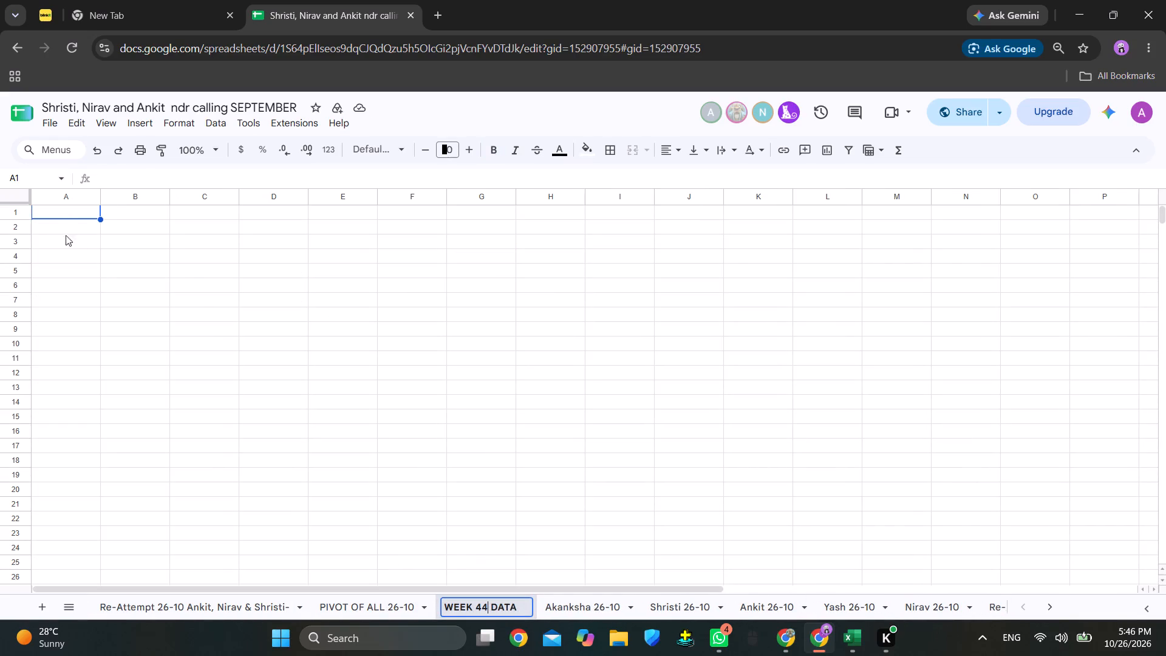
{"action": "left_click", "coordinate": [66, 216]}
{"action": "left_click", "coordinate": [78, 212]}
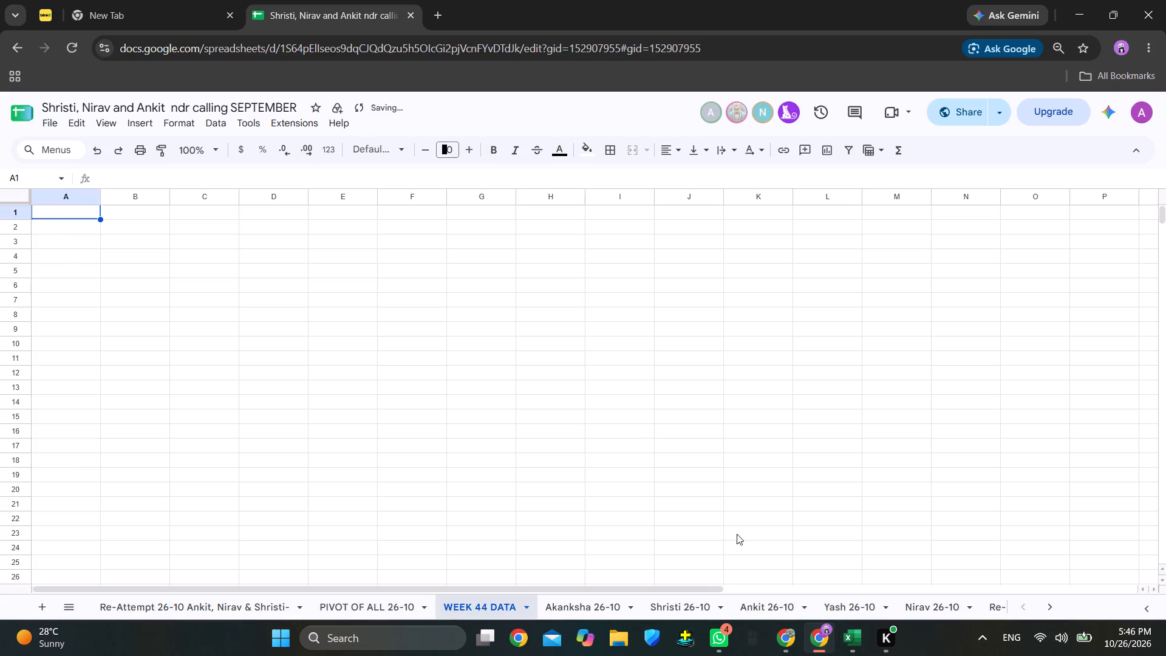
Copy the header row of the WEEK 43 DATA sheet into row 1 of the WEEK 44 DATA sheet.
{"action": "scroll", "coordinate": [759, 607], "scroll_direction": "left", "scroll_amount": 8}
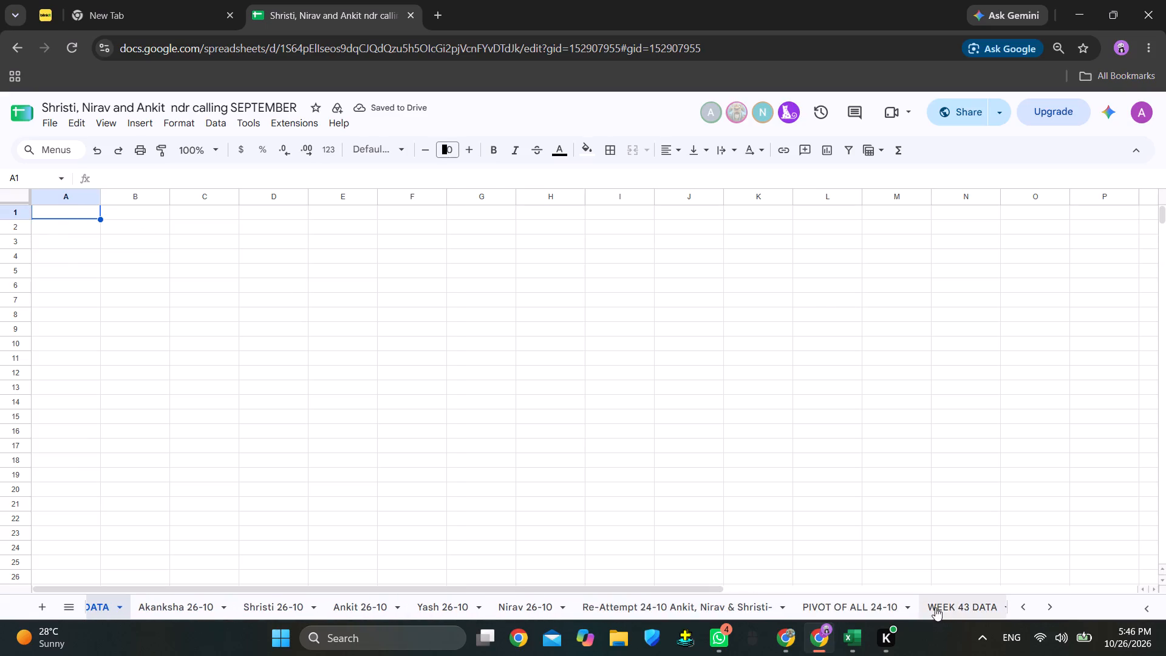
{"action": "left_click", "coordinate": [956, 604]}
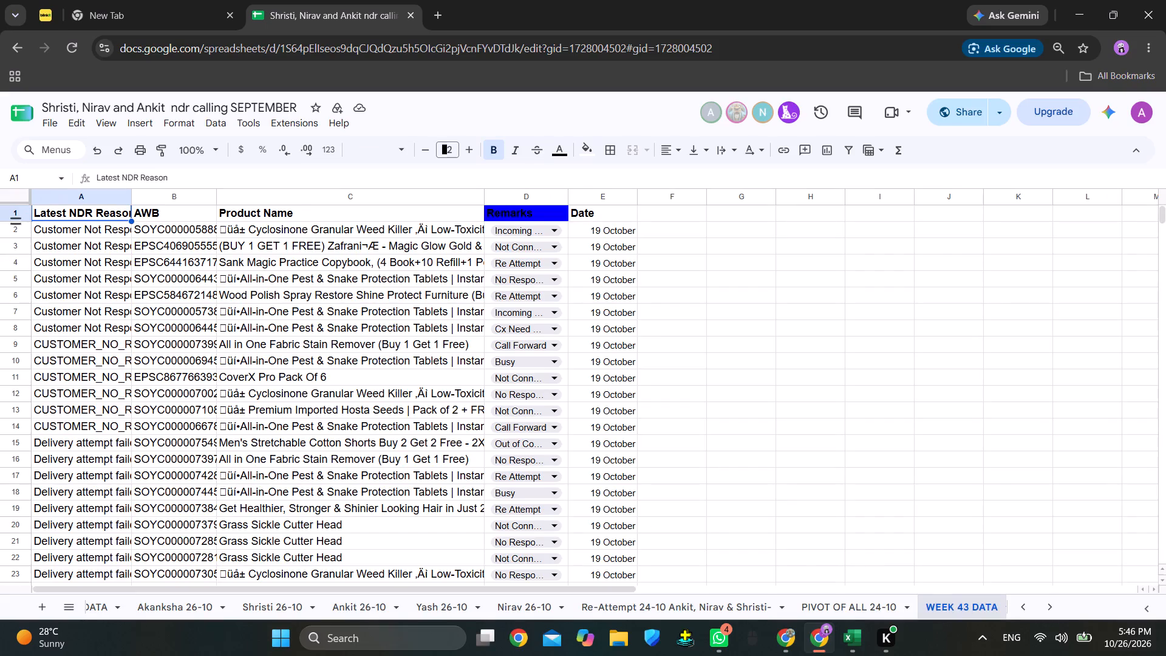
{"action": "left_click", "coordinate": [15, 213]}
{"action": "key", "text": "ctrl+c"}
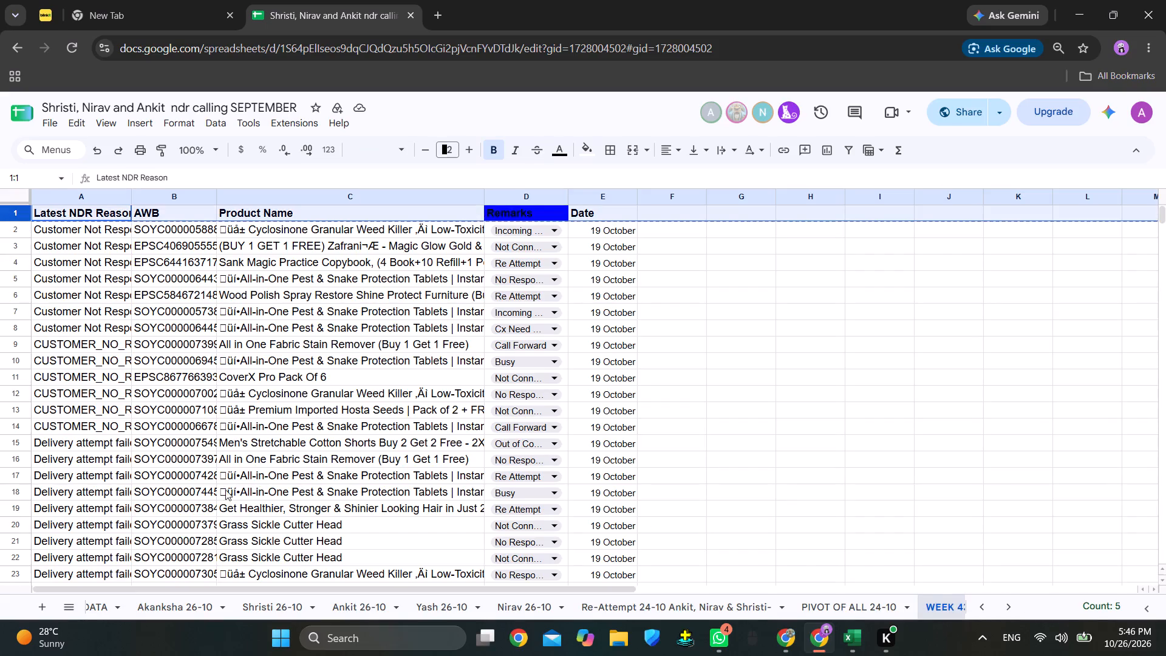
{"action": "scroll", "coordinate": [201, 612], "scroll_direction": "right", "scroll_amount": 7}
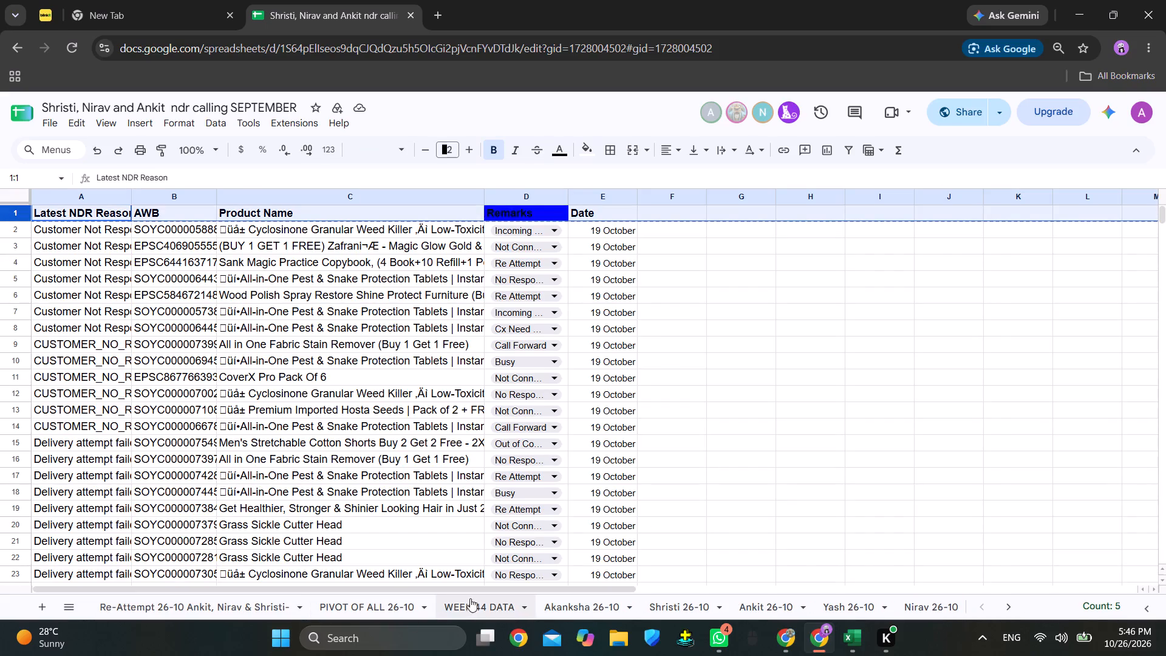
{"action": "left_click", "coordinate": [471, 598]}
{"action": "key", "text": "ctrl+v"}
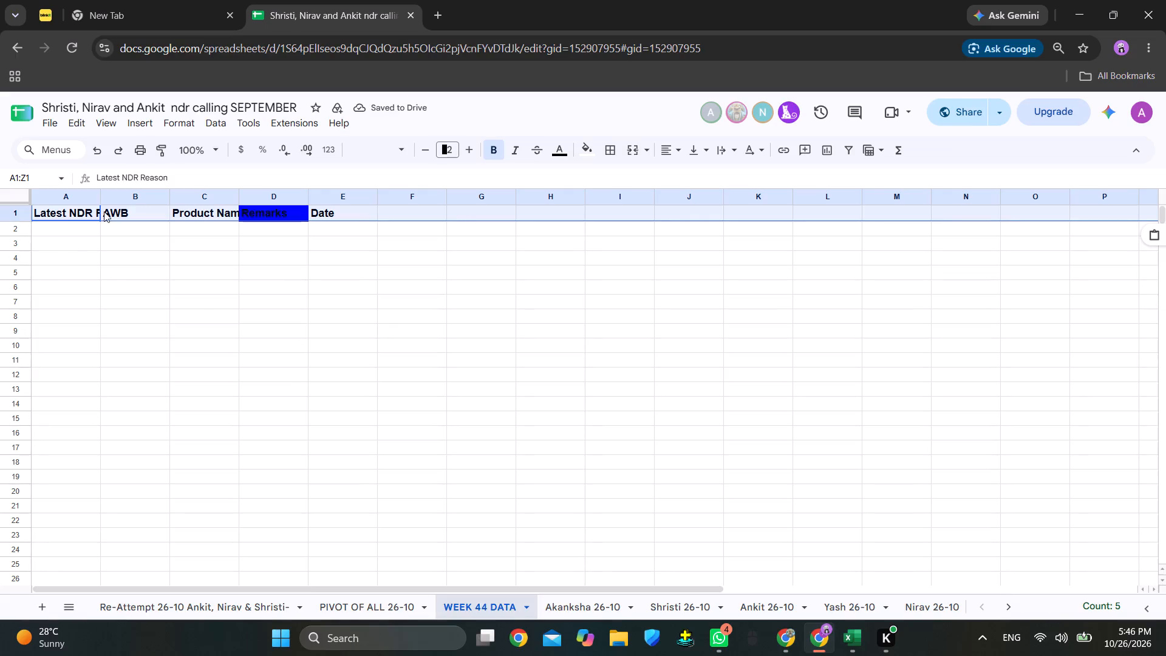
Widen columns A to D on the WEEK 44 DATA sheet, making the Product Name column by far the widest.
{"action": "left_click_drag", "start_coordinate": [99, 199], "coordinate": [114, 197]}
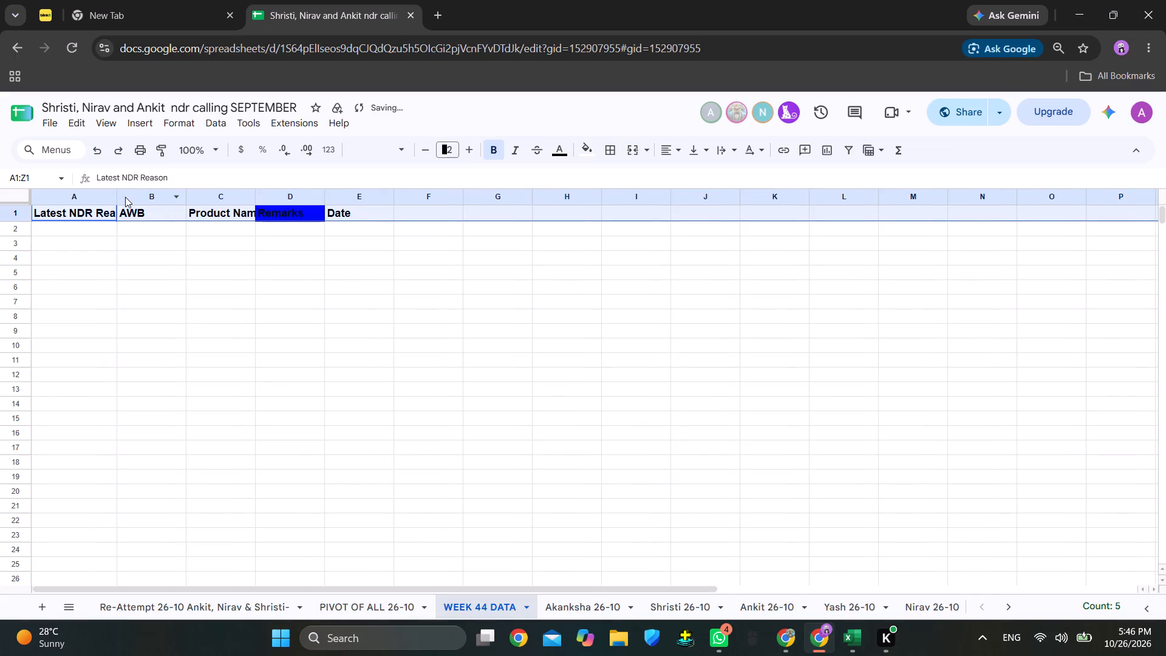
{"action": "left_click_drag", "start_coordinate": [118, 194], "coordinate": [126, 195]}
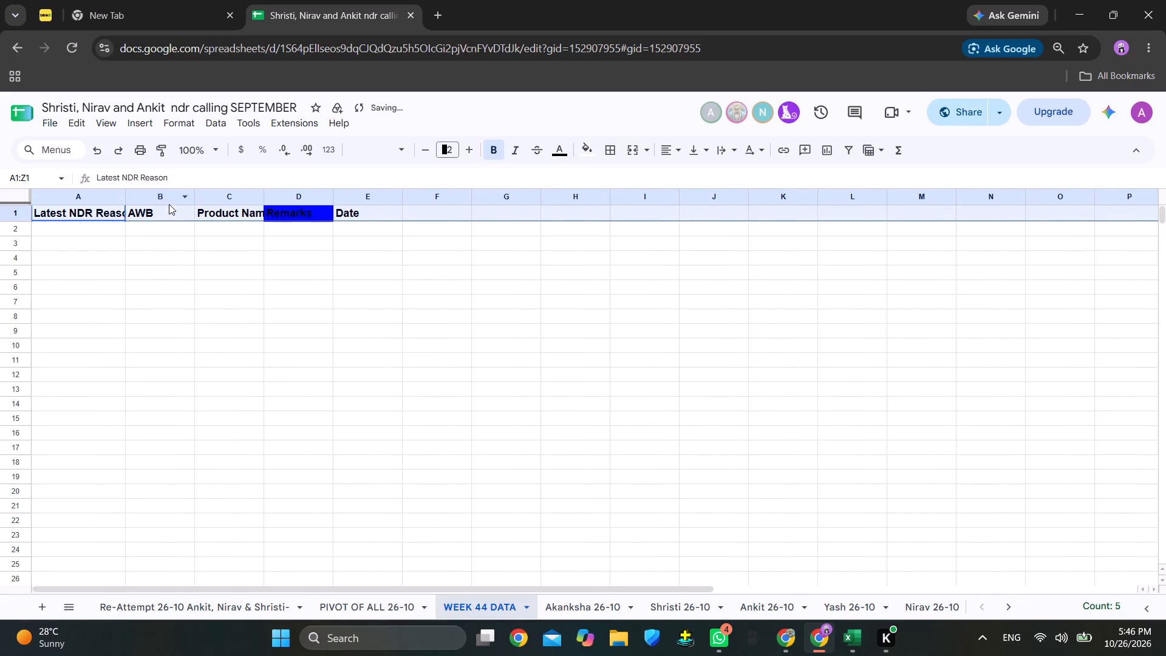
{"action": "left_click_drag", "start_coordinate": [196, 197], "coordinate": [214, 199]}
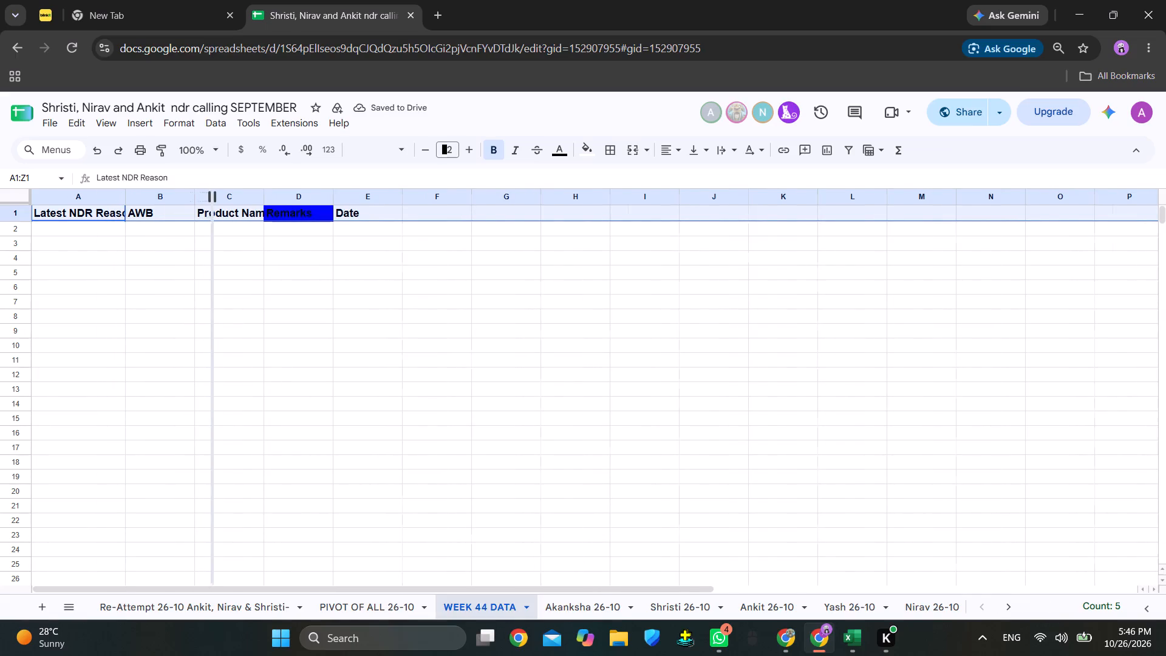
{"action": "left_click_drag", "start_coordinate": [213, 193], "coordinate": [222, 196]}
{"action": "left_click_drag", "start_coordinate": [290, 194], "coordinate": [440, 203]}
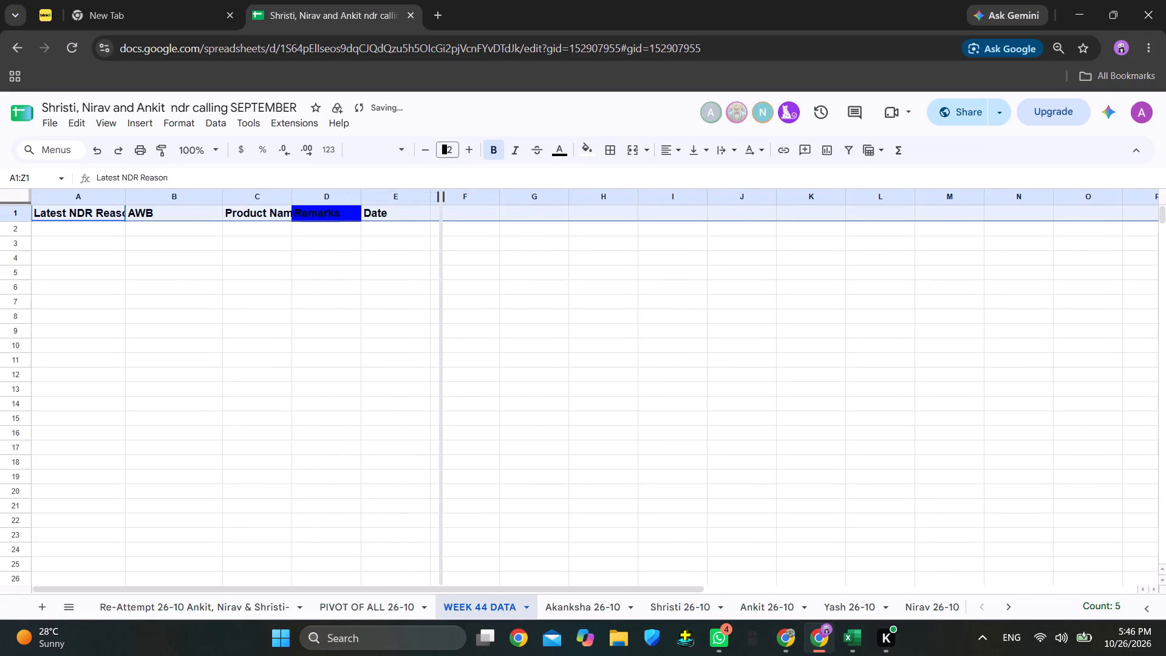
{"action": "left_click_drag", "start_coordinate": [440, 203], "coordinate": [441, 202]}
{"action": "left_click", "coordinate": [442, 198]}
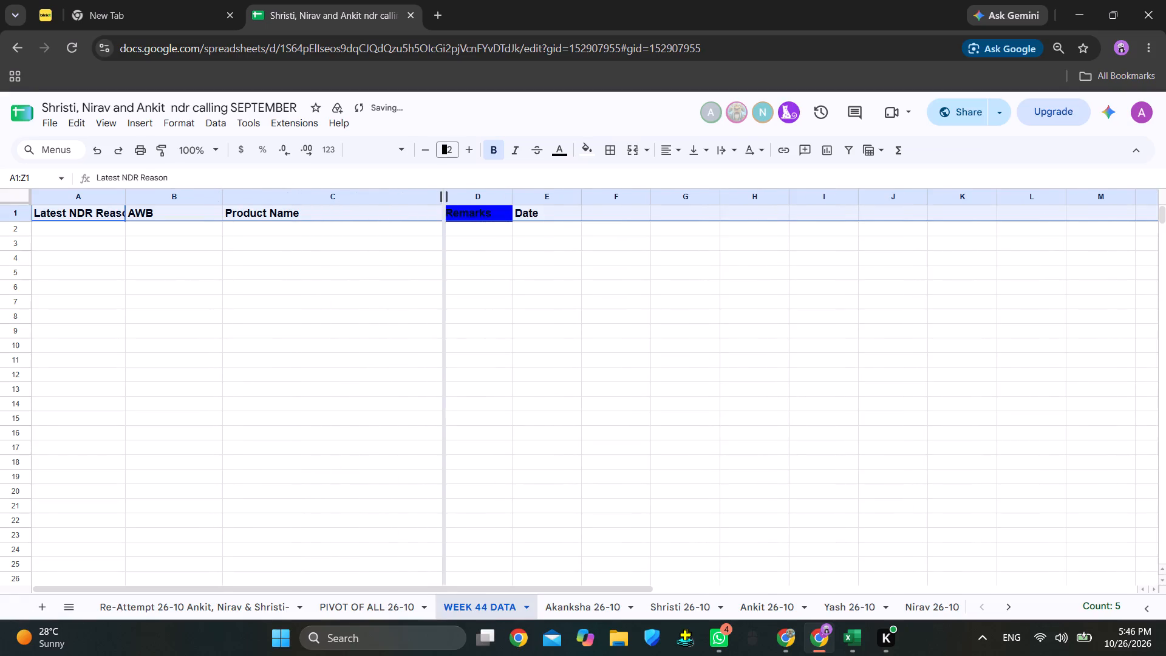
{"action": "left_click_drag", "start_coordinate": [517, 196], "coordinate": [530, 196]}
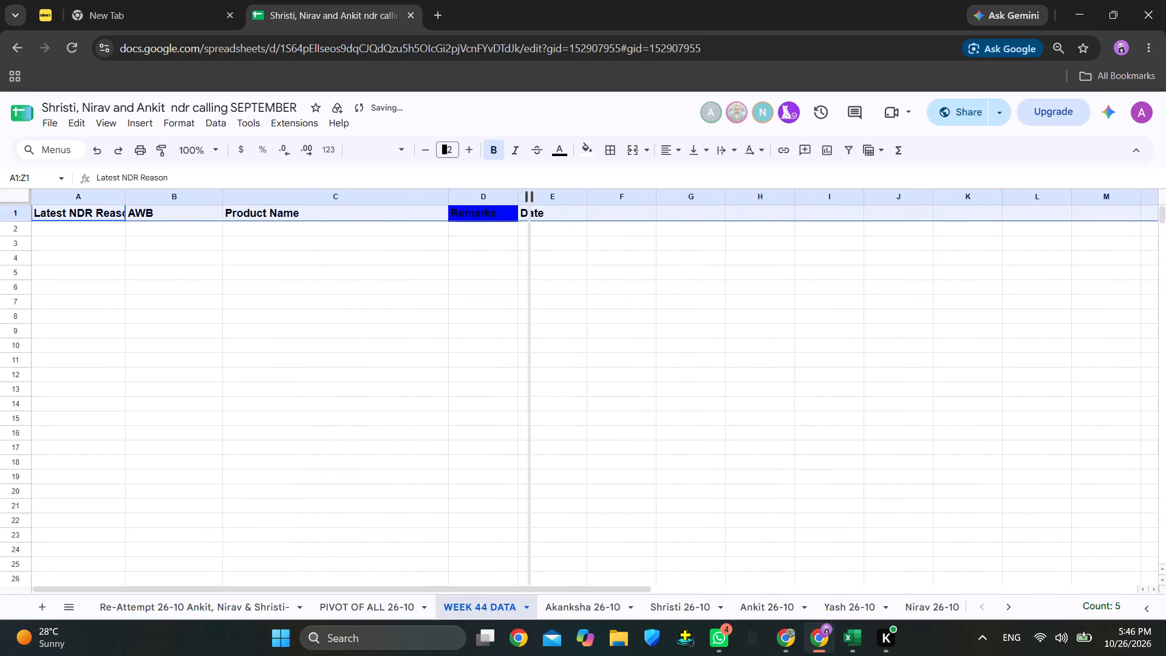
{"action": "left_click_drag", "start_coordinate": [530, 196], "coordinate": [531, 196]}
Centre-align the Date header and the whole header row on the WEEK 44 DATA sheet.
{"action": "left_click", "coordinate": [568, 215]}
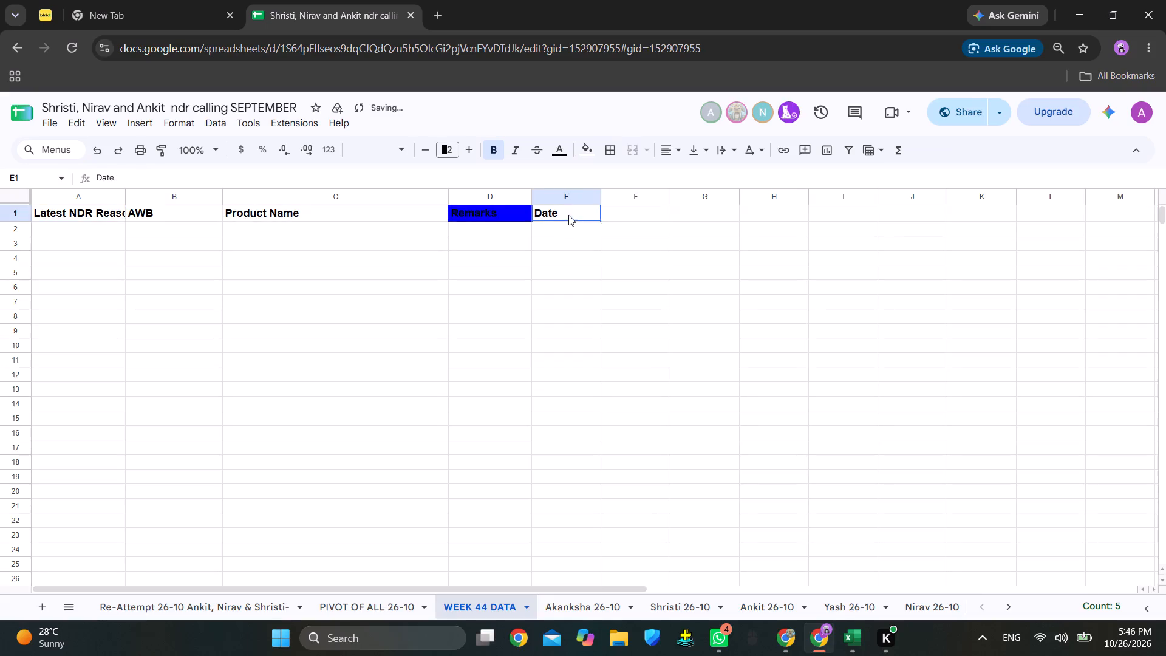
{"action": "left_click", "coordinate": [672, 151]}
{"action": "left_click", "coordinate": [691, 181]}
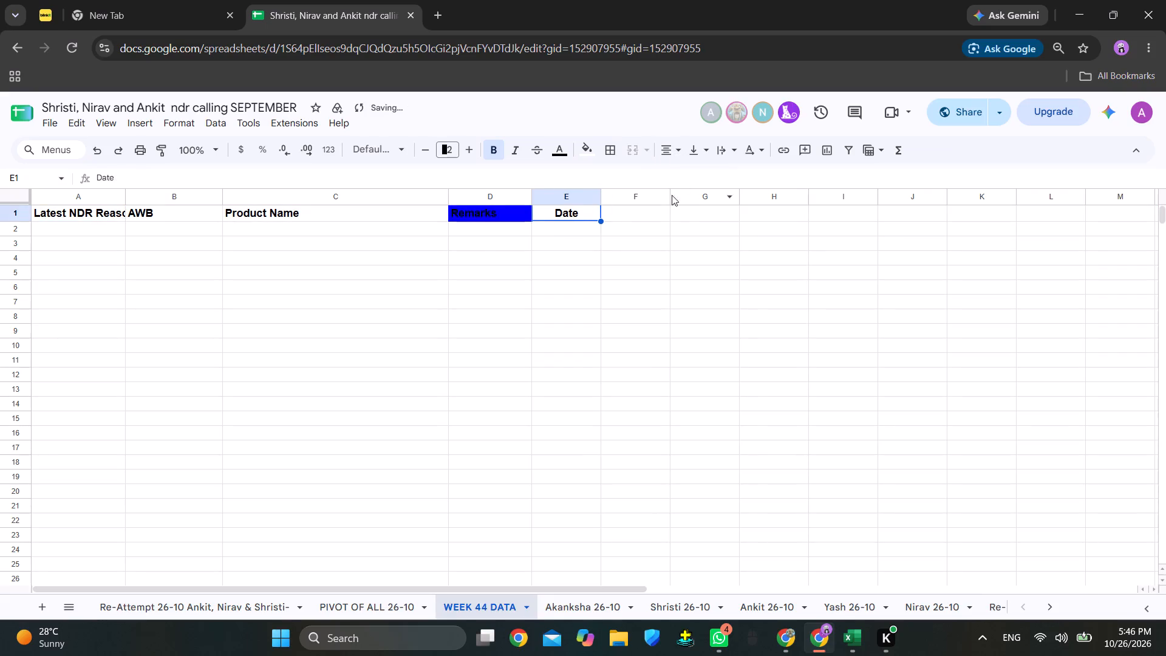
{"action": "left_click", "coordinate": [14, 211]}
{"action": "left_click", "coordinate": [674, 151]}
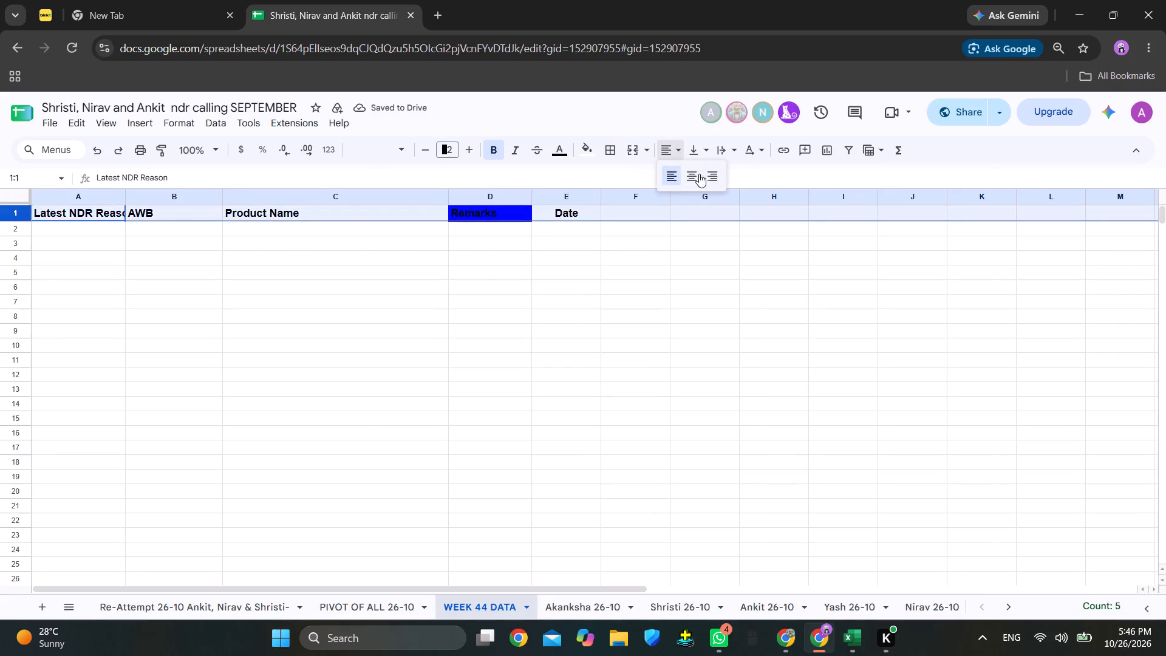
{"action": "left_click", "coordinate": [691, 178]}
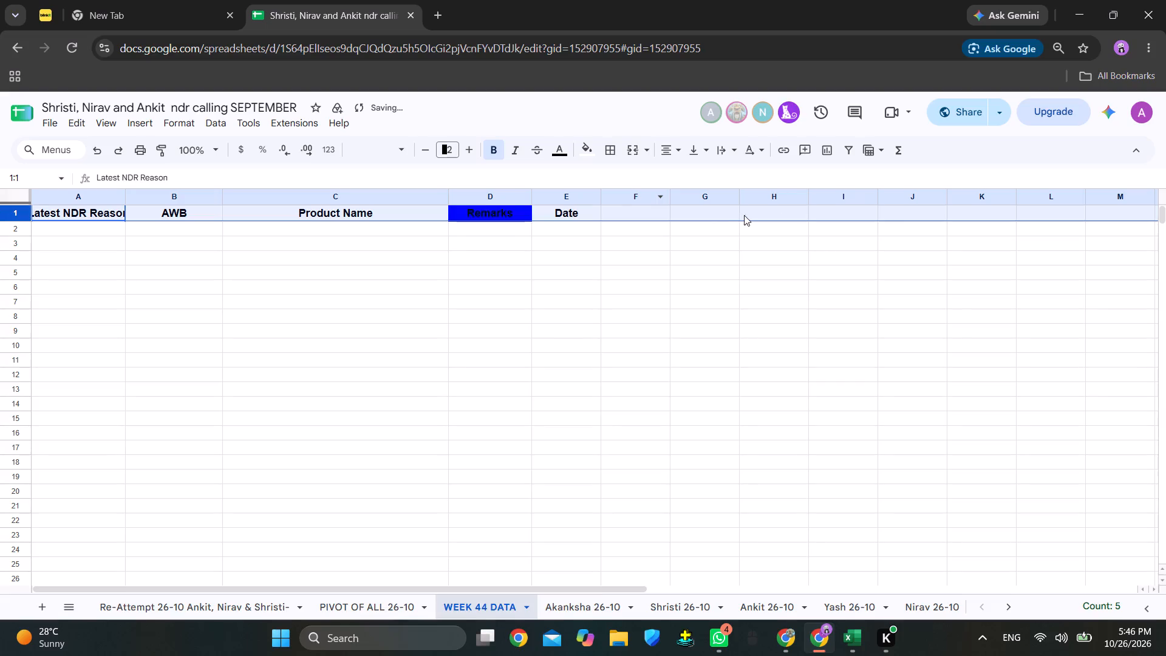
Change the fill colour of the Remarks header cell on the WEEK 44 DATA sheet to cyan.
{"action": "left_click", "coordinate": [510, 218]}
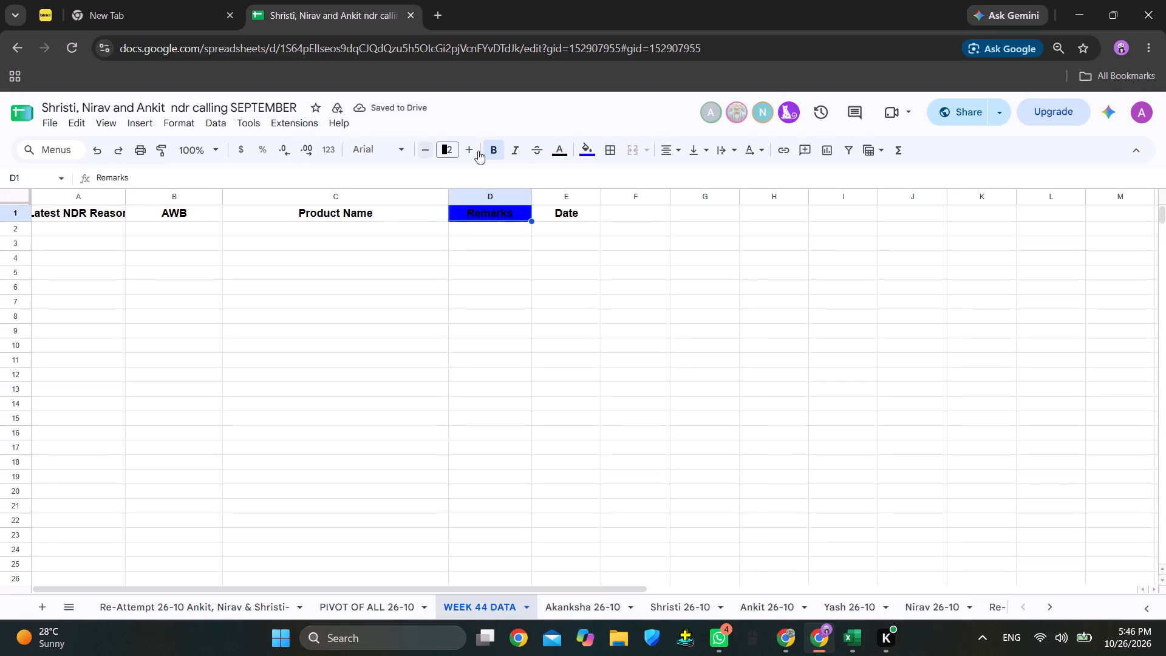
{"action": "left_click", "coordinate": [583, 152]}
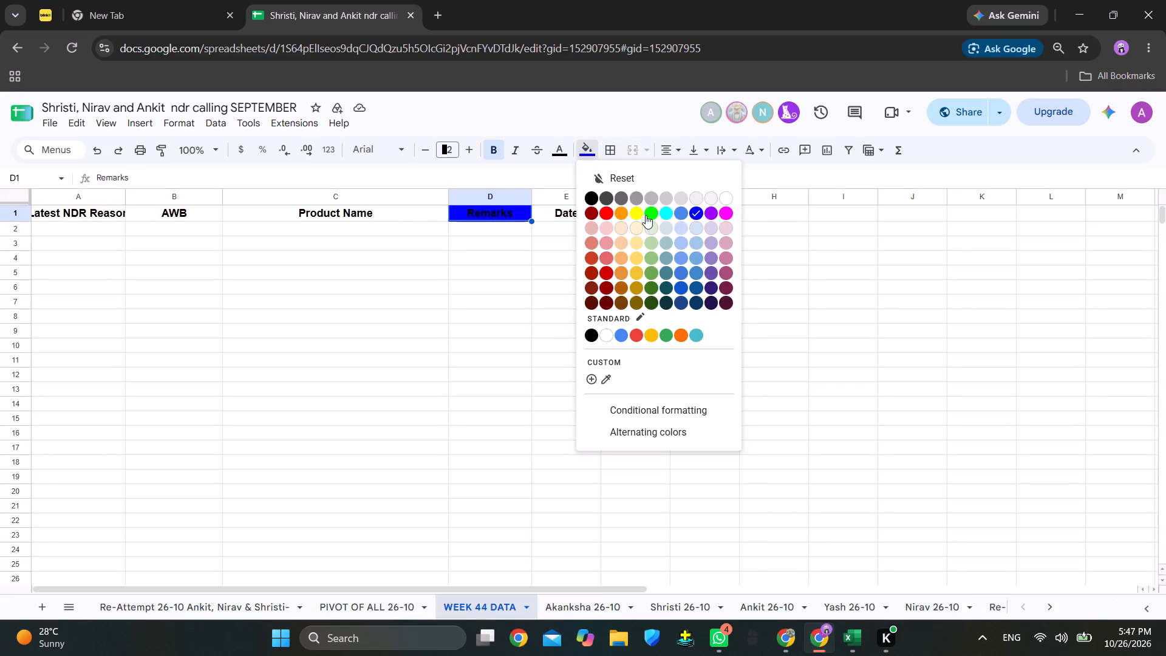
{"action": "left_click", "coordinate": [664, 213]}
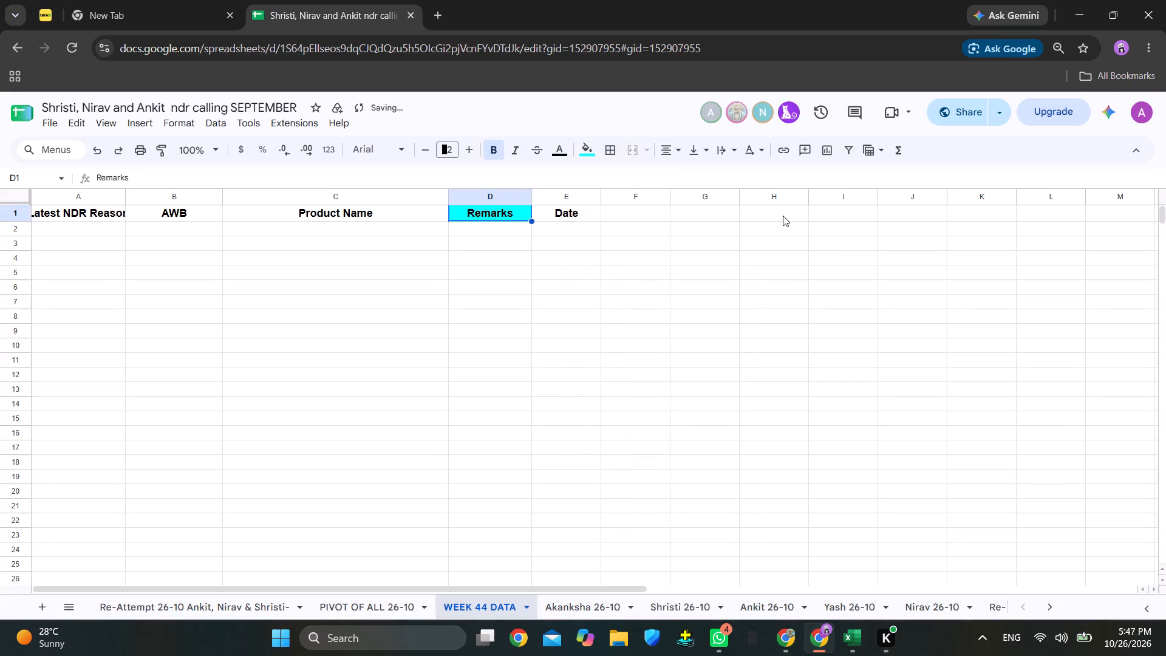
{"action": "left_click", "coordinate": [786, 215]}
Copy the whole Nirav 26-10 data table, including its header row, into PIVOT OF ALL 26-10 starting at cell A1.
{"action": "left_click", "coordinate": [375, 604]}
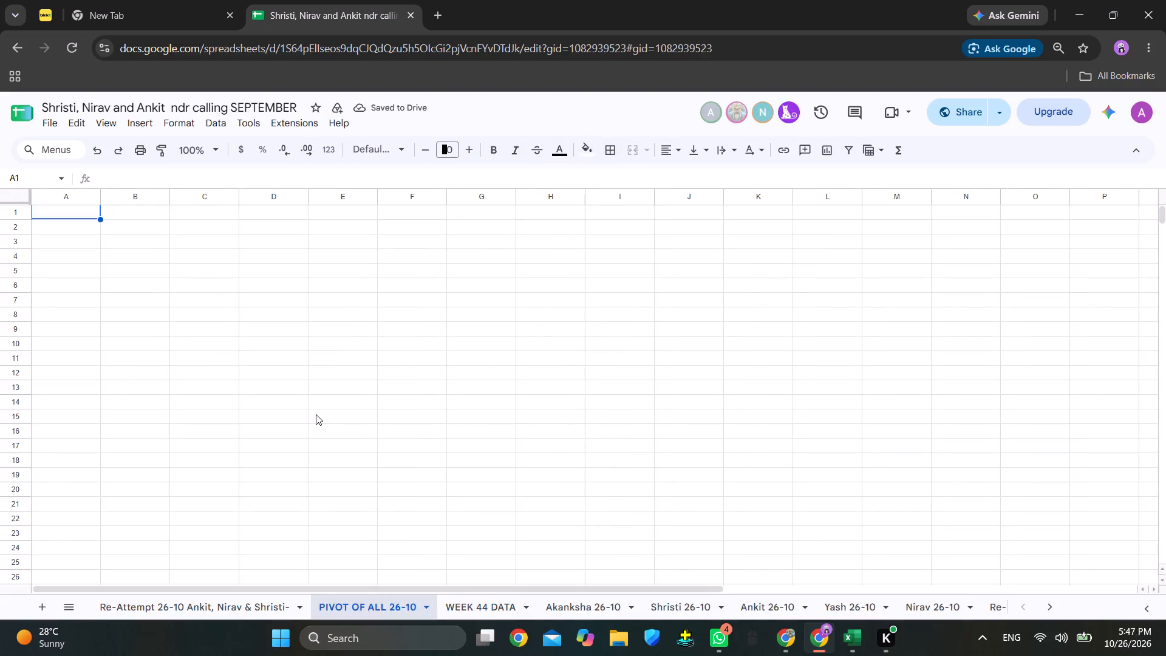
{"action": "left_click", "coordinate": [925, 612]}
{"action": "left_click", "coordinate": [222, 406]}
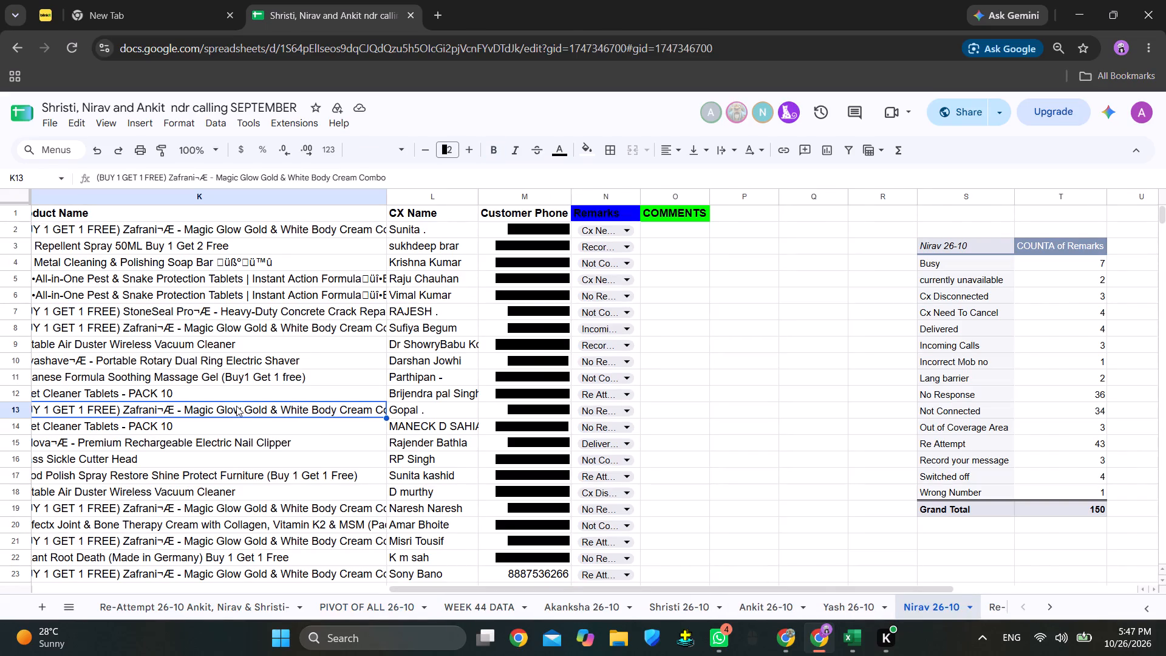
{"action": "key", "text": "ctrl+a"}
{"action": "key", "text": "ctrl+c"}
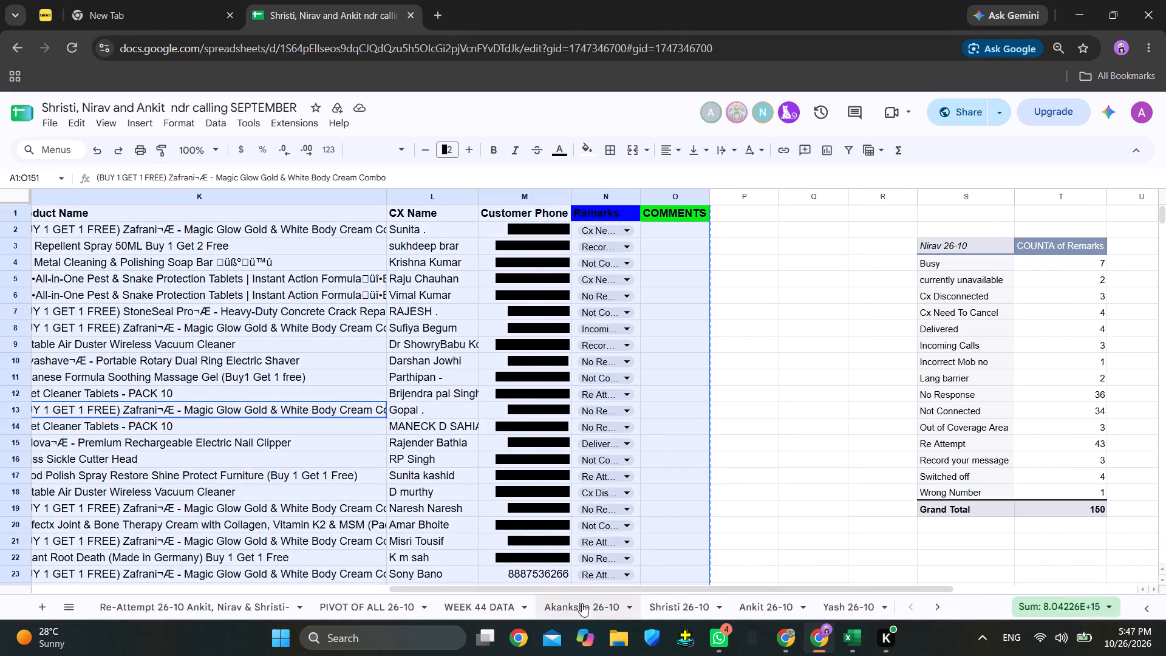
{"action": "left_click", "coordinate": [369, 608]}
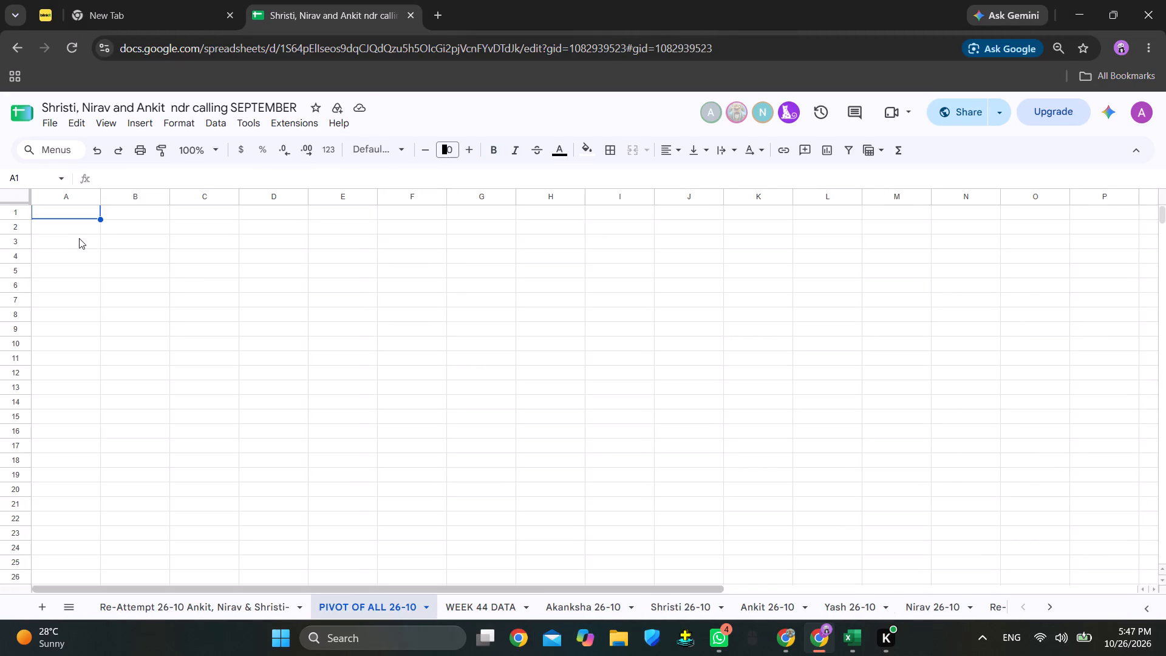
{"action": "key", "text": "ctrl+v"}
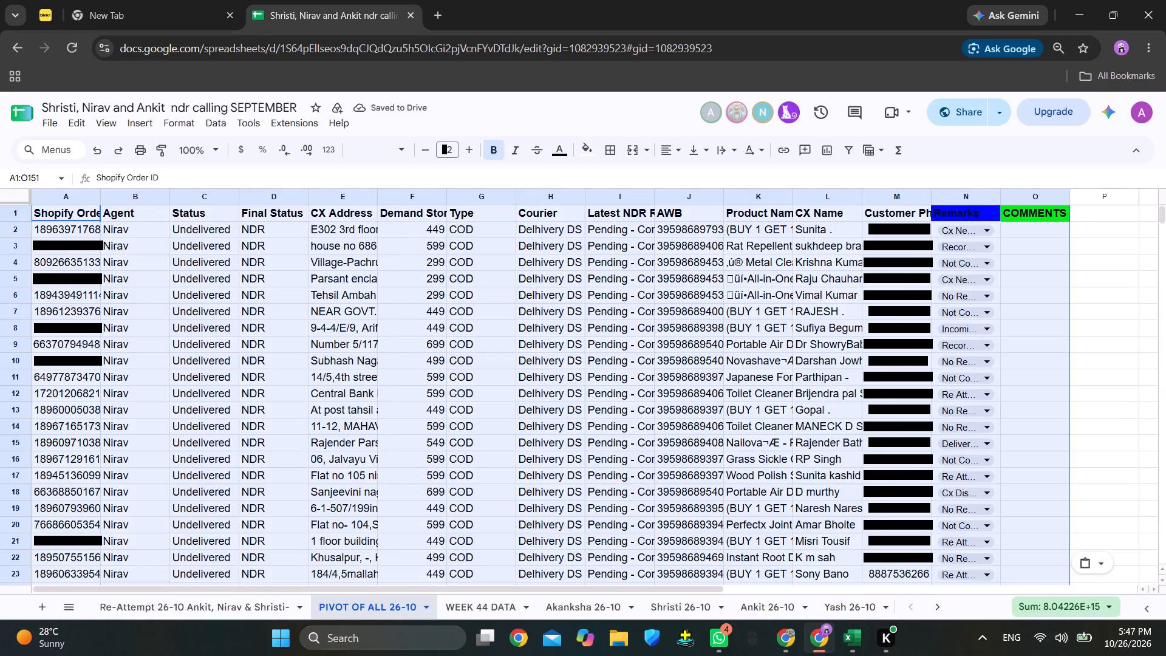
Copy the whole Yash 26-10 data table into PIVOT OF ALL 26-10 from cell A152, directly below the Nirav records.
{"action": "scroll", "coordinate": [465, 327], "scroll_direction": "down", "scroll_amount": 5}
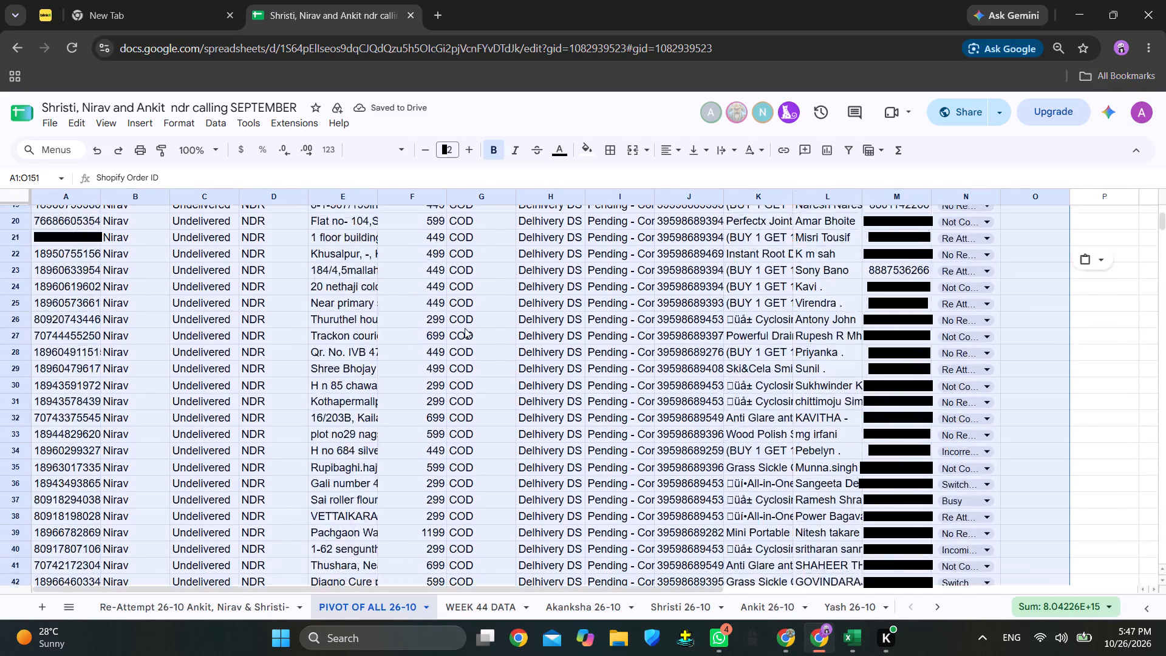
{"action": "scroll", "coordinate": [465, 328], "scroll_direction": "down", "scroll_amount": 12}
{"action": "scroll", "coordinate": [477, 374], "scroll_direction": "down", "scroll_amount": 9}
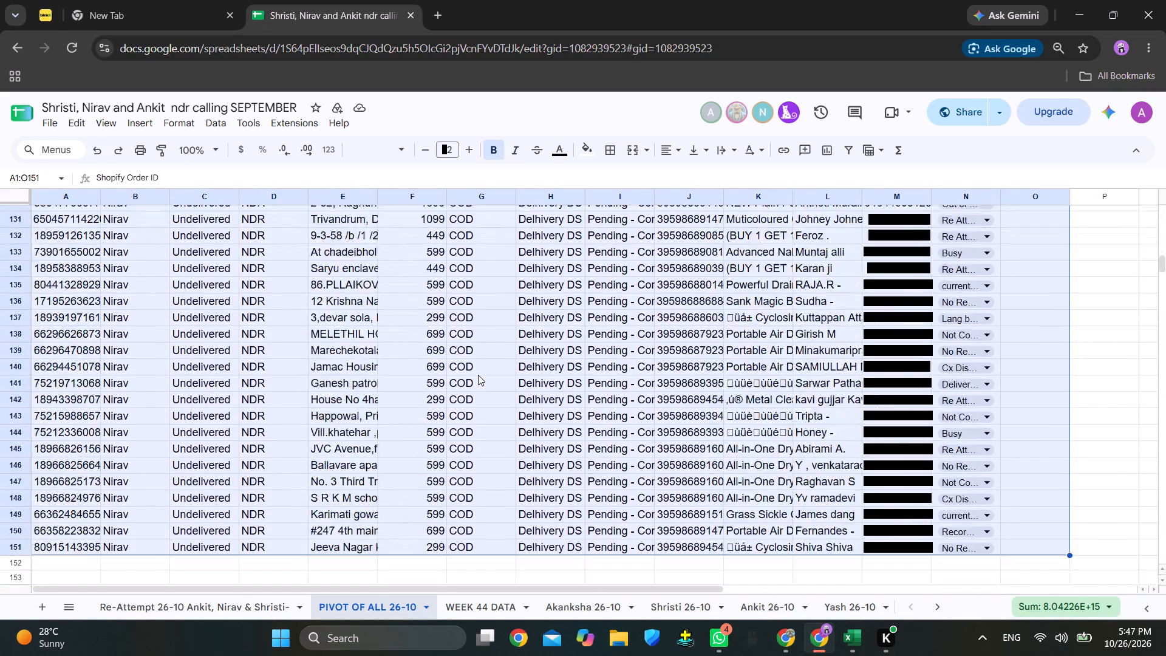
{"action": "scroll", "coordinate": [478, 375], "scroll_direction": "down", "scroll_amount": 5}
{"action": "left_click", "coordinate": [71, 338]}
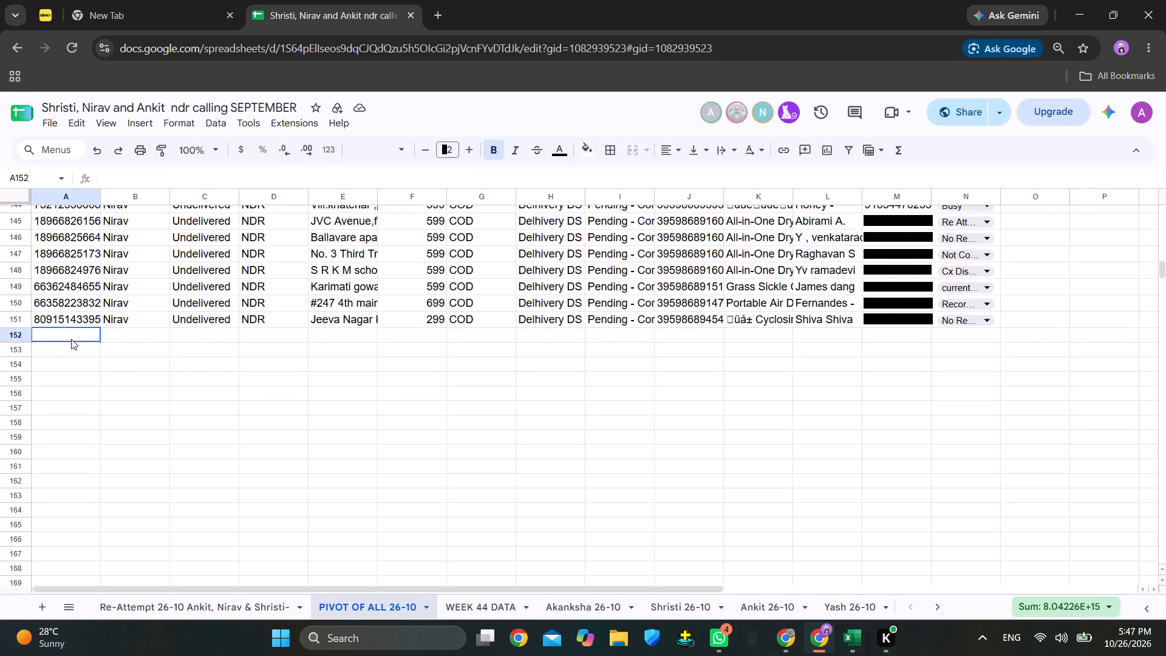
{"action": "left_click", "coordinate": [865, 610]}
{"action": "left_click", "coordinate": [179, 433]}
{"action": "key", "text": "ctrl+a"}
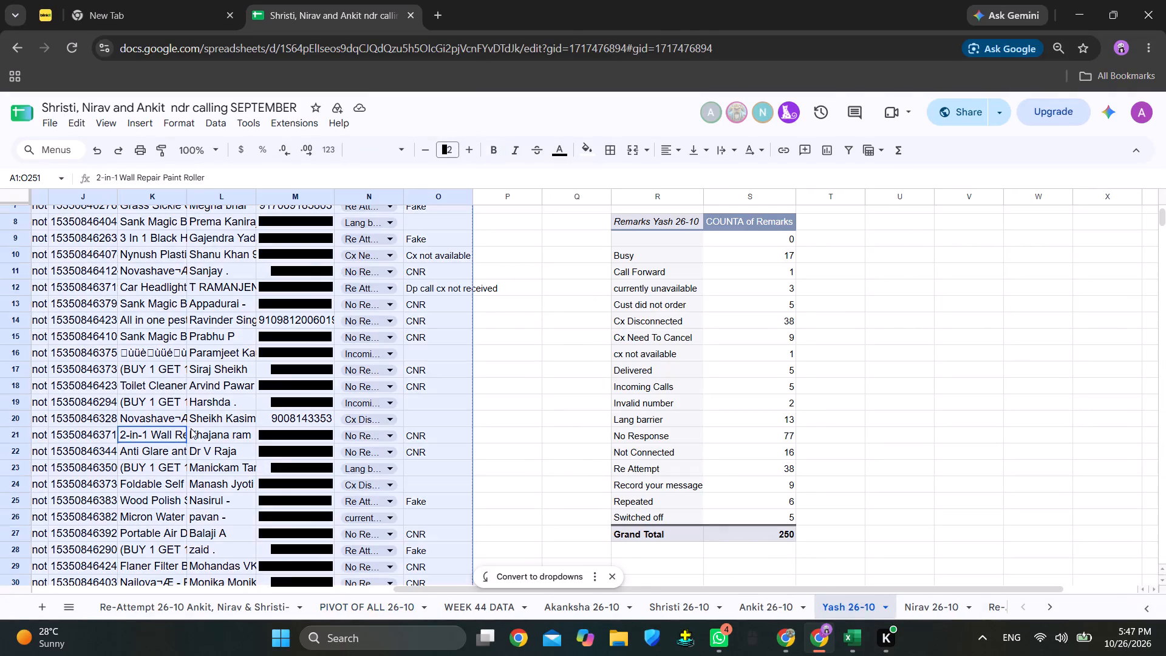
{"action": "key", "text": "ctrl+c"}
{"action": "left_click", "coordinate": [378, 607]}
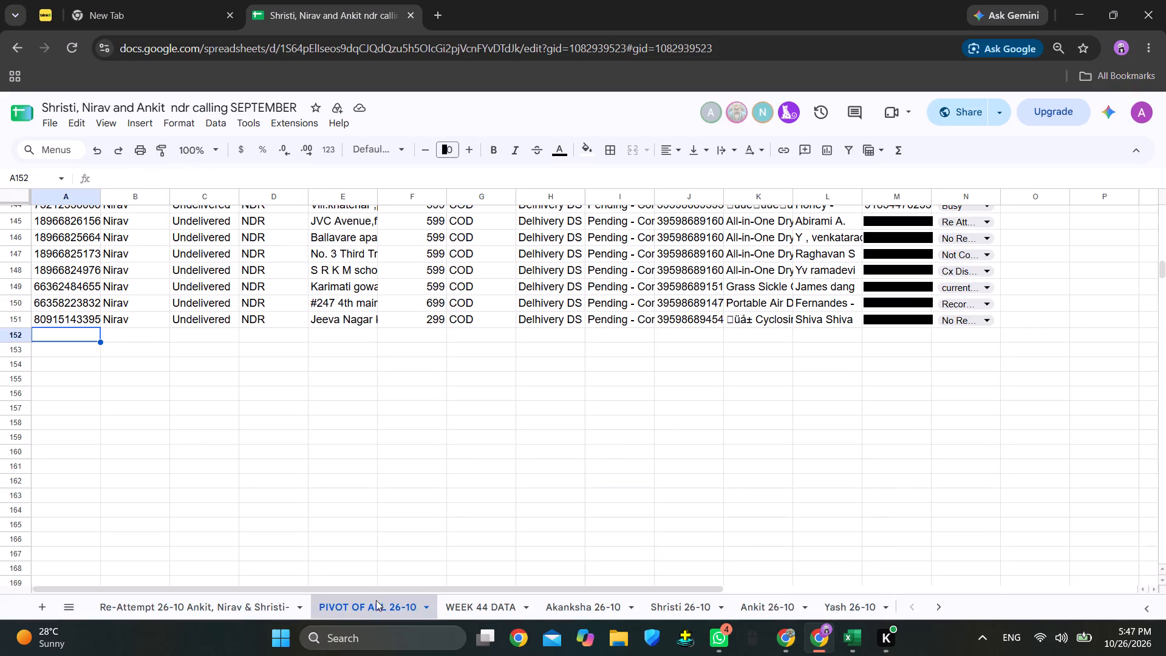
{"action": "key", "text": "ctrl+v"}
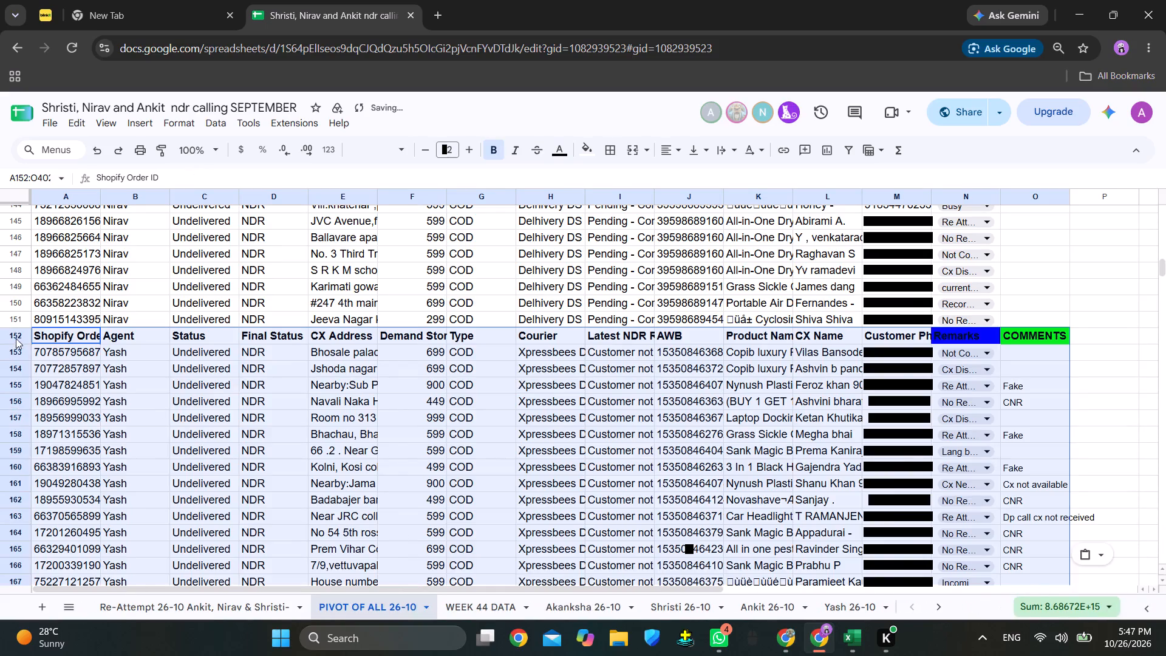
Delete the repeated header row 152 between the Nirav and Yash records on PIVOT OF ALL 26-10.
{"action": "right_click", "coordinate": [18, 334]}
{"action": "left_click", "coordinate": [106, 414]}
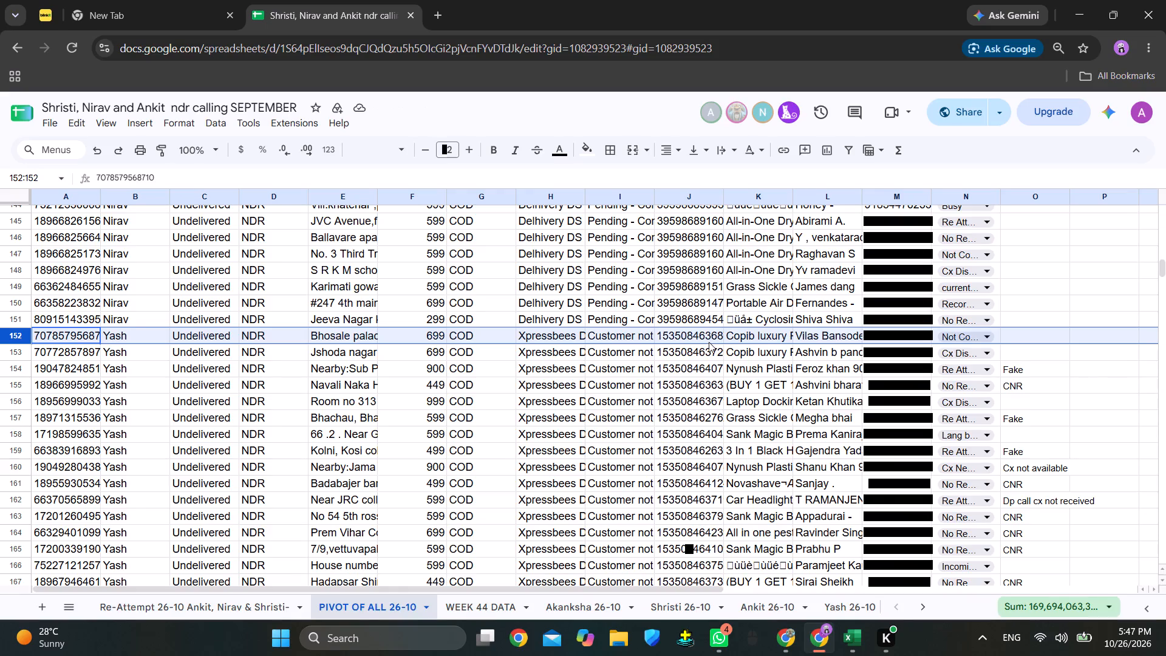
Copy the Ankit 26-10 records that have remarks, A2:O231 without the header, into PIVOT OF ALL 26-10 from cell A402.
{"action": "scroll", "coordinate": [301, 354], "scroll_direction": "down", "scroll_amount": 20}
{"action": "scroll", "coordinate": [301, 354], "scroll_direction": "down", "scroll_amount": 3}
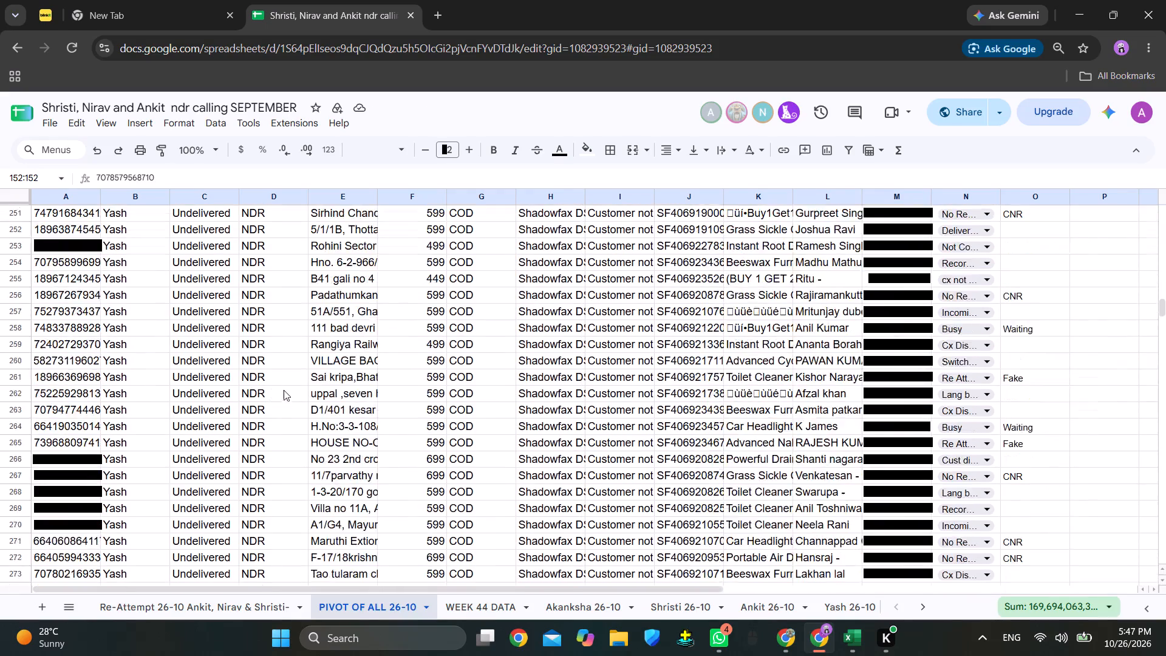
{"action": "scroll", "coordinate": [284, 390], "scroll_direction": "down", "scroll_amount": 20}
{"action": "scroll", "coordinate": [284, 390], "scroll_direction": "down", "scroll_amount": 10}
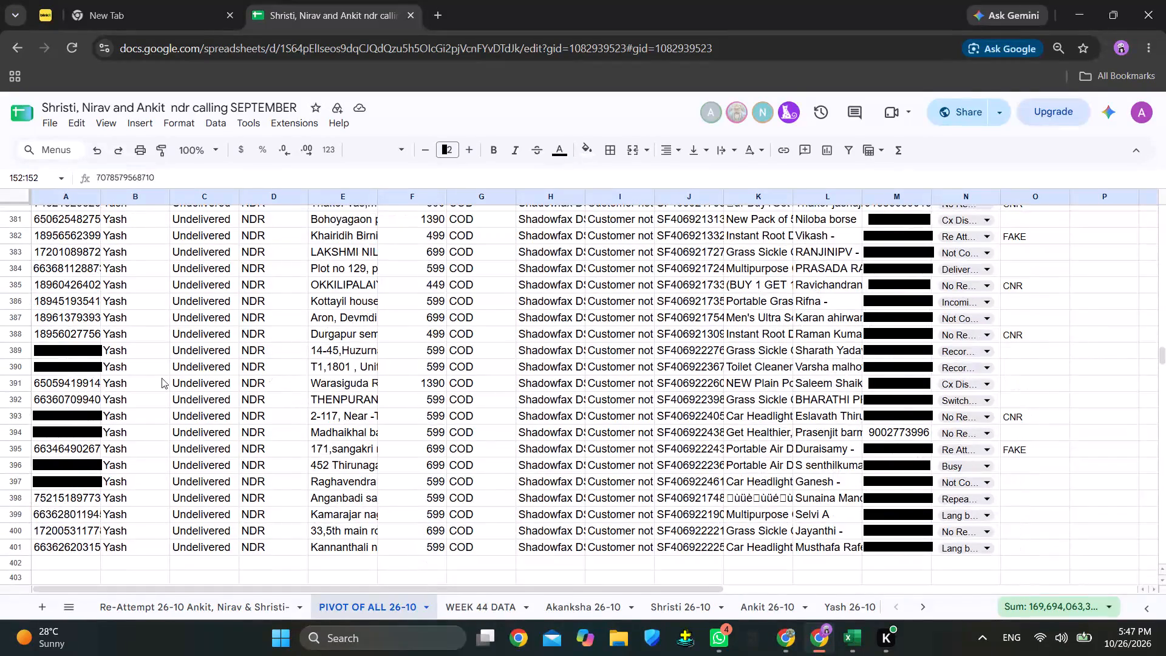
{"action": "left_click", "coordinate": [108, 418]}
{"action": "left_click", "coordinate": [73, 416]}
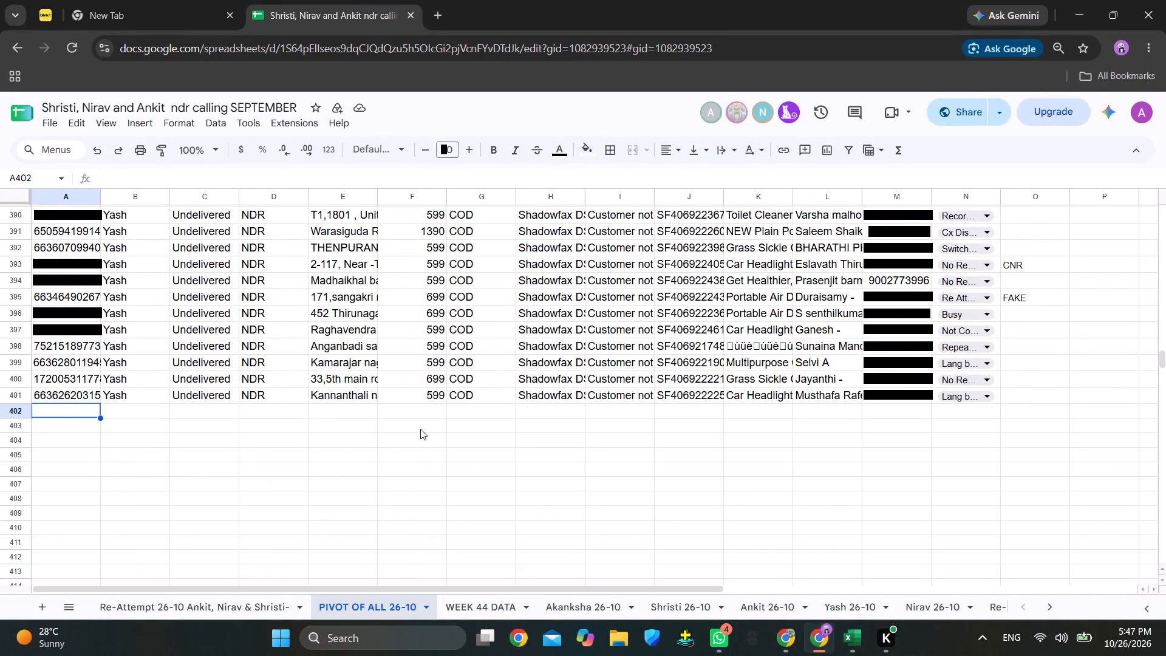
{"action": "left_click", "coordinate": [766, 606]}
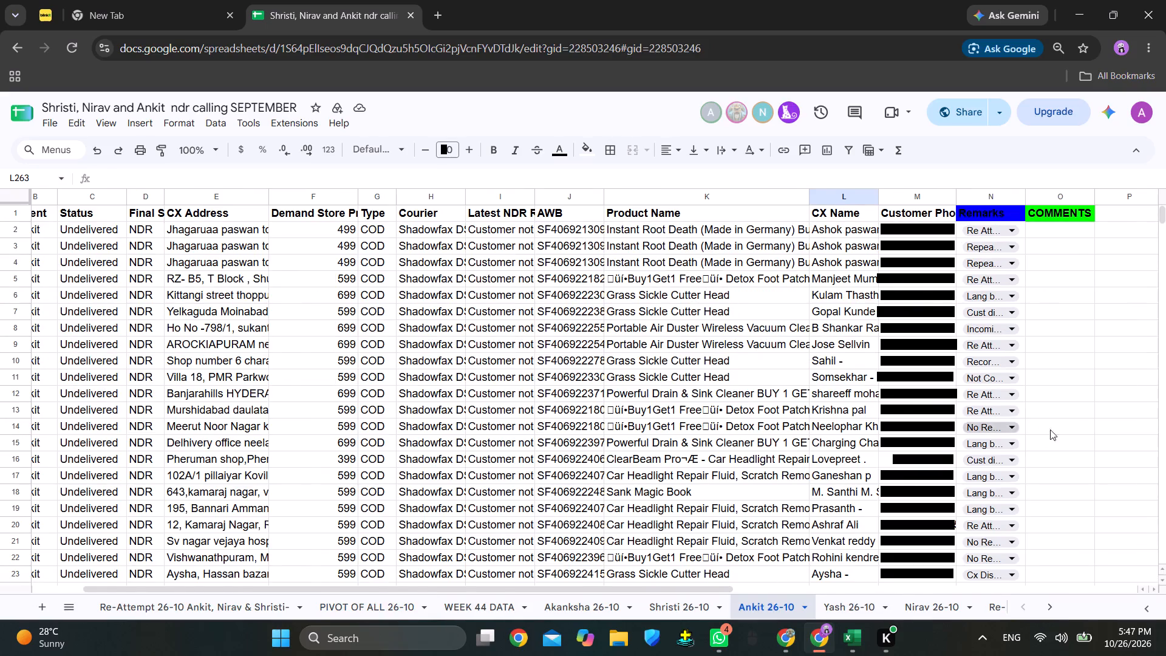
{"action": "scroll", "coordinate": [1107, 438], "scroll_direction": "down", "scroll_amount": 20}
{"action": "scroll", "coordinate": [1107, 438], "scroll_direction": "down", "scroll_amount": 20}
{"action": "scroll", "coordinate": [1107, 438], "scroll_direction": "down", "scroll_amount": 1}
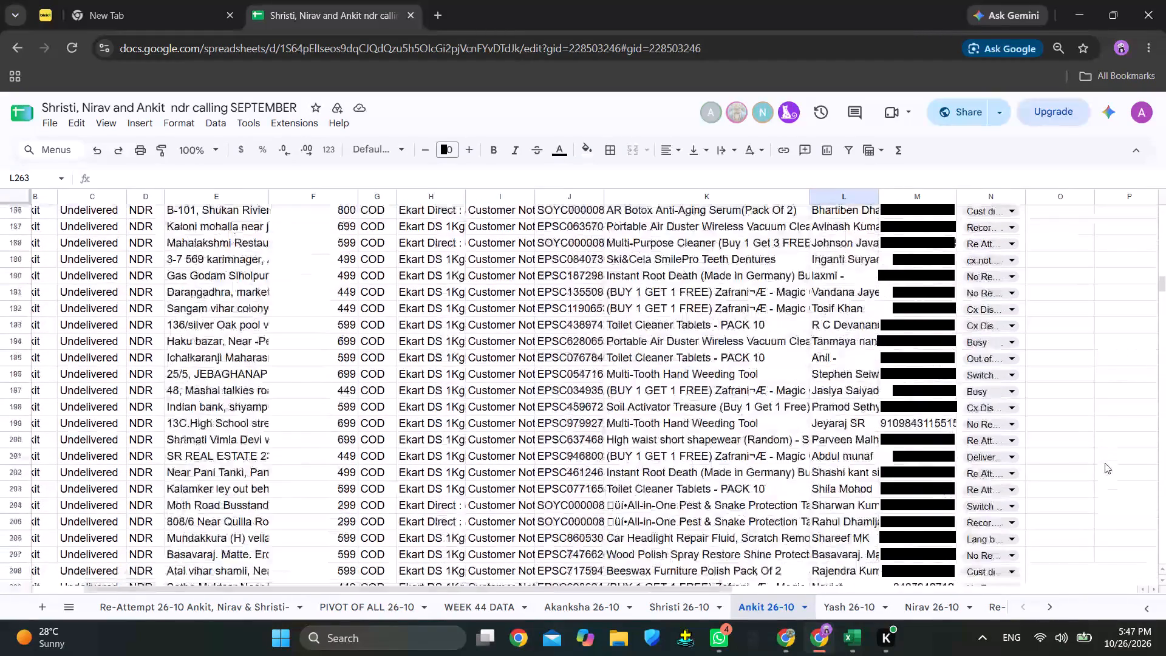
{"action": "scroll", "coordinate": [1105, 463], "scroll_direction": "down", "scroll_amount": 12}
{"action": "scroll", "coordinate": [1088, 448], "scroll_direction": "up", "scroll_amount": 7}
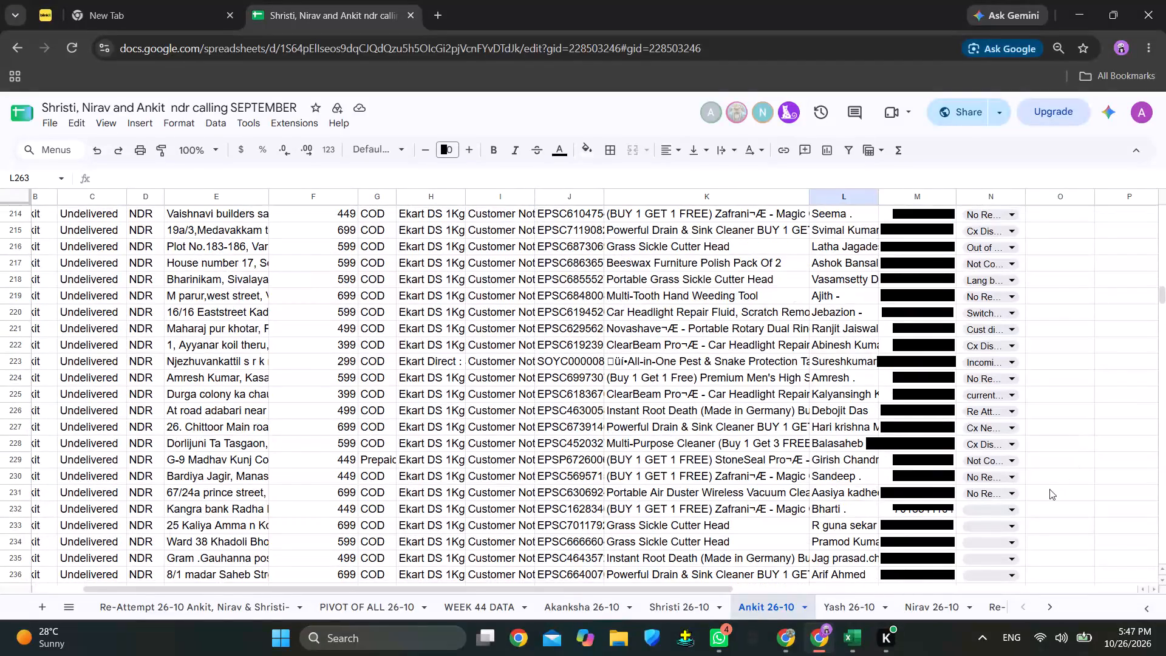
{"action": "left_click_drag", "start_coordinate": [1059, 491], "coordinate": [10, 117]}
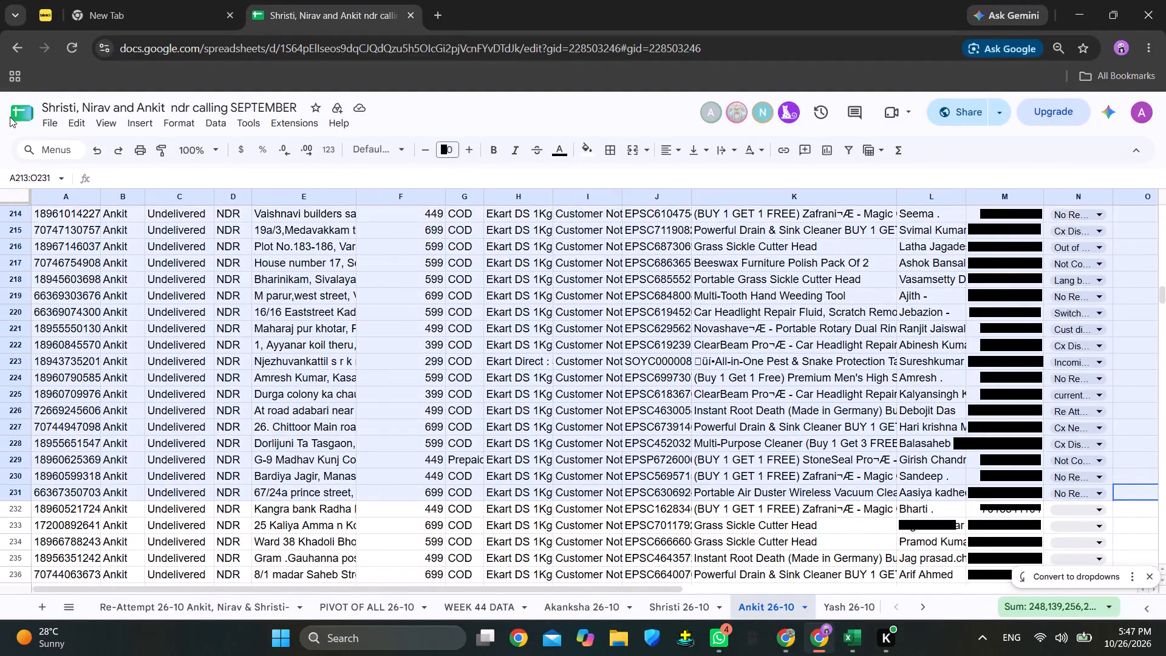
{"action": "left_click_drag", "start_coordinate": [10, 117], "coordinate": [65, 276]}
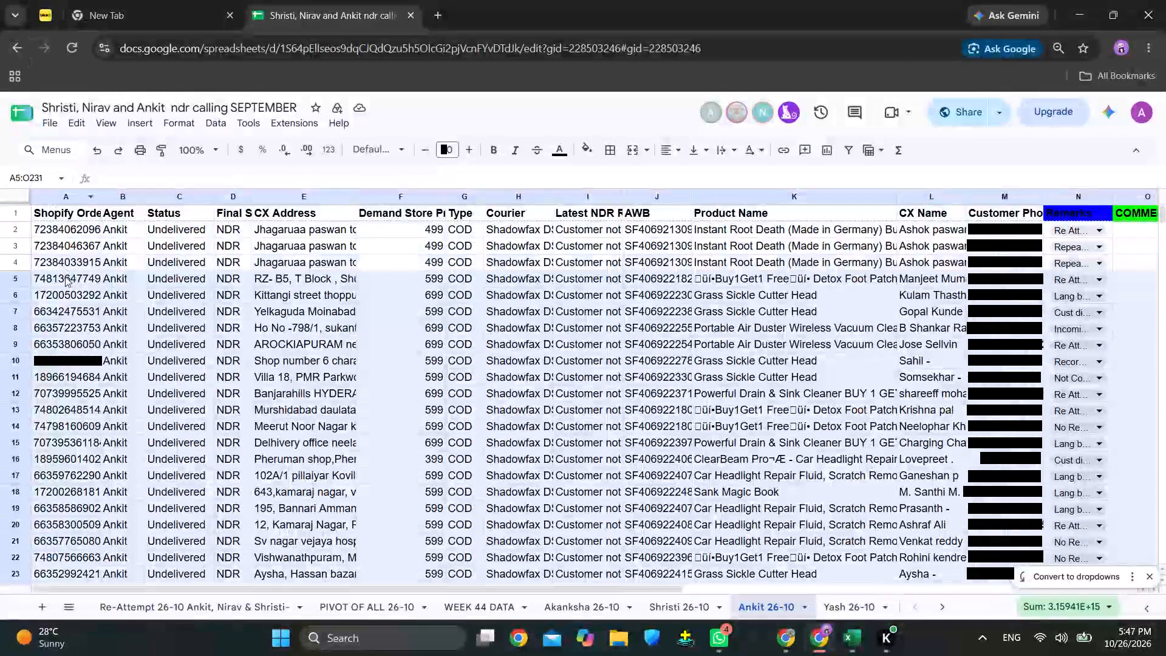
{"action": "left_click_drag", "start_coordinate": [65, 276], "coordinate": [78, 231]}
{"action": "key", "text": "ctrl+c"}
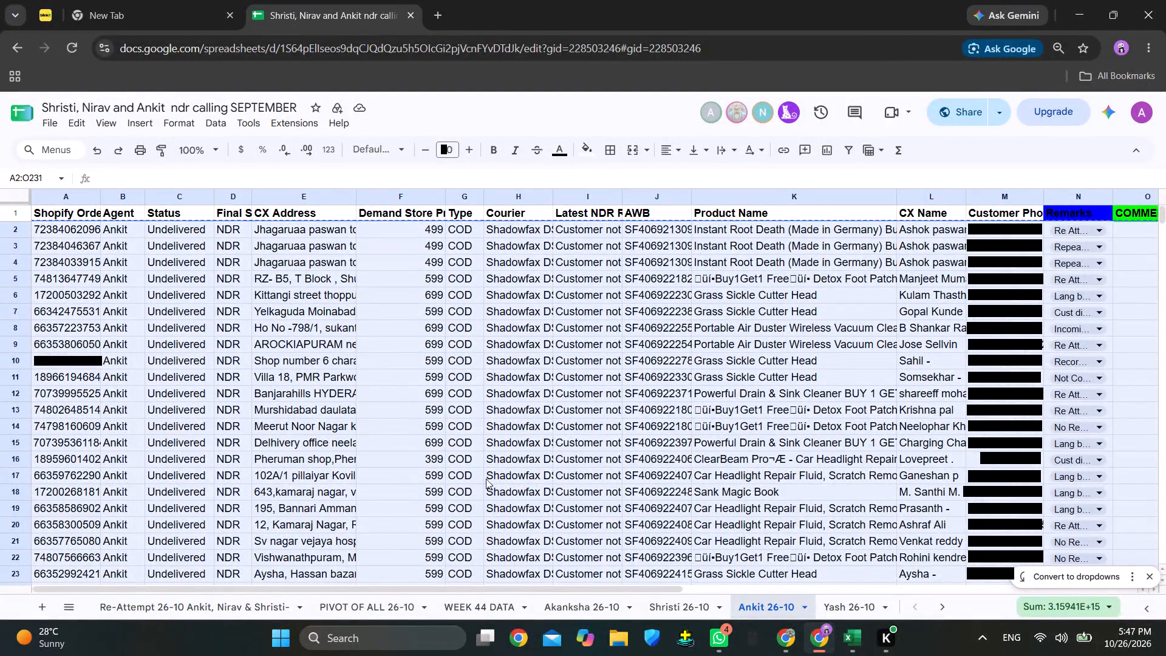
{"action": "left_click", "coordinate": [346, 609]}
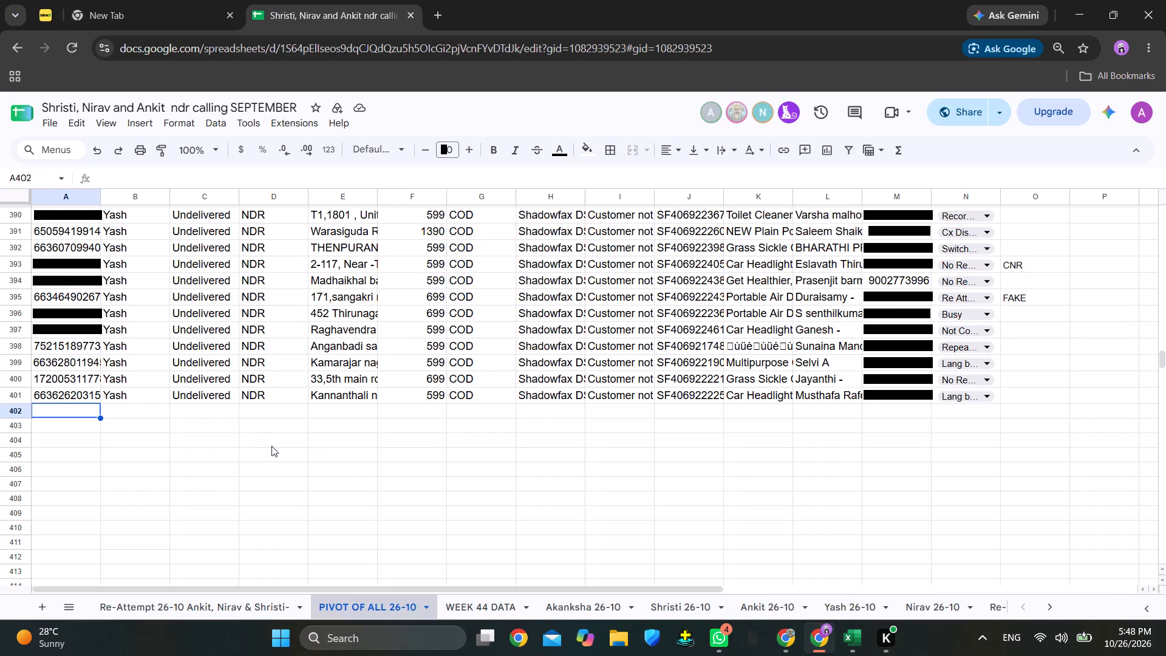
{"action": "key", "text": "ctrl+v"}
Copy the Shristi 26-10 records that have remarks, A2:O201 without the header, into PIVOT OF ALL 26-10 from cell A632.
{"action": "scroll", "coordinate": [375, 412], "scroll_direction": "down", "scroll_amount": 20}
{"action": "scroll", "coordinate": [375, 412], "scroll_direction": "down", "scroll_amount": 1}
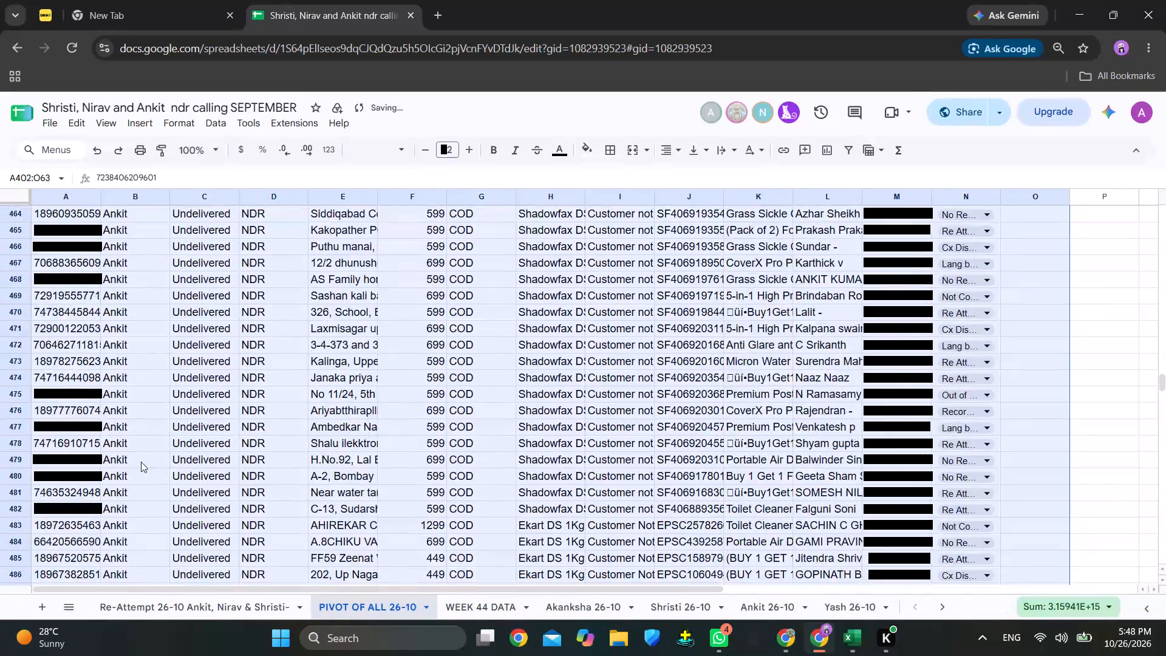
{"action": "scroll", "coordinate": [141, 462], "scroll_direction": "down", "scroll_amount": 14}
{"action": "scroll", "coordinate": [156, 454], "scroll_direction": "down", "scroll_amount": 18}
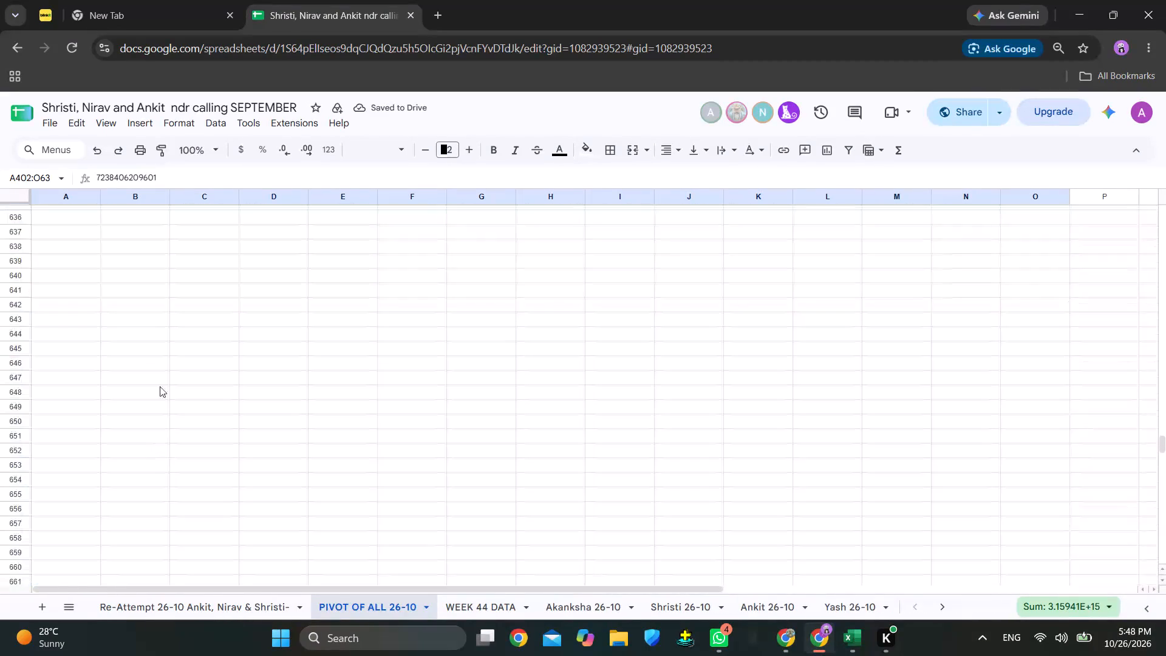
{"action": "scroll", "coordinate": [91, 284], "scroll_direction": "up", "scroll_amount": 3}
{"action": "left_click", "coordinate": [74, 393]}
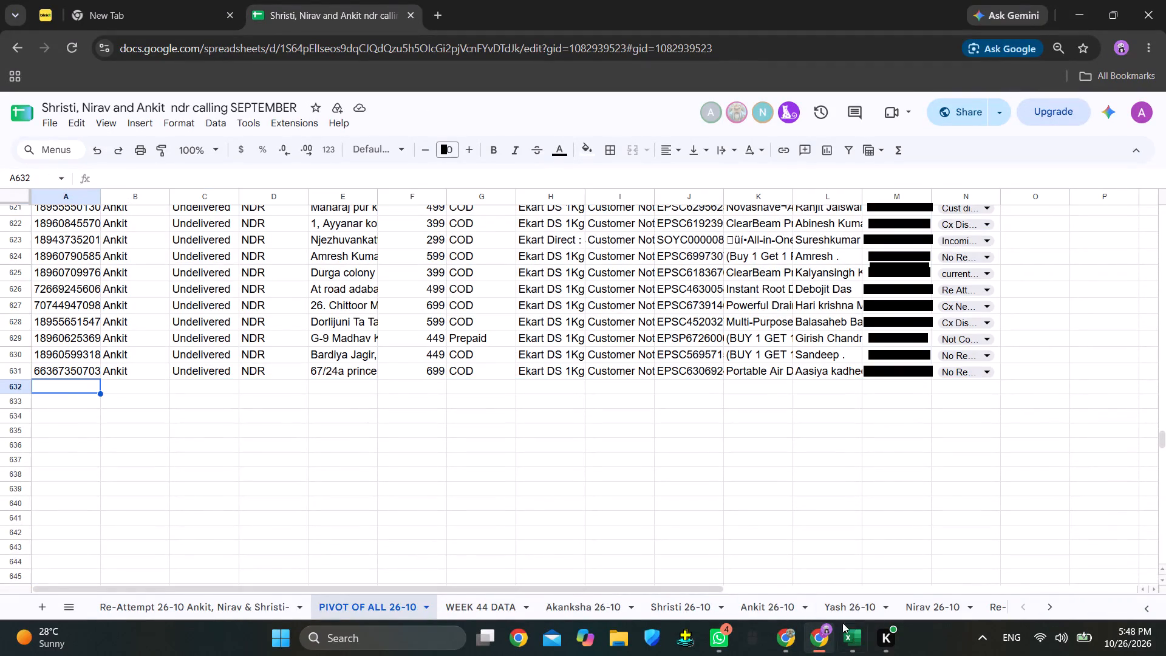
{"action": "left_click", "coordinate": [675, 610]}
{"action": "scroll", "coordinate": [977, 437], "scroll_direction": "up", "scroll_amount": 8}
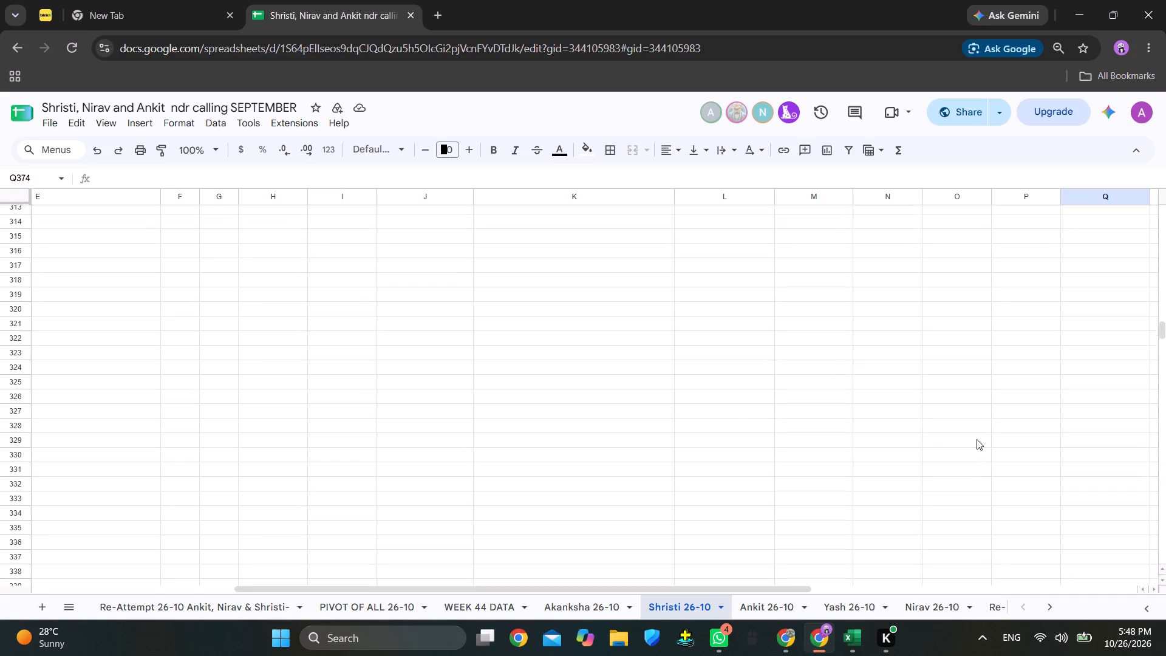
{"action": "scroll", "coordinate": [977, 439], "scroll_direction": "up", "scroll_amount": 18}
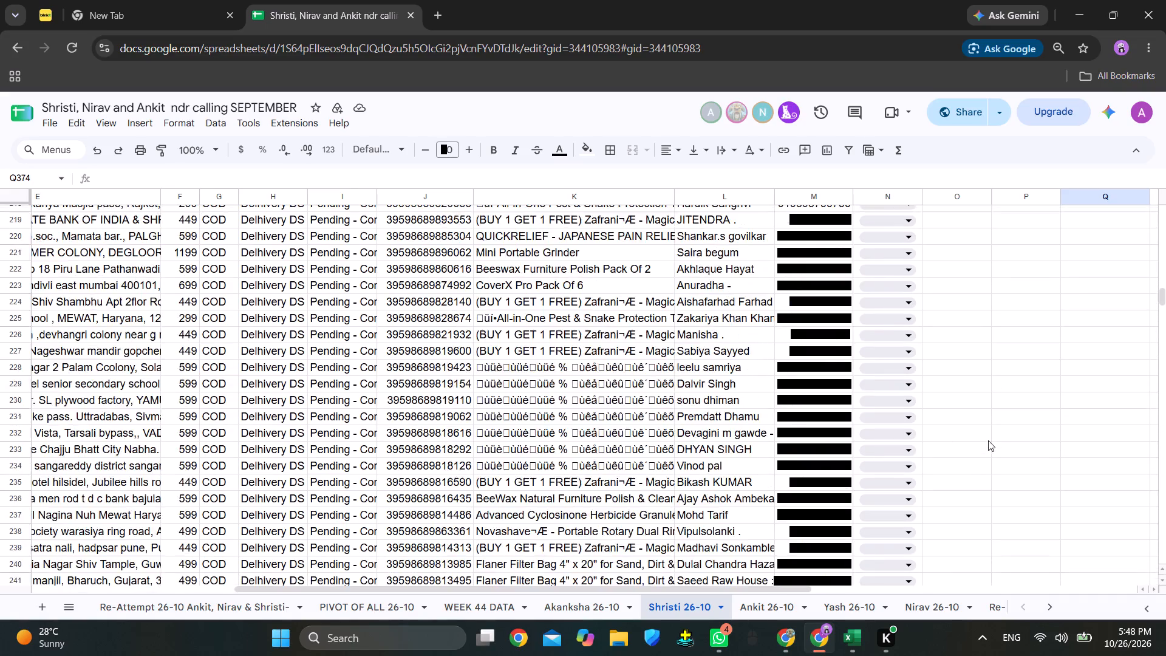
{"action": "scroll", "coordinate": [988, 440], "scroll_direction": "up", "scroll_amount": 7}
{"action": "scroll", "coordinate": [988, 442], "scroll_direction": "down", "scroll_amount": 1}
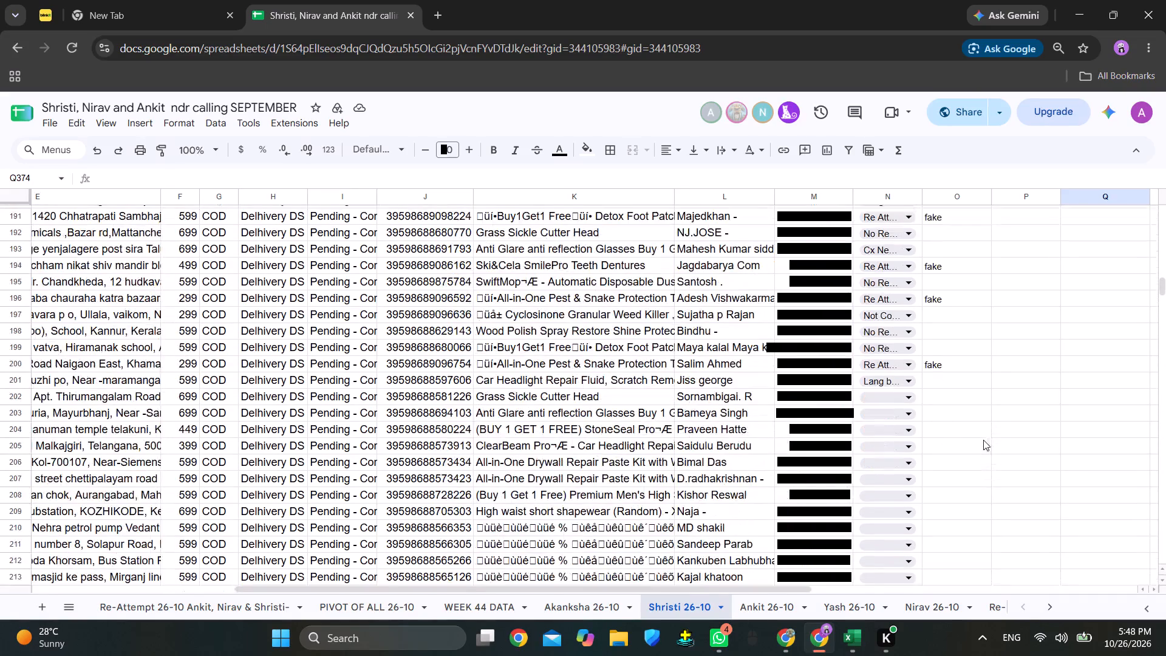
{"action": "left_click_drag", "start_coordinate": [962, 380], "coordinate": [0, 302]}
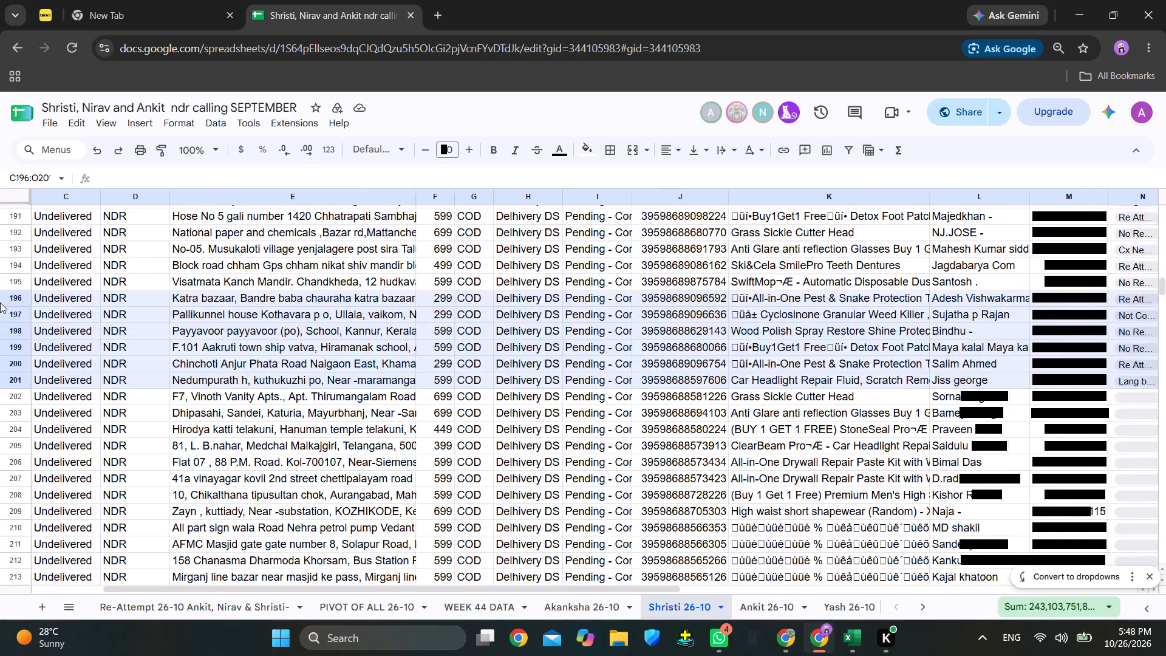
{"action": "left_click_drag", "start_coordinate": [0, 302], "coordinate": [154, 56]}
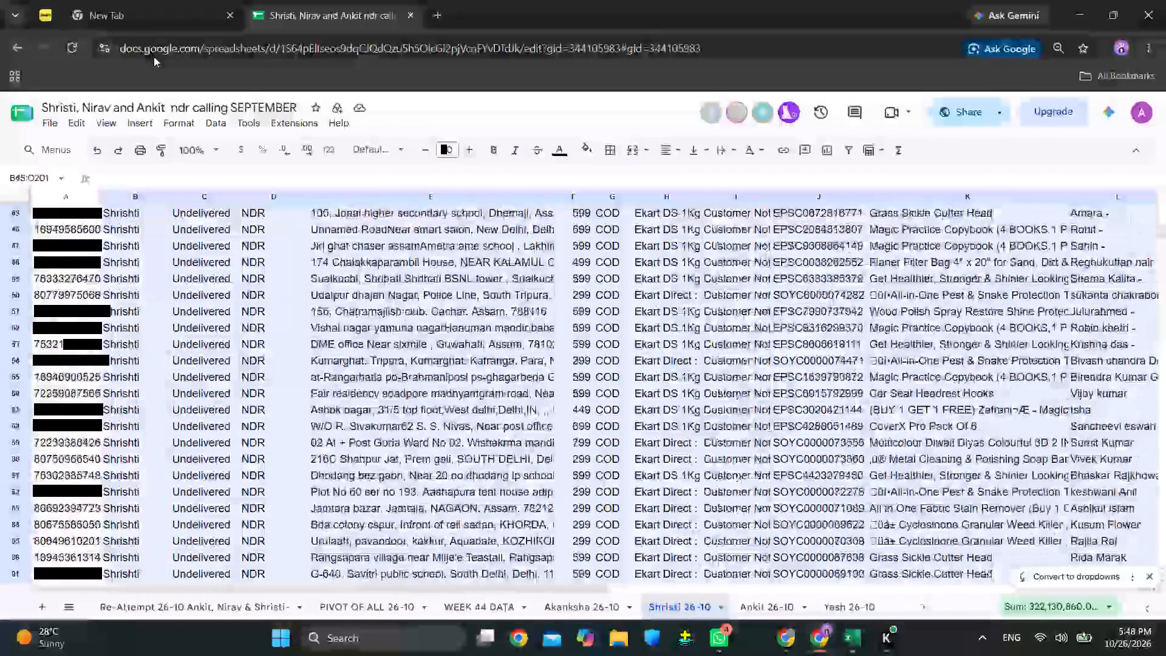
{"action": "left_click_drag", "start_coordinate": [154, 56], "coordinate": [47, 234]}
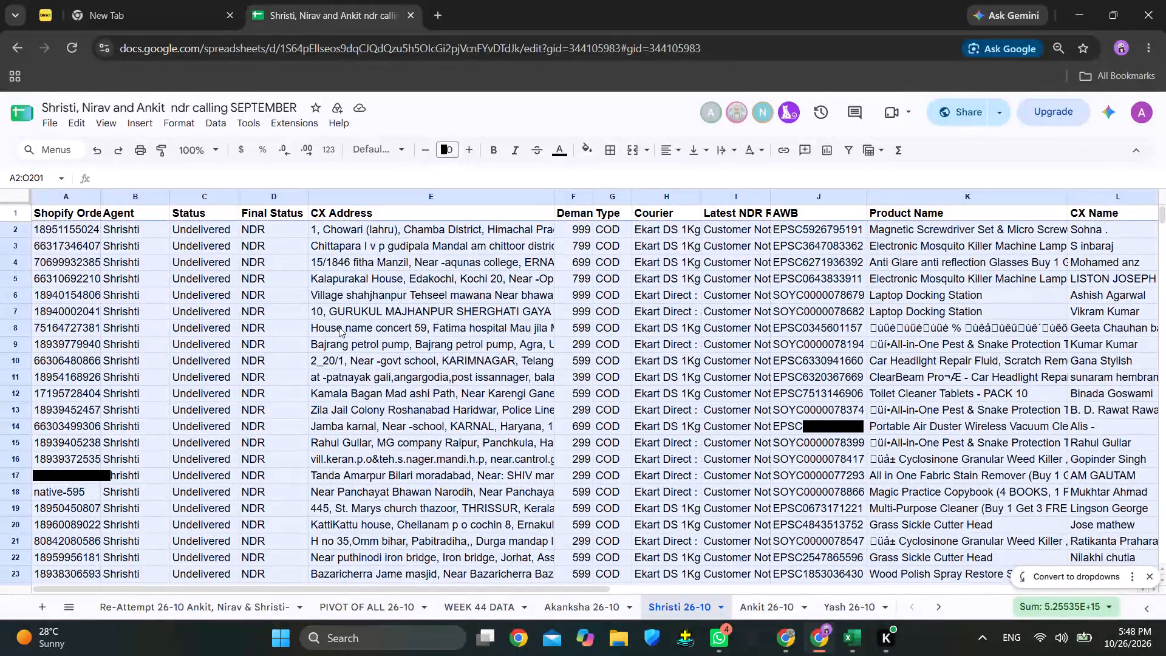
{"action": "key", "text": "ctrl+c"}
{"action": "left_click", "coordinate": [382, 603]}
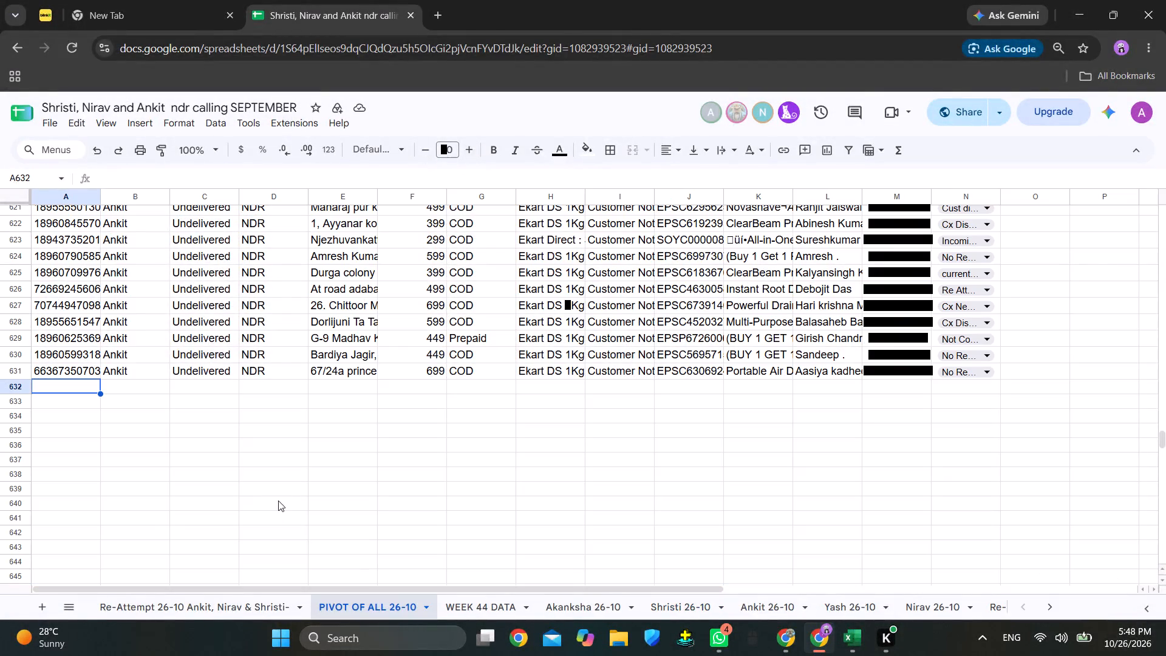
{"action": "key", "text": "ctrl+v"}
Copy the whole Akanksha 26-10 data table into PIVOT OF ALL 26-10 from cell A832, directly below the Shristi records.
{"action": "scroll", "coordinate": [149, 419], "scroll_direction": "down", "scroll_amount": 16}
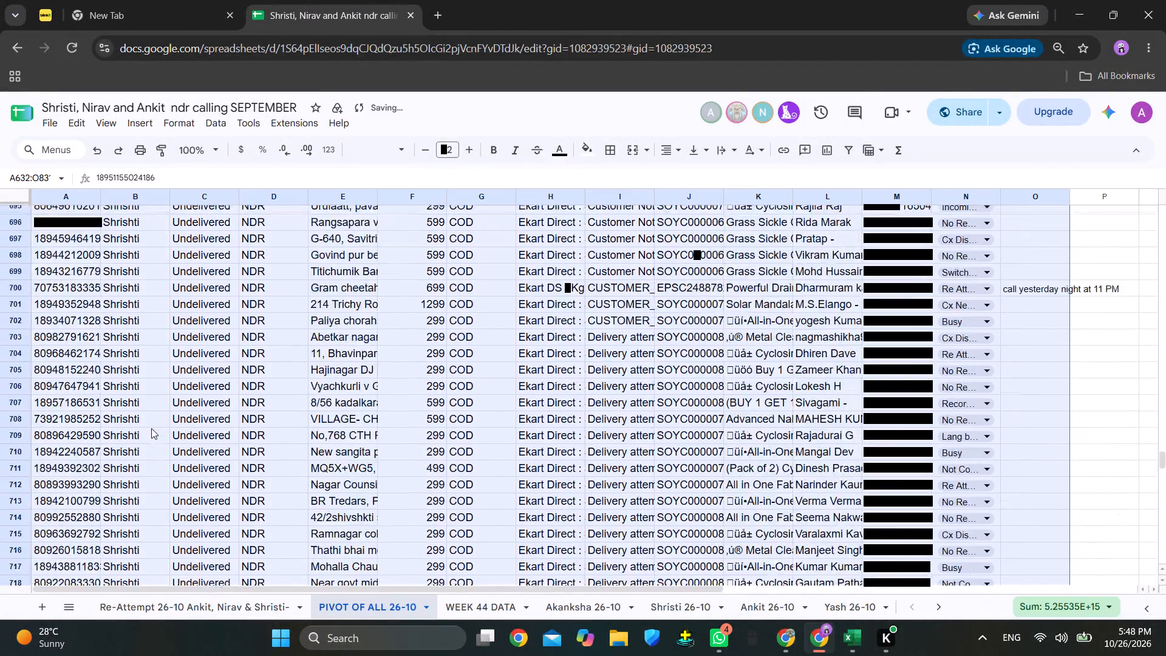
{"action": "scroll", "coordinate": [151, 428], "scroll_direction": "down", "scroll_amount": 20}
{"action": "scroll", "coordinate": [151, 428], "scroll_direction": "down", "scroll_amount": 8}
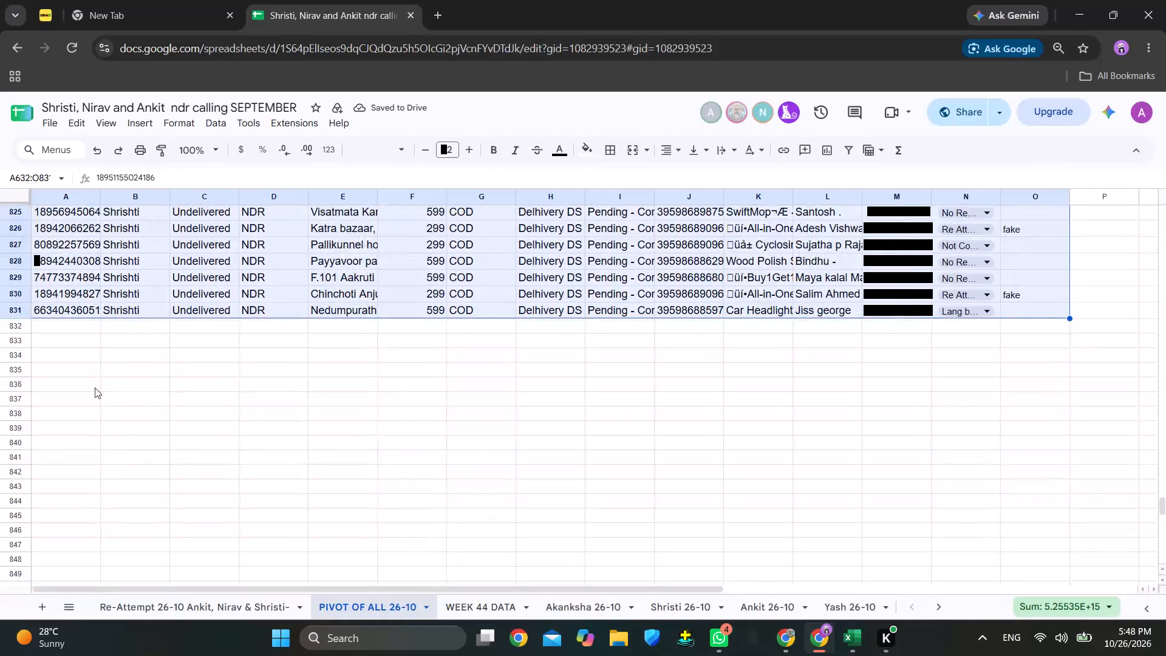
{"action": "left_click", "coordinate": [79, 327]}
{"action": "left_click", "coordinate": [580, 610]}
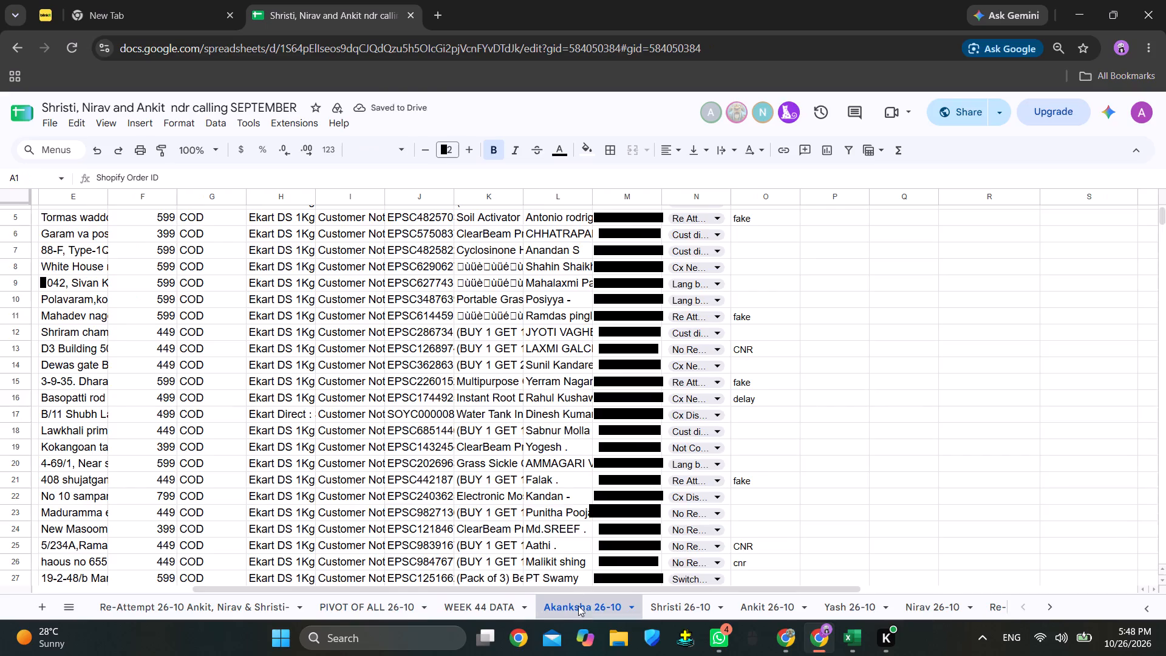
{"action": "scroll", "coordinate": [827, 444], "scroll_direction": "down", "scroll_amount": 6}
{"action": "left_click", "coordinate": [420, 401]}
{"action": "key", "text": "ctrl+a"}
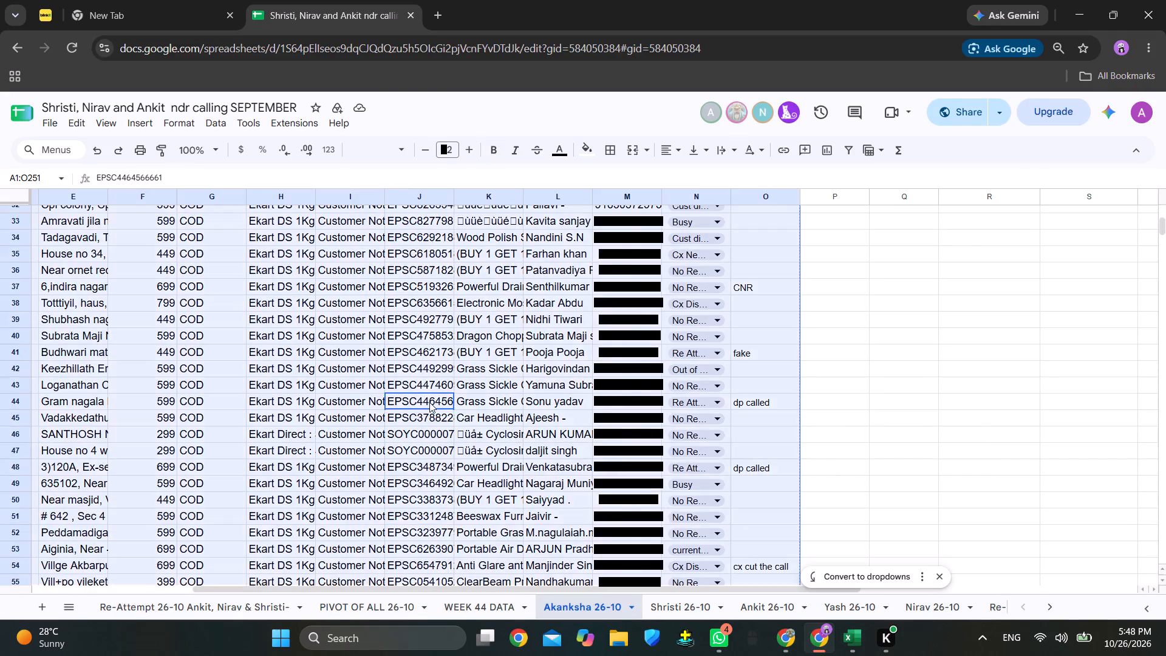
{"action": "key", "text": "ctrl+c"}
{"action": "left_click", "coordinate": [369, 609]}
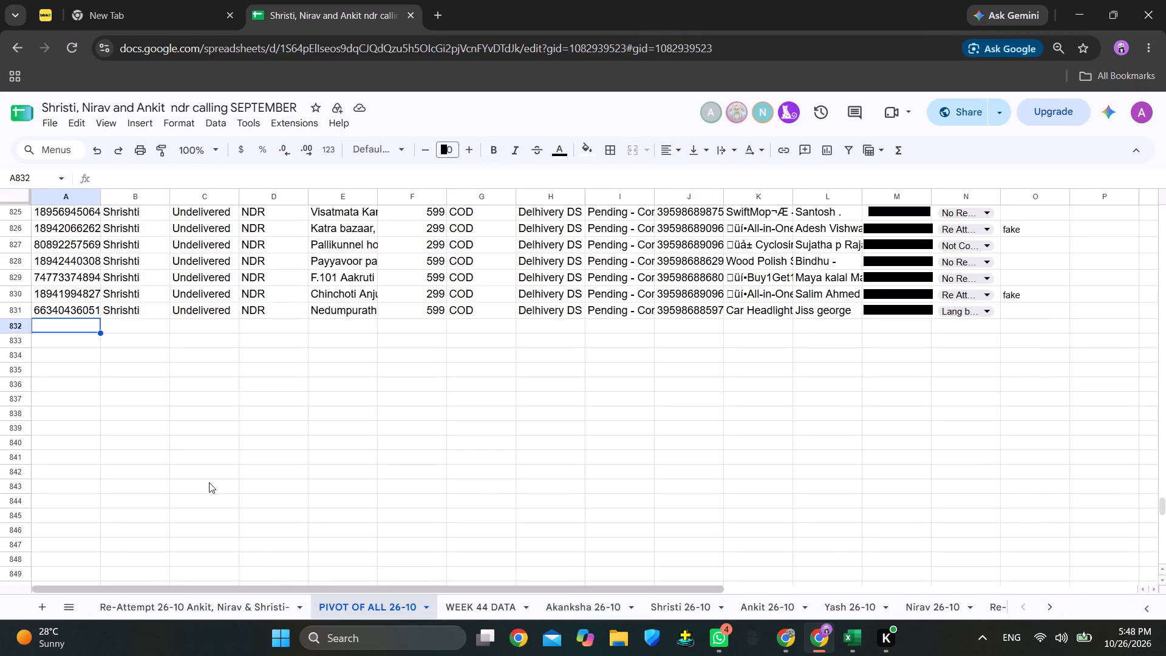
{"action": "key", "text": "ctrl+v"}
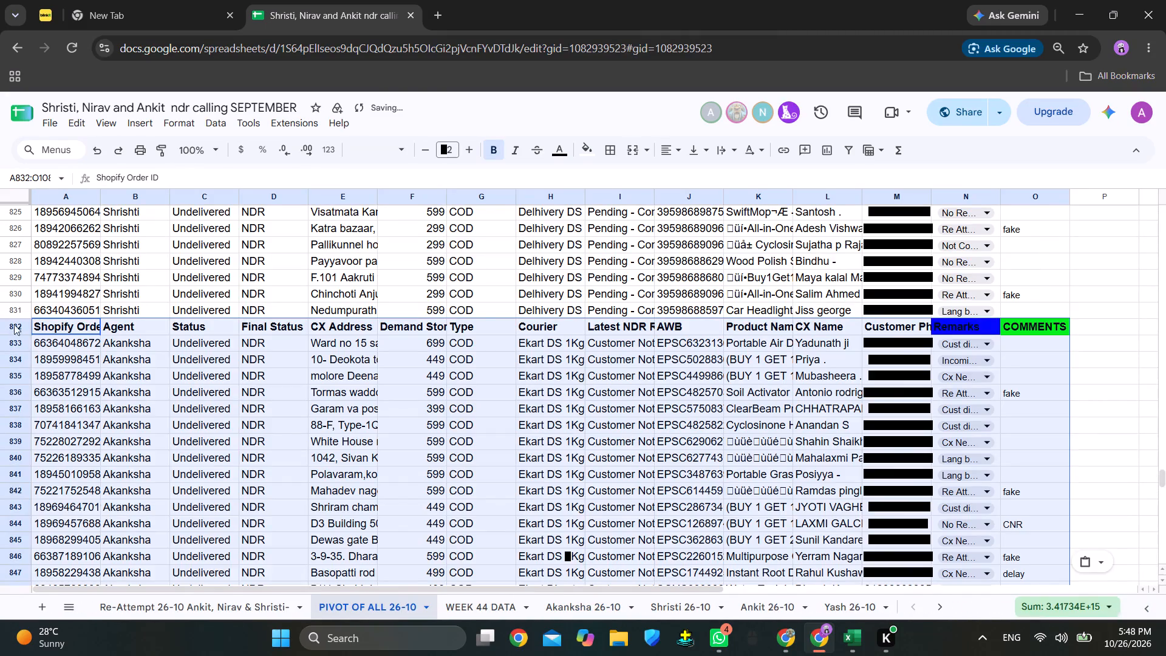
Delete the repeated header row 832 between the Shristi and Akanksha records on PIVOT OF ALL 26-10.
{"action": "right_click", "coordinate": [14, 324]}
{"action": "left_click", "coordinate": [80, 412]}
Review the consolidated records down to the last row of PIVOT OF ALL 26-10 and the list on the Re-Attempt 26-10 sheet.
{"action": "scroll", "coordinate": [799, 384], "scroll_direction": "down", "scroll_amount": 4}
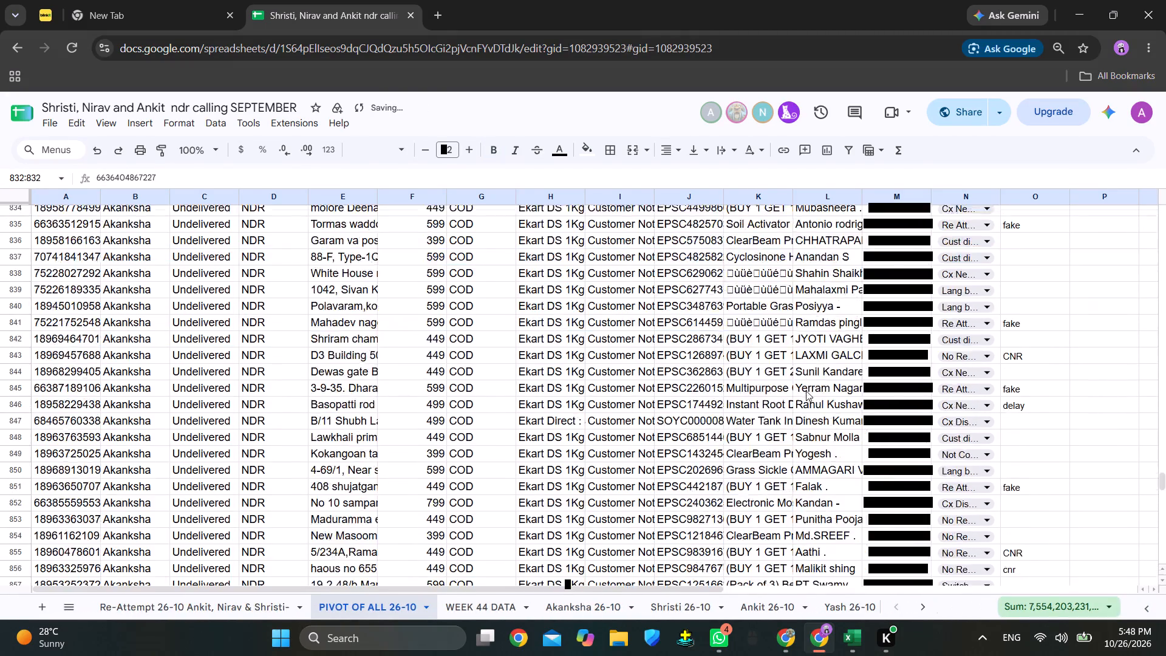
{"action": "scroll", "coordinate": [806, 391], "scroll_direction": "down", "scroll_amount": 20}
{"action": "scroll", "coordinate": [806, 391], "scroll_direction": "down", "scroll_amount": 12}
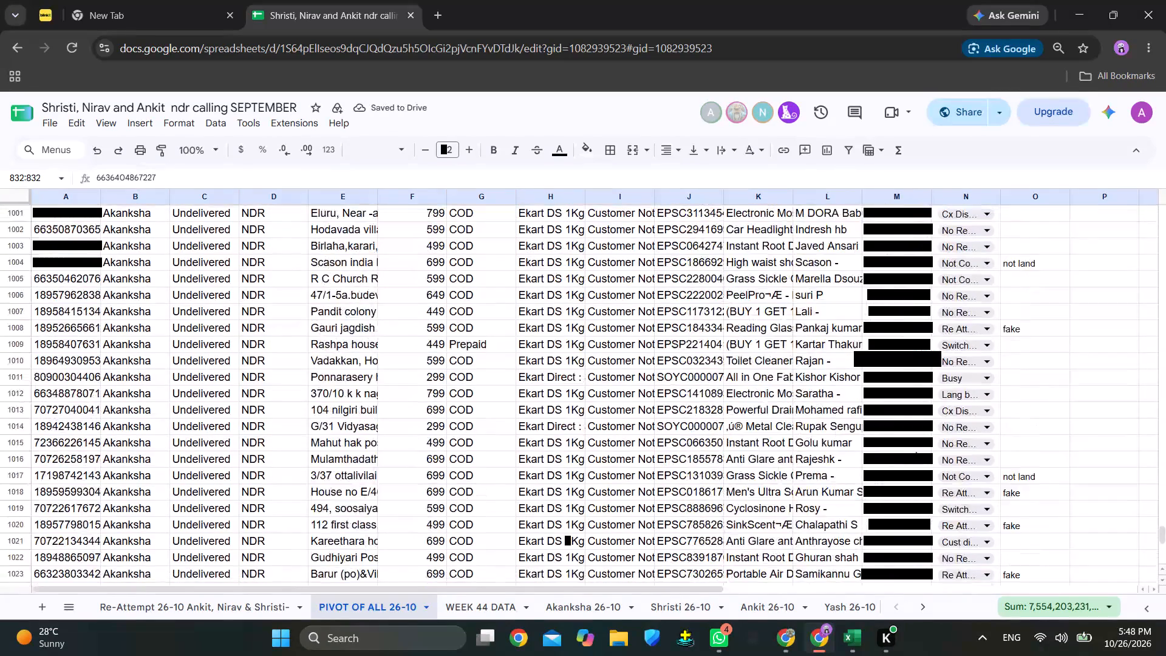
{"action": "scroll", "coordinate": [916, 452], "scroll_direction": "down", "scroll_amount": 20}
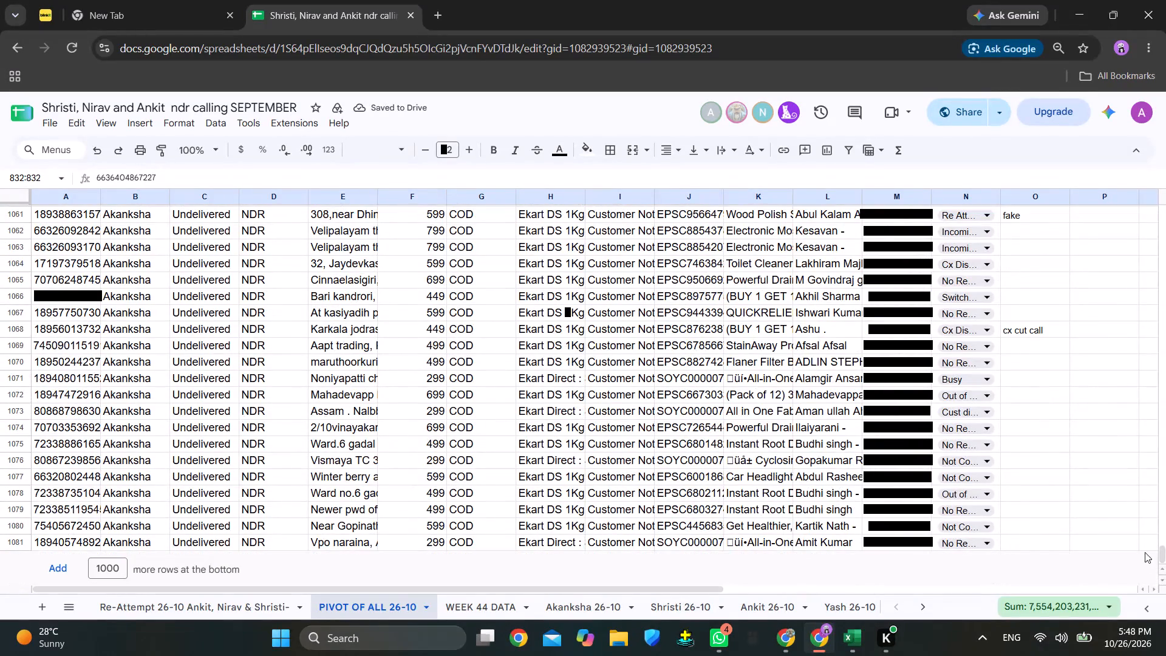
{"action": "left_click_drag", "start_coordinate": [1163, 559], "coordinate": [1165, 208]}
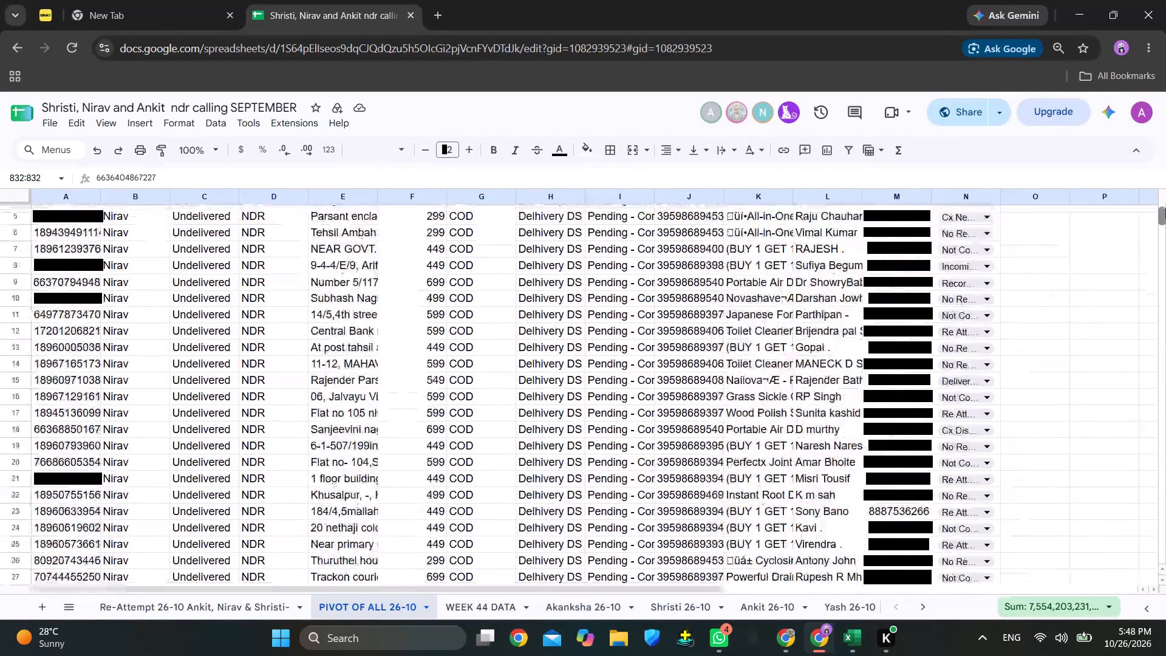
{"action": "left_click_drag", "start_coordinate": [1165, 208], "coordinate": [1165, 207]}
{"action": "left_click", "coordinate": [248, 616]}
{"action": "scroll", "coordinate": [590, 322], "scroll_direction": "down", "scroll_amount": 5}
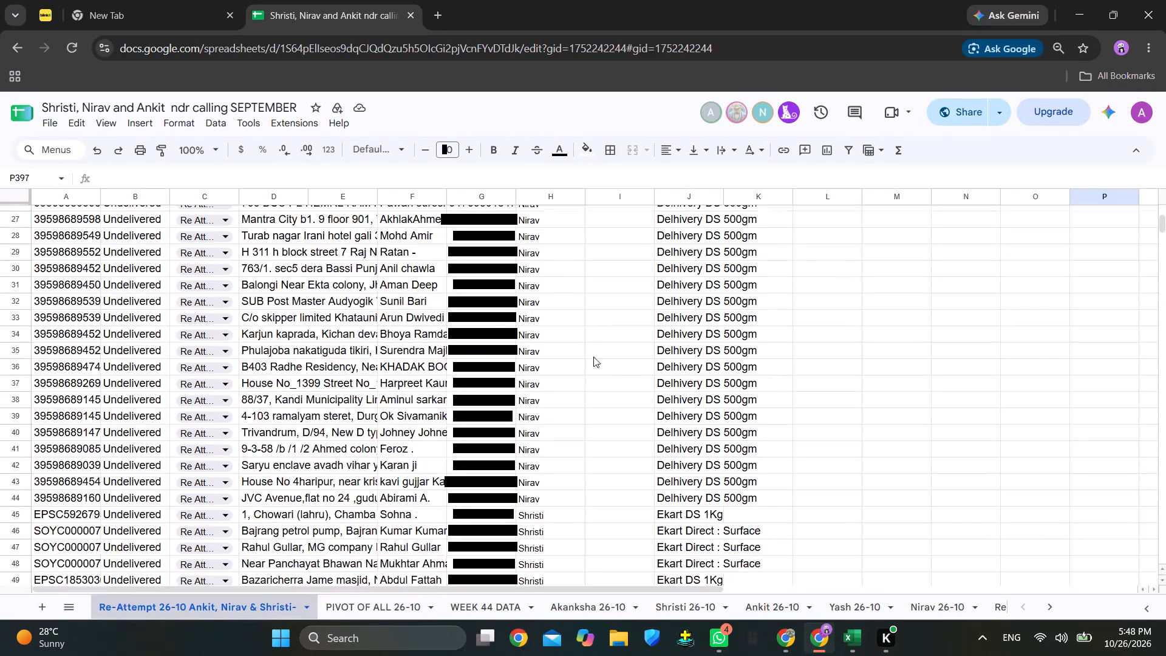
{"action": "scroll", "coordinate": [593, 357], "scroll_direction": "down", "scroll_amount": 20}
{"action": "scroll", "coordinate": [593, 357], "scroll_direction": "down", "scroll_amount": 6}
{"action": "scroll", "coordinate": [610, 419], "scroll_direction": "down", "scroll_amount": 3}
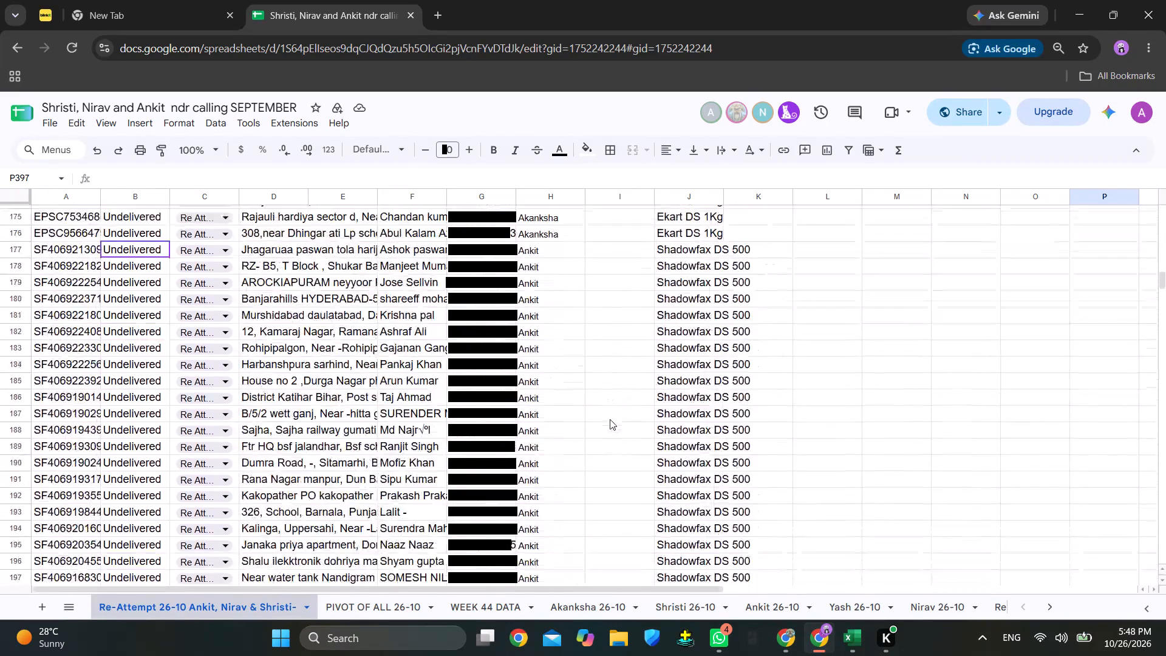
{"action": "scroll", "coordinate": [610, 419], "scroll_direction": "down", "scroll_amount": 13}
{"action": "scroll", "coordinate": [610, 420], "scroll_direction": "up", "scroll_amount": 1}
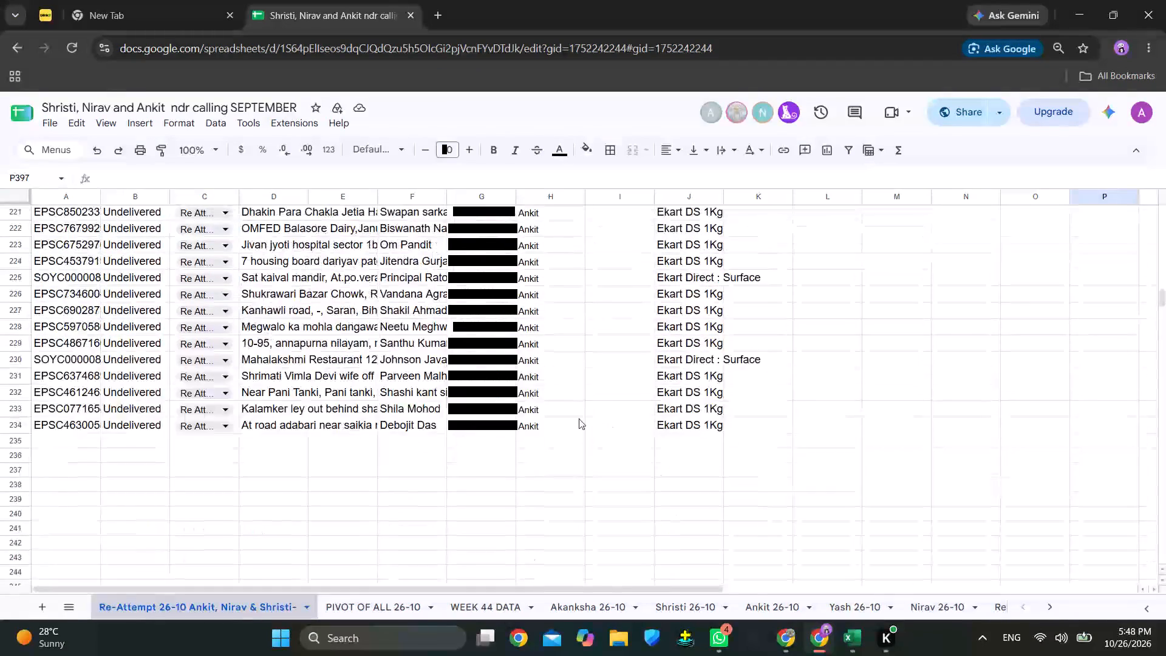
Create a pivot table from Remarks column N:N at cell Q4 of PIVOT OF ALL 26-10, copying the sheet name from the location text.
{"action": "left_click", "coordinate": [406, 613]}
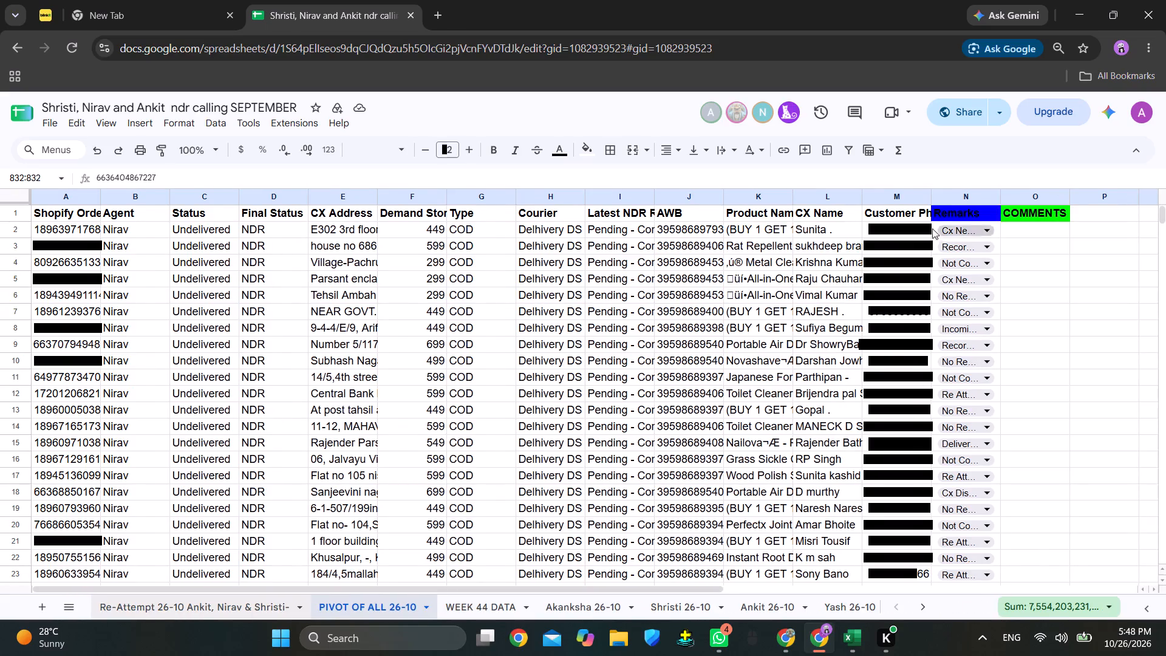
{"action": "scroll", "coordinate": [932, 228], "scroll_direction": "left", "scroll_amount": 5}
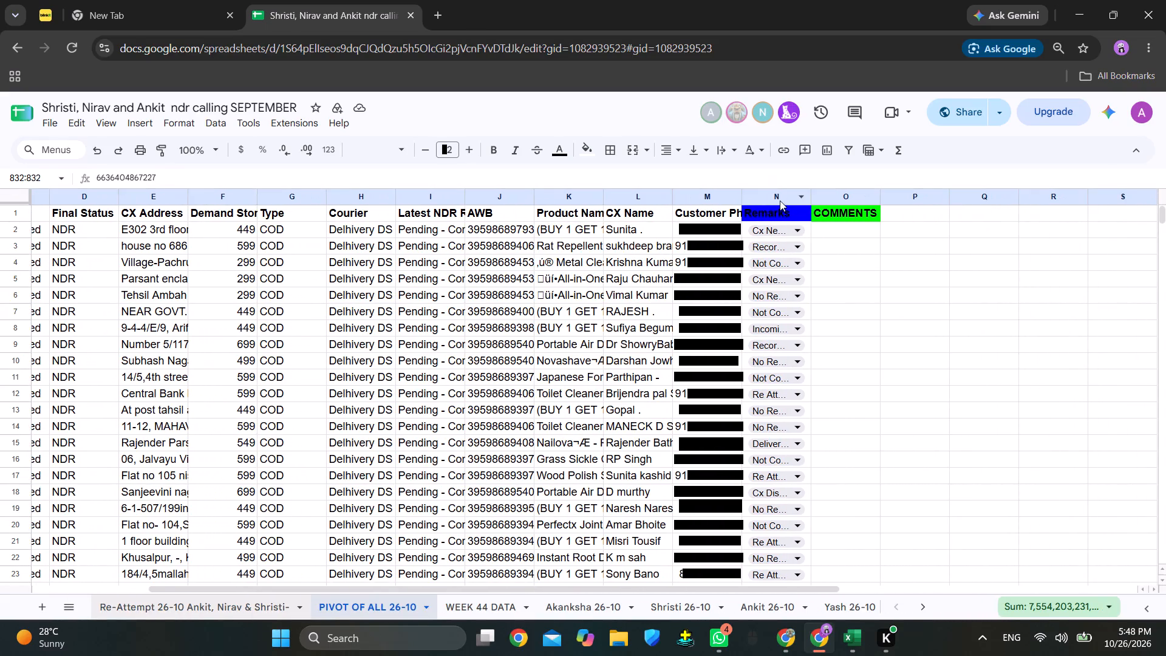
{"action": "left_click", "coordinate": [781, 194]}
{"action": "left_click", "coordinate": [133, 126]}
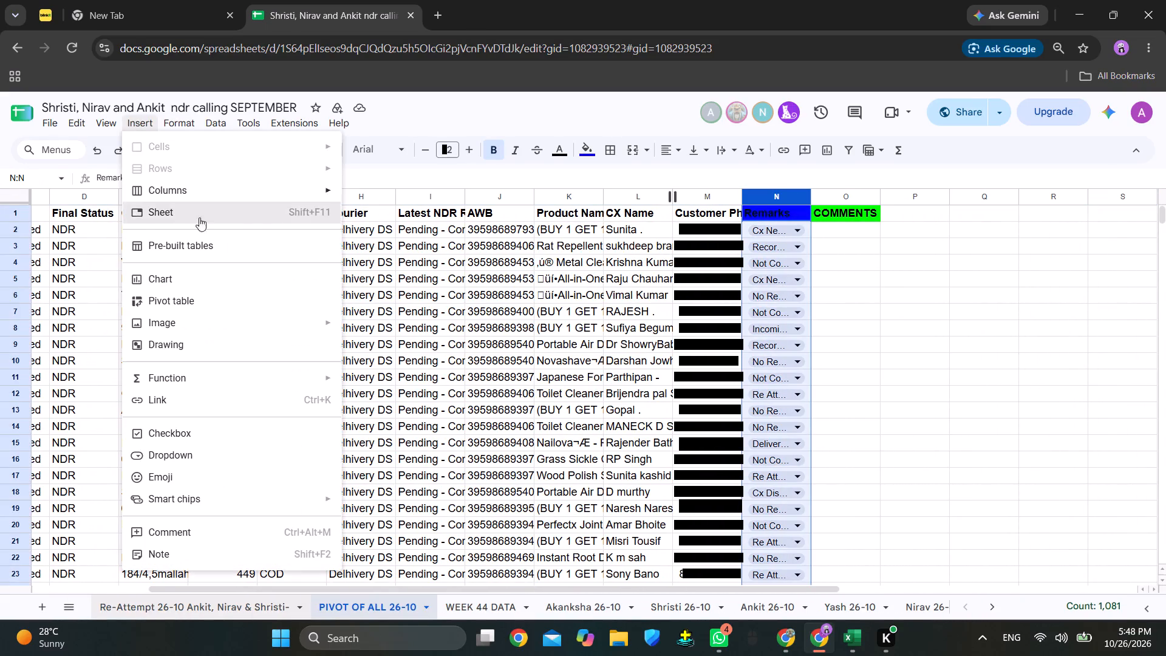
{"action": "left_click", "coordinate": [191, 302]}
{"action": "left_click", "coordinate": [522, 383]}
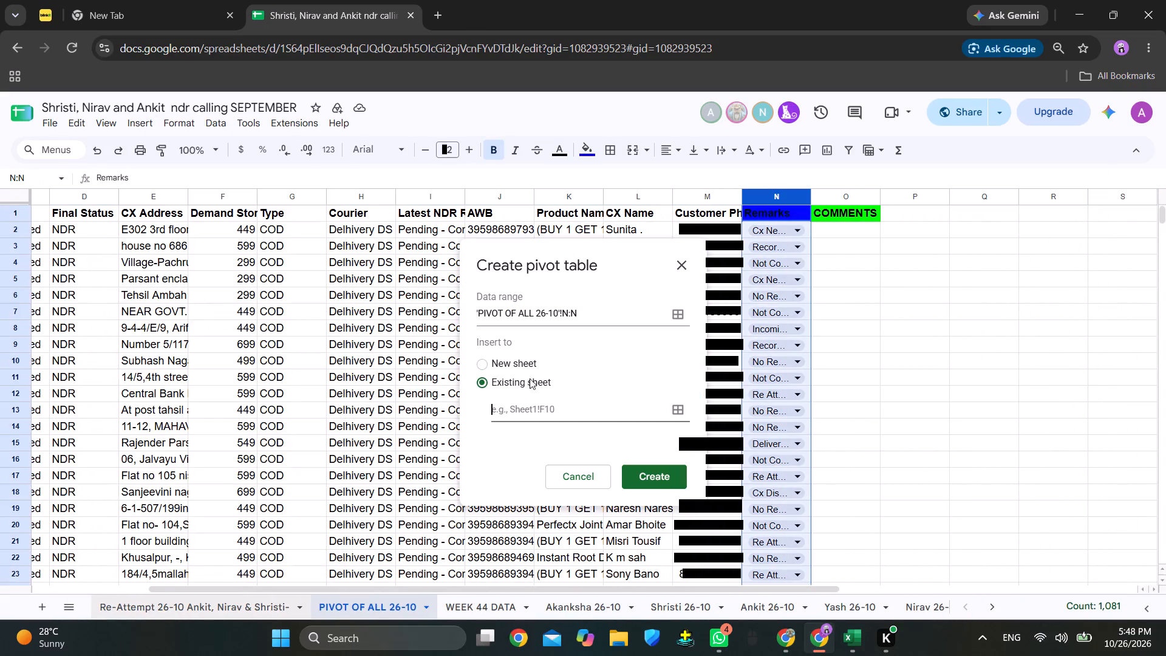
{"action": "left_click", "coordinate": [980, 269]}
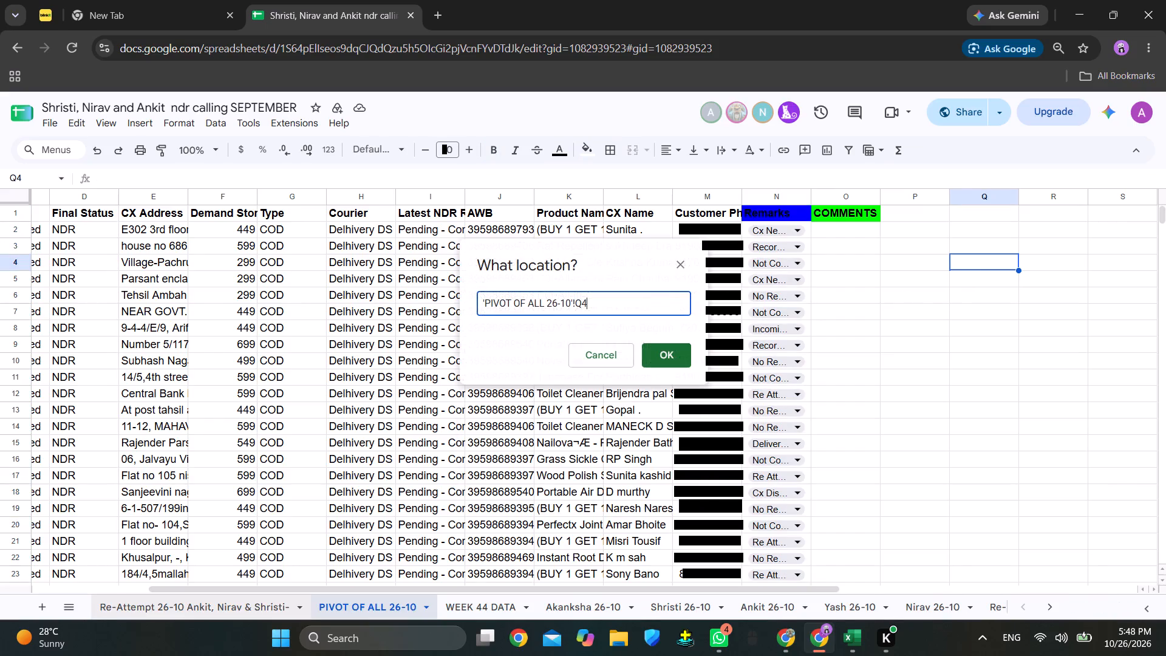
{"action": "left_click_drag", "start_coordinate": [568, 310], "coordinate": [502, 310]}
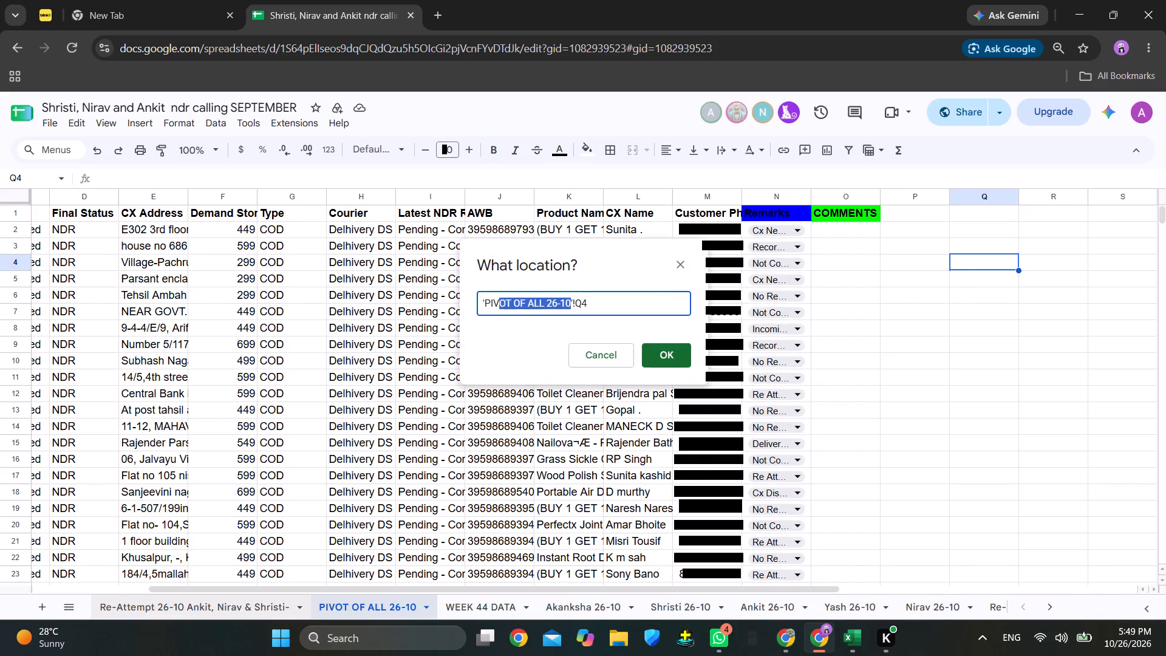
{"action": "left_click_drag", "start_coordinate": [502, 310], "coordinate": [486, 310]}
{"action": "key", "text": "ctrl+c"}
{"action": "left_click", "coordinate": [672, 355]}
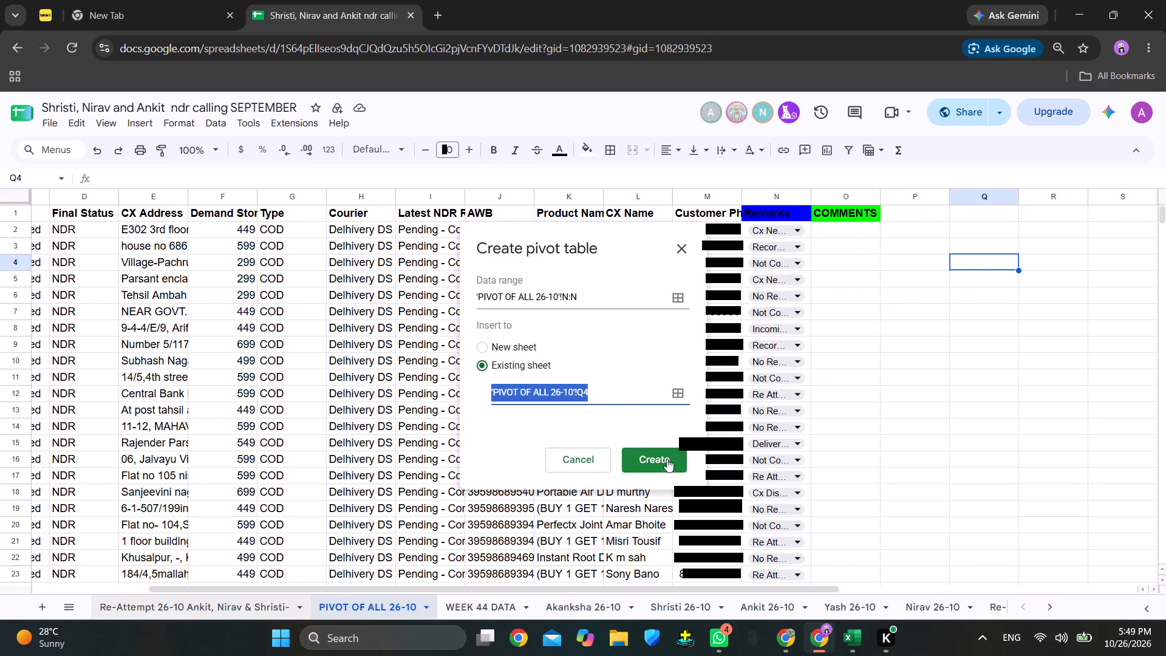
{"action": "left_click", "coordinate": [667, 459]}
Apply the suggested Count of Remarks for each Remarks layout to the pivot table and close its editor.
{"action": "left_click", "coordinate": [903, 291]}
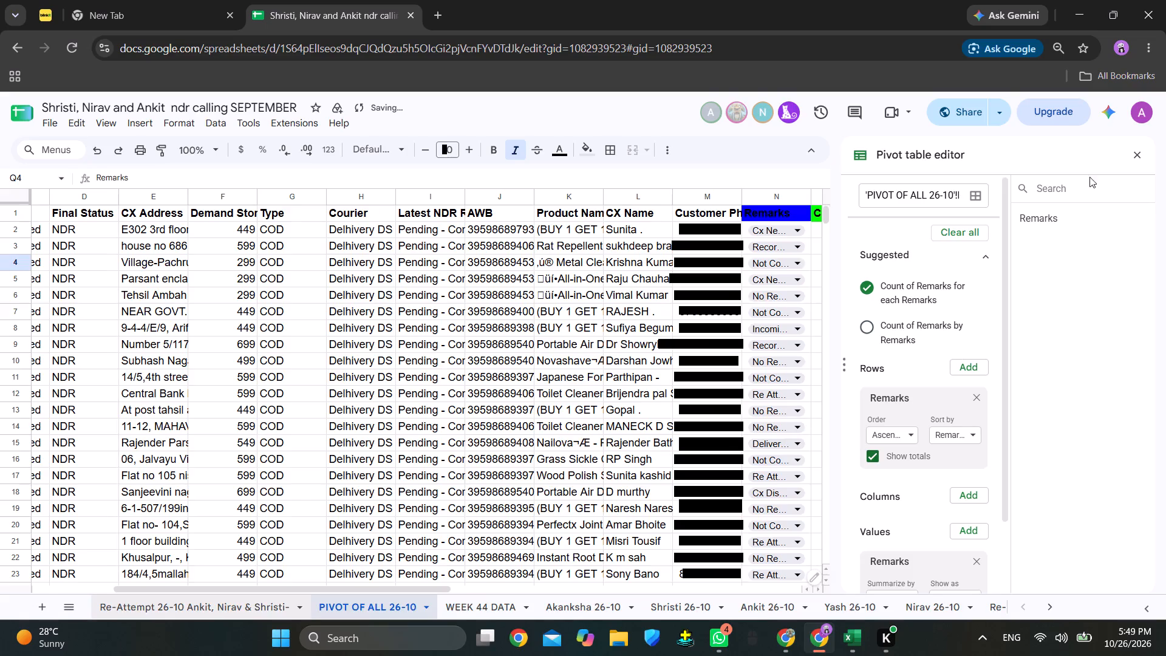
{"action": "left_click", "coordinate": [1148, 151]}
{"action": "left_click", "coordinate": [1140, 160]}
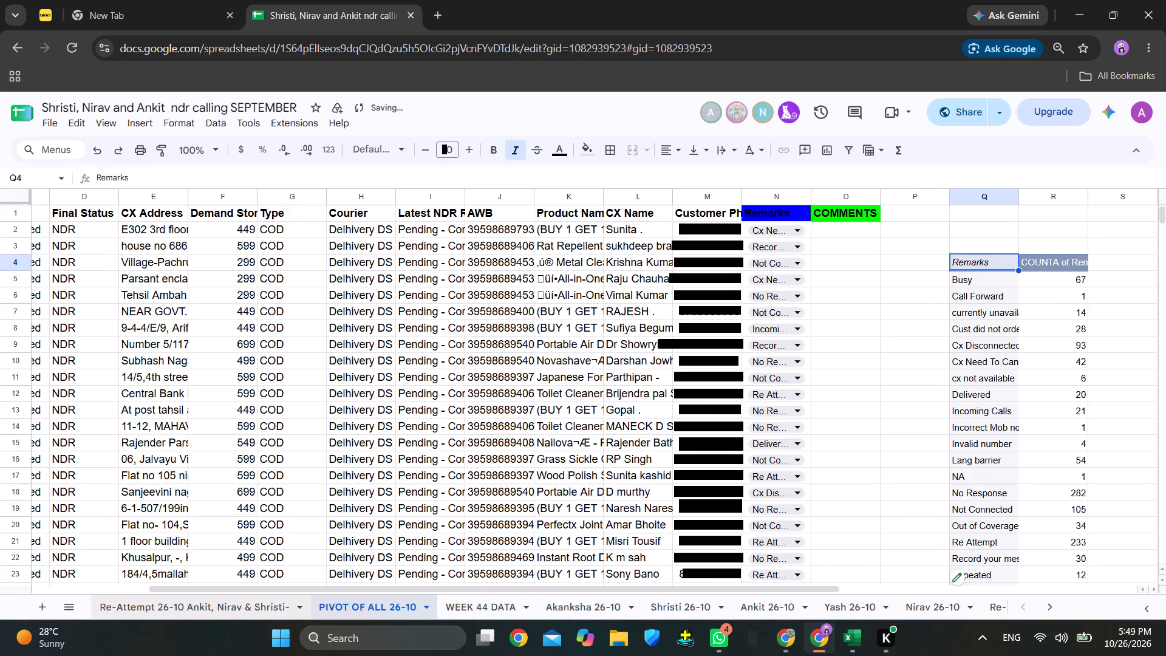
Replace the pivot table's Remarks header in Q4 with the copied sheet name PIVOT OF ALL 26-10.
{"action": "double_click", "coordinate": [117, 176]}
{"action": "key", "text": "ctrl+v"}
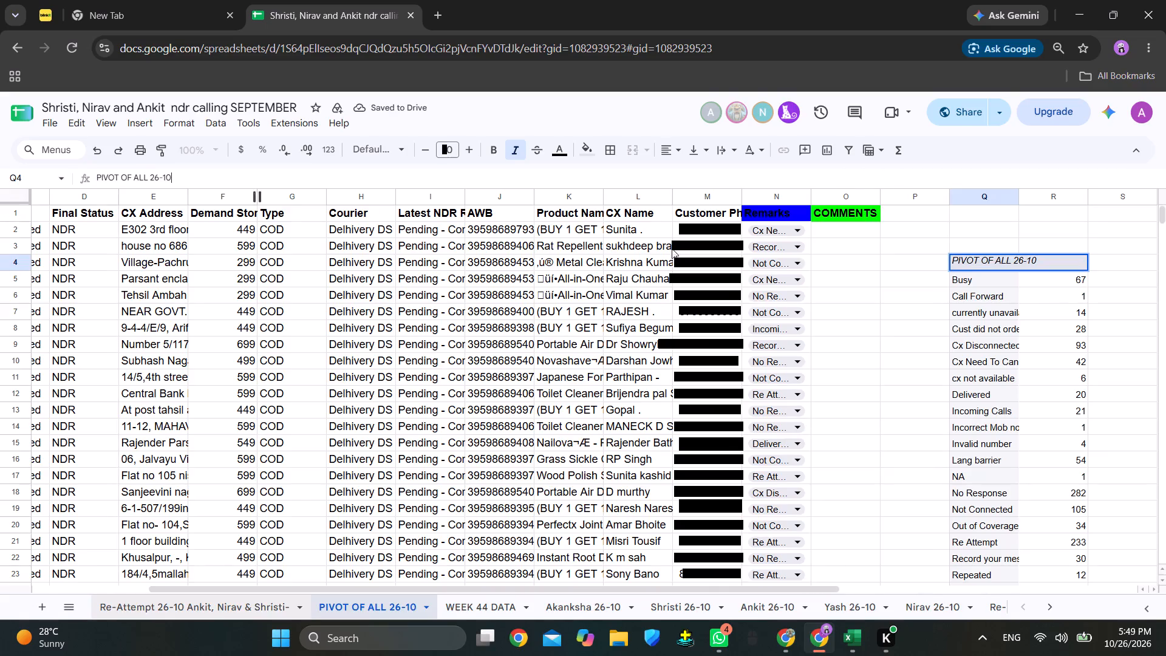
{"action": "left_click", "coordinate": [794, 214]}
Widen pivot table columns Q and R so the headers and remark labels fit.
{"action": "scroll", "coordinate": [998, 244], "scroll_direction": "left", "scroll_amount": 1}
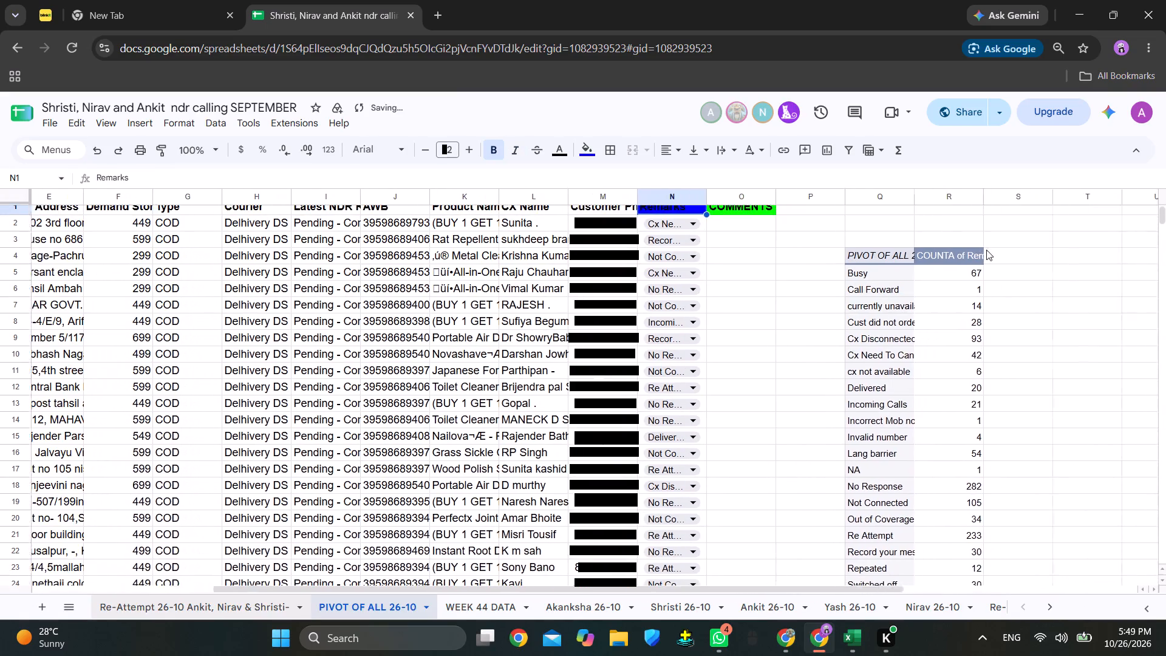
{"action": "scroll", "coordinate": [986, 250], "scroll_direction": "left", "scroll_amount": 2}
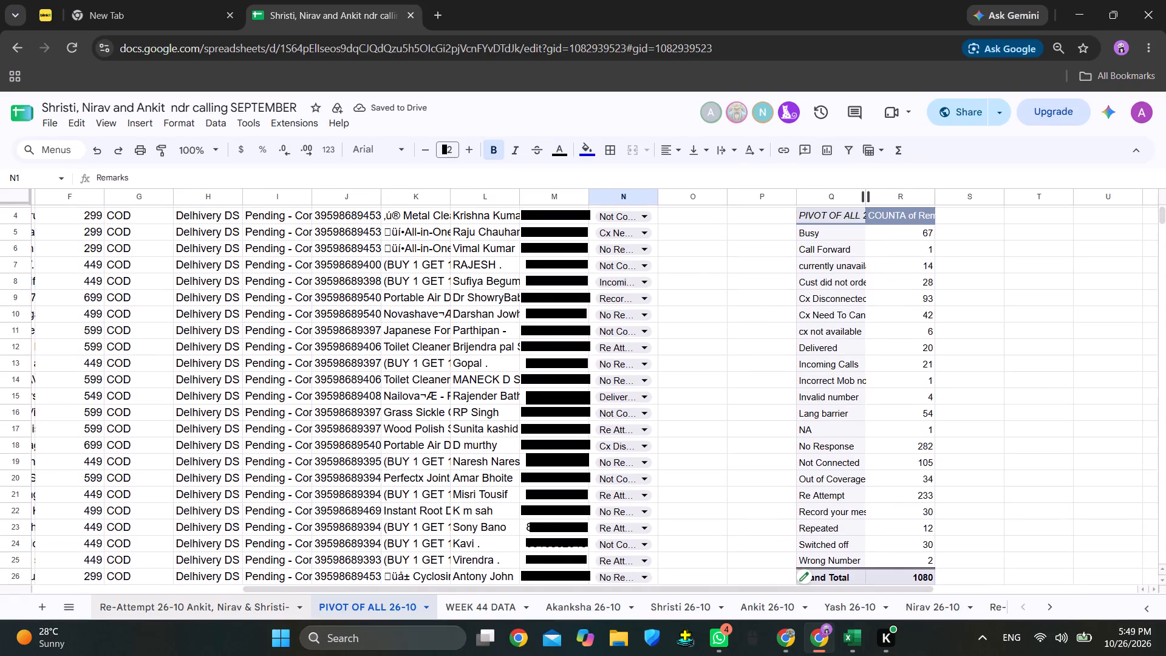
{"action": "left_click_drag", "start_coordinate": [865, 198], "coordinate": [890, 198]}
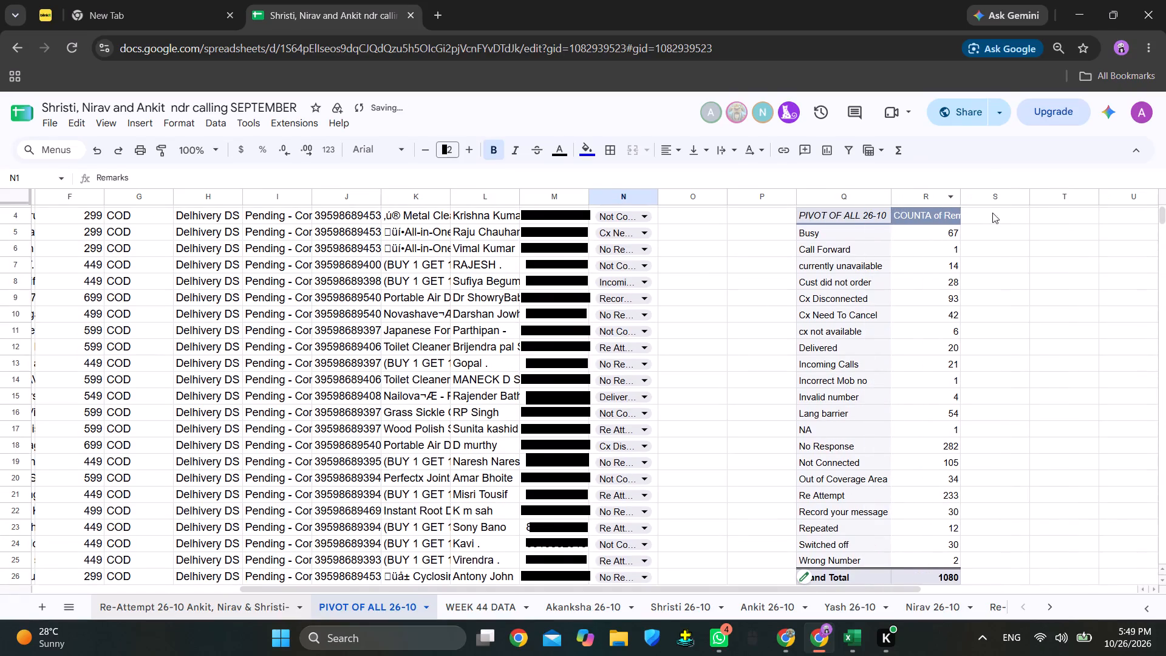
{"action": "left_click_drag", "start_coordinate": [961, 197], "coordinate": [980, 196]}
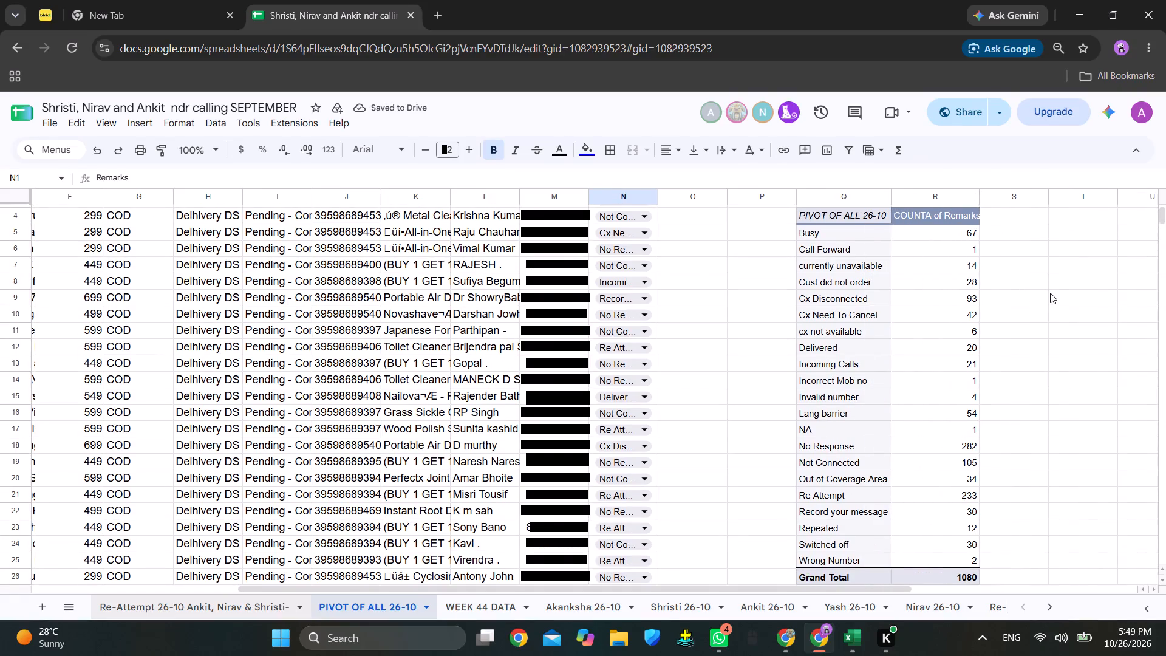
Capture a screenshot of the whole pivot table, from its header row to the Grand Total row.
{"action": "key", "text": "Print"}
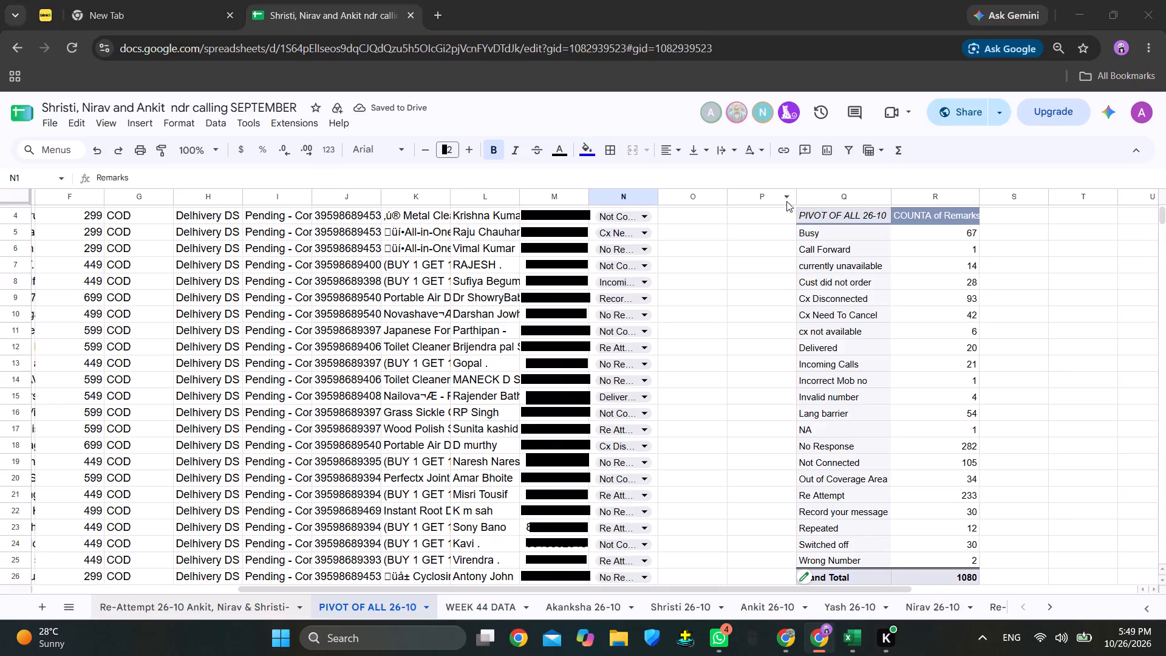
{"action": "left_click_drag", "start_coordinate": [786, 202], "coordinate": [991, 589]}
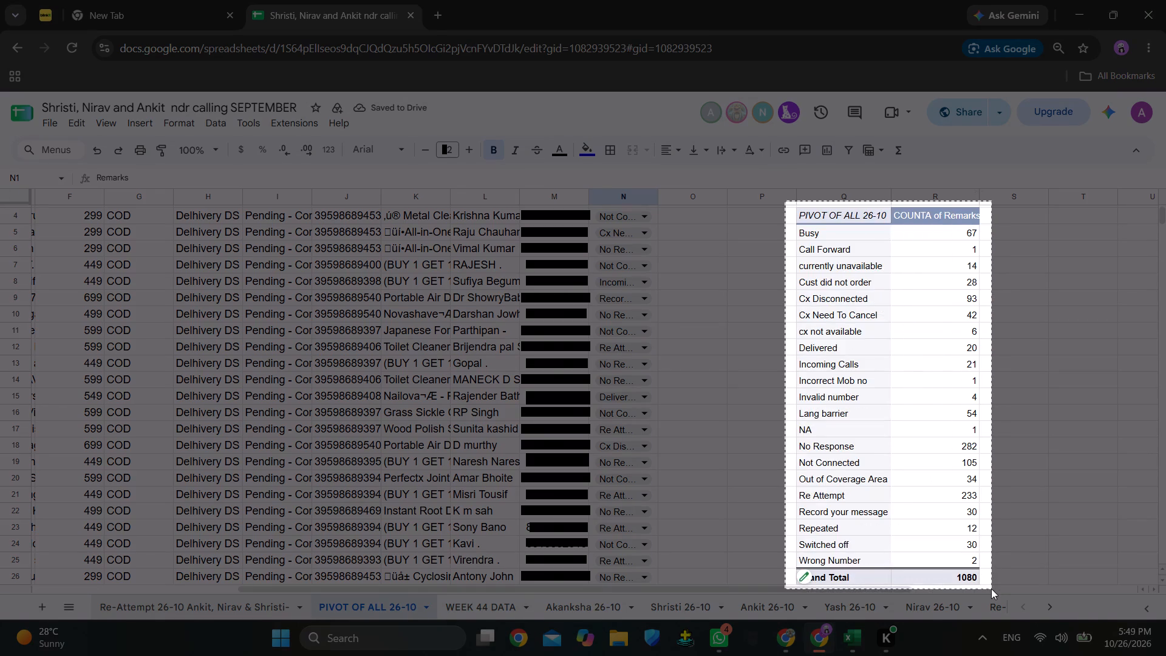
{"action": "left_click_drag", "start_coordinate": [991, 589], "coordinate": [990, 588]}
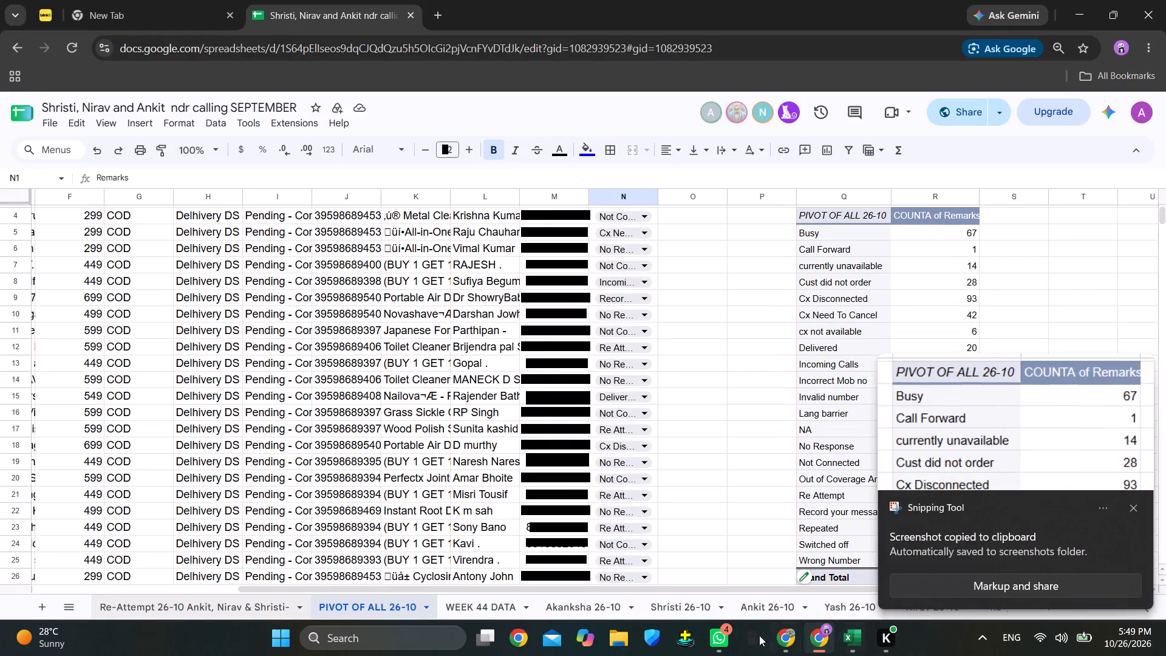
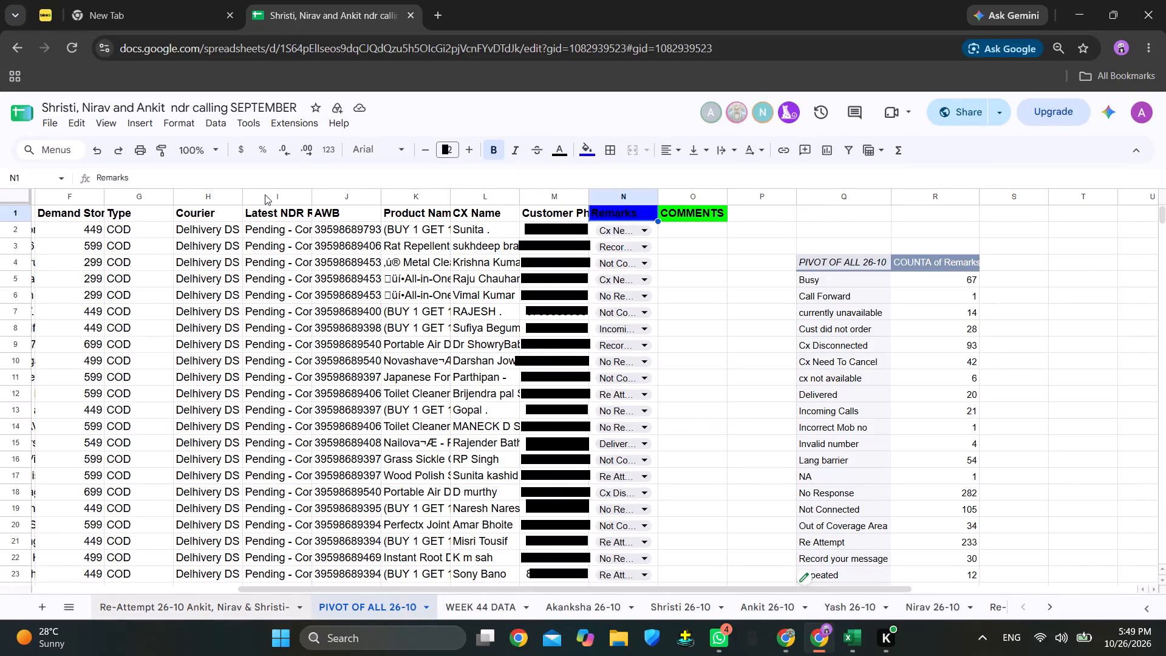
Copy the Latest NDR Reason, AWB, Product Name and Remarks columns from PIVOT OF ALL 26-10 into WEEK 44 DATA starting at A2.
{"action": "left_click_drag", "start_coordinate": [265, 194], "coordinate": [414, 207]}
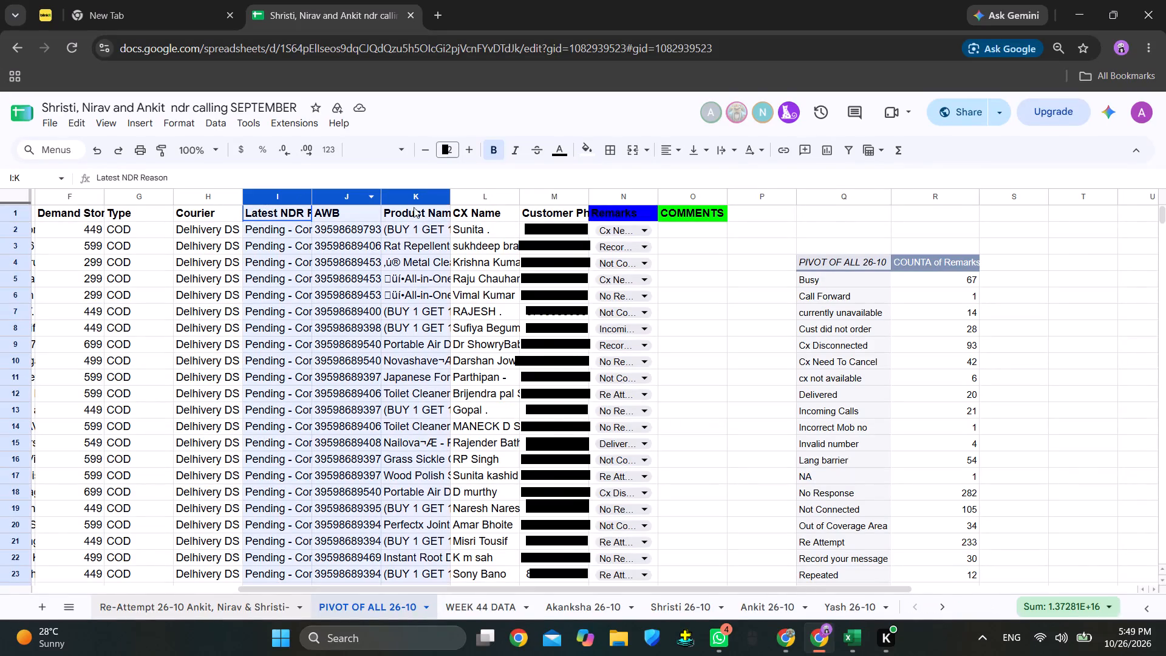
{"action": "left_click_drag", "start_coordinate": [414, 207], "coordinate": [421, 207]}
{"action": "left_click", "coordinate": [628, 195], "text": "ctrl"}
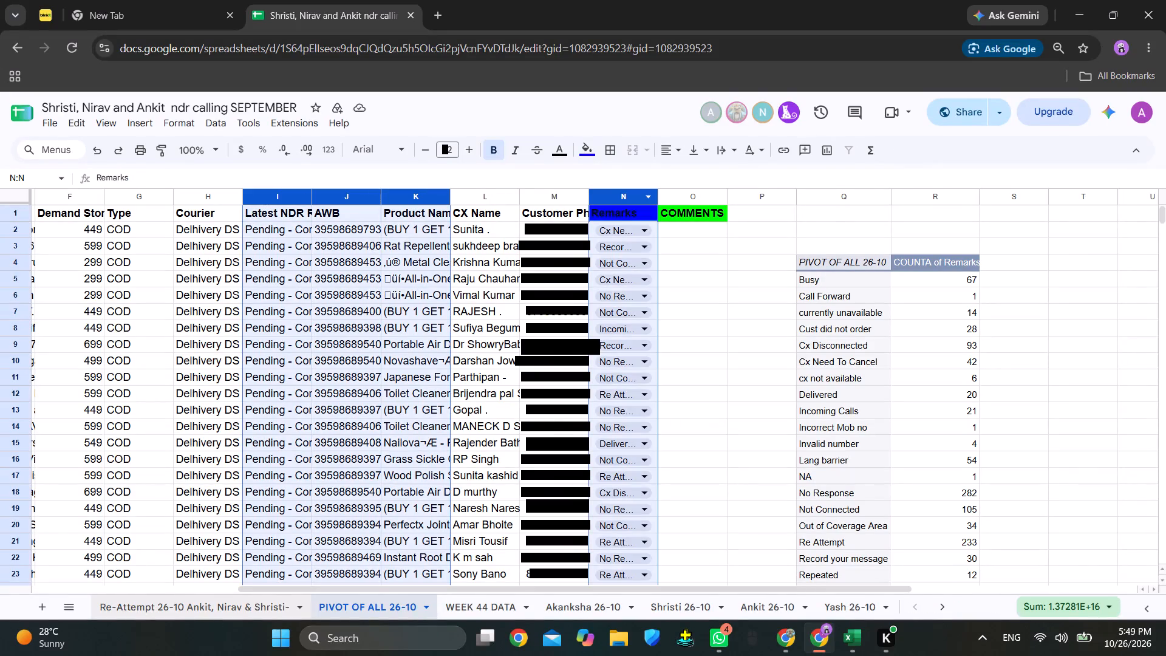
{"action": "key", "text": "ctrl+c"}
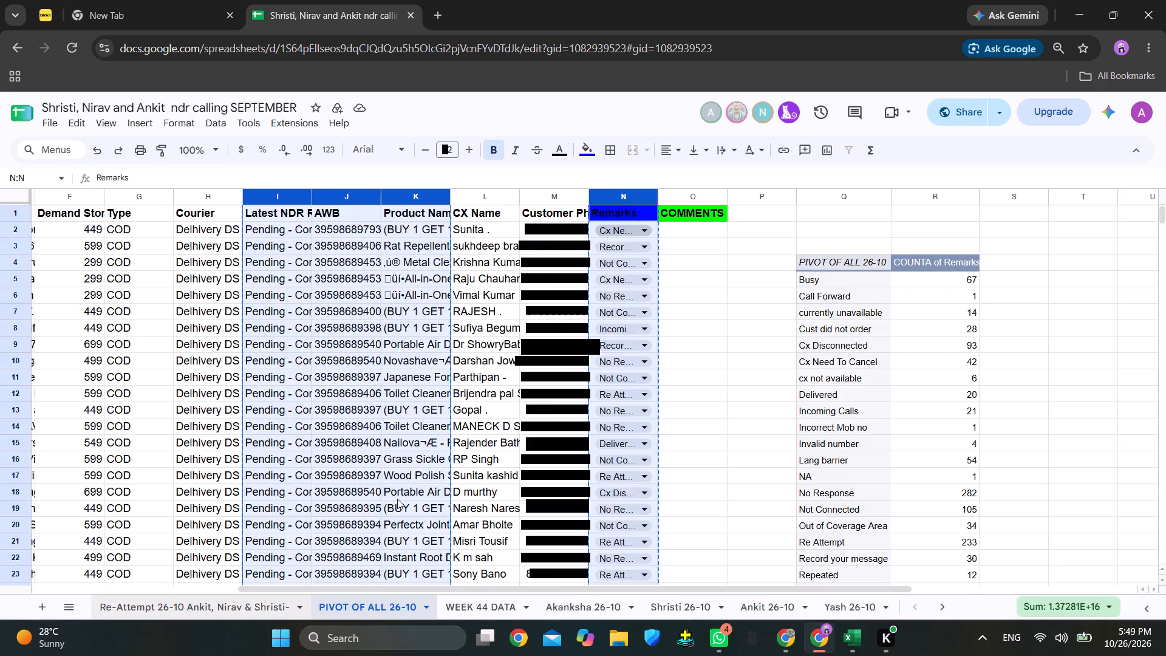
{"action": "left_click", "coordinate": [471, 606]}
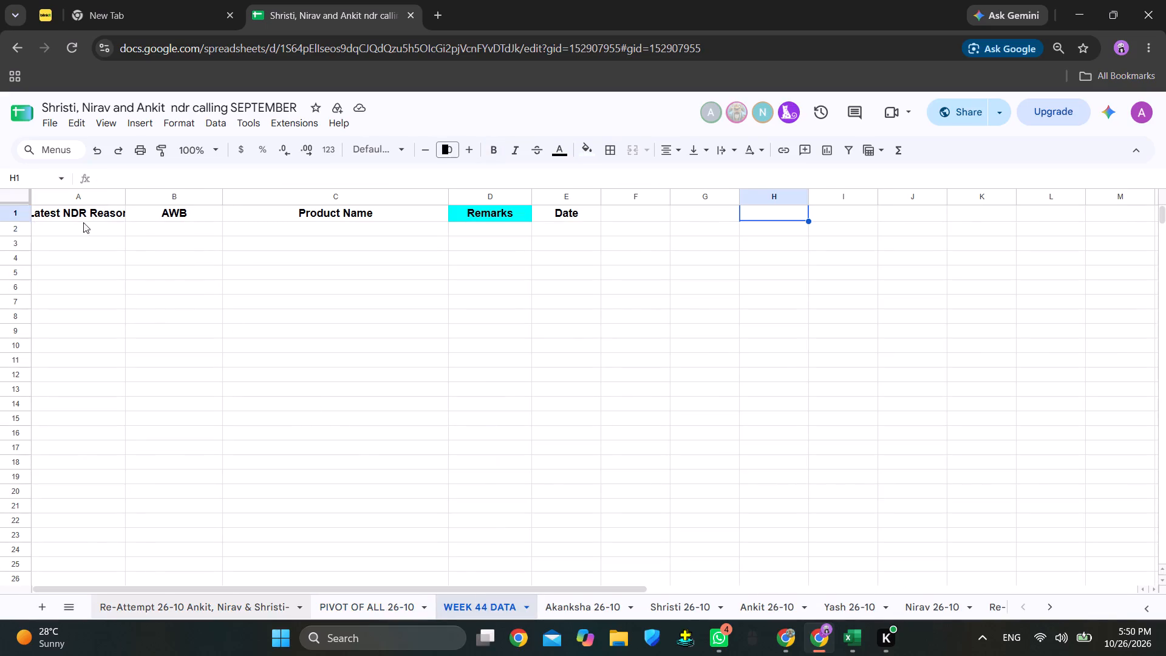
{"action": "left_click", "coordinate": [90, 230]}
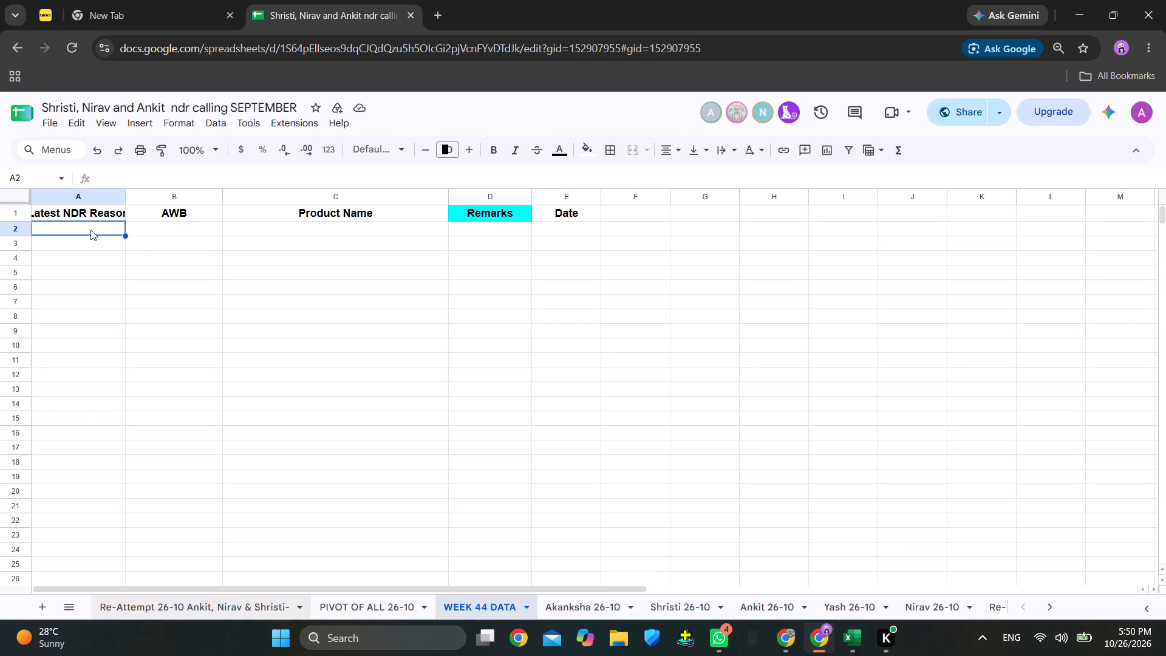
{"action": "key", "text": "ctrl+v"}
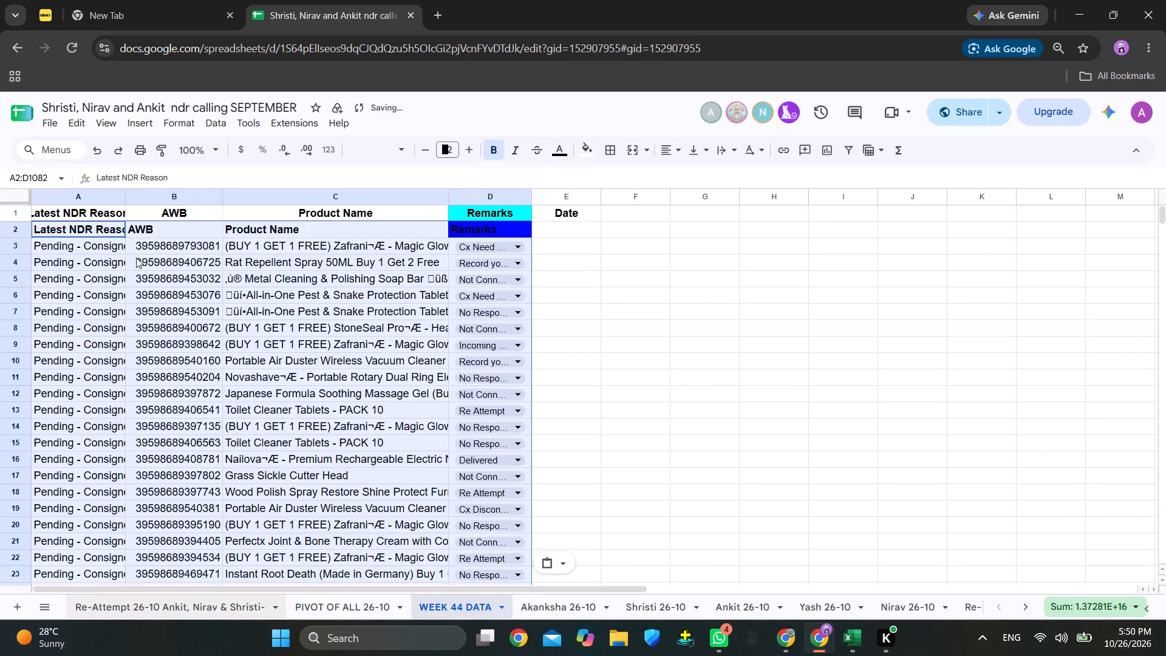
Delete the duplicate header row 2 from the WEEK 44 DATA sheet.
{"action": "right_click", "coordinate": [12, 230]}
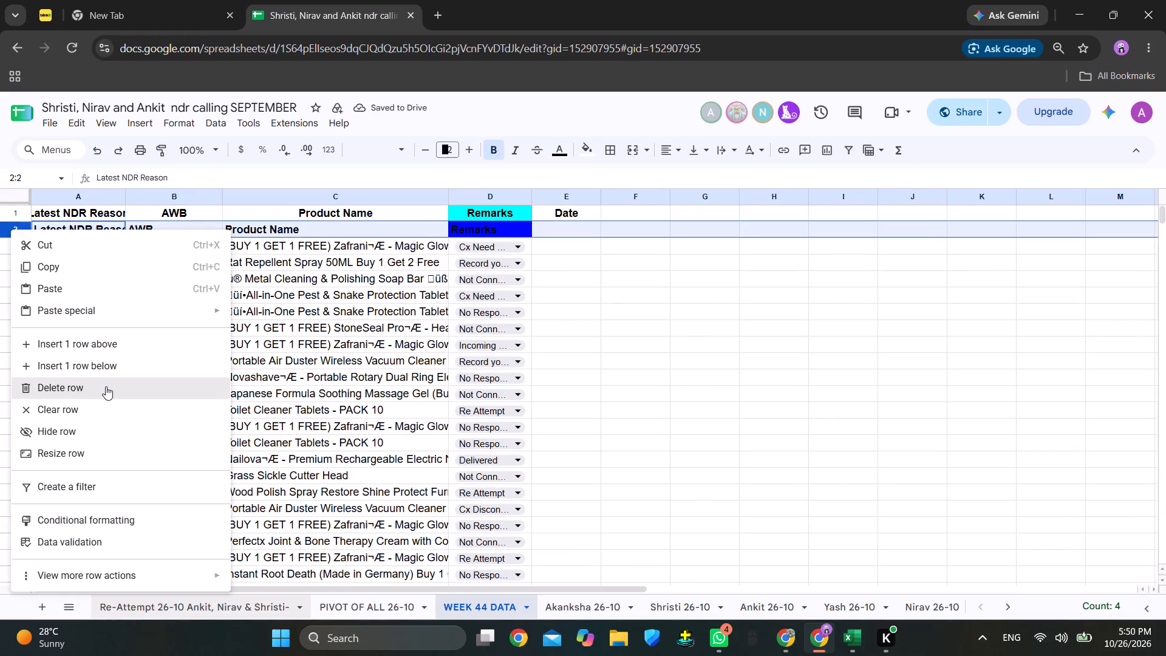
{"action": "left_click", "coordinate": [109, 387]}
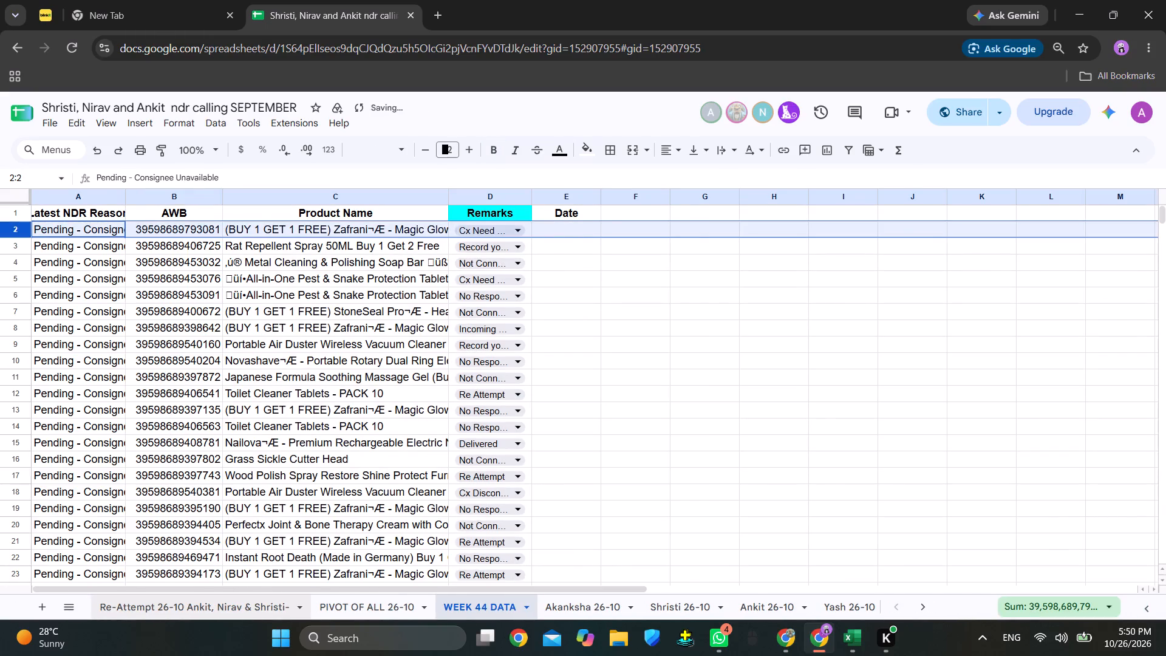
Enter 26 October in cell E2 under the Date header and increase its font size by two points.
{"action": "left_click", "coordinate": [579, 229]}
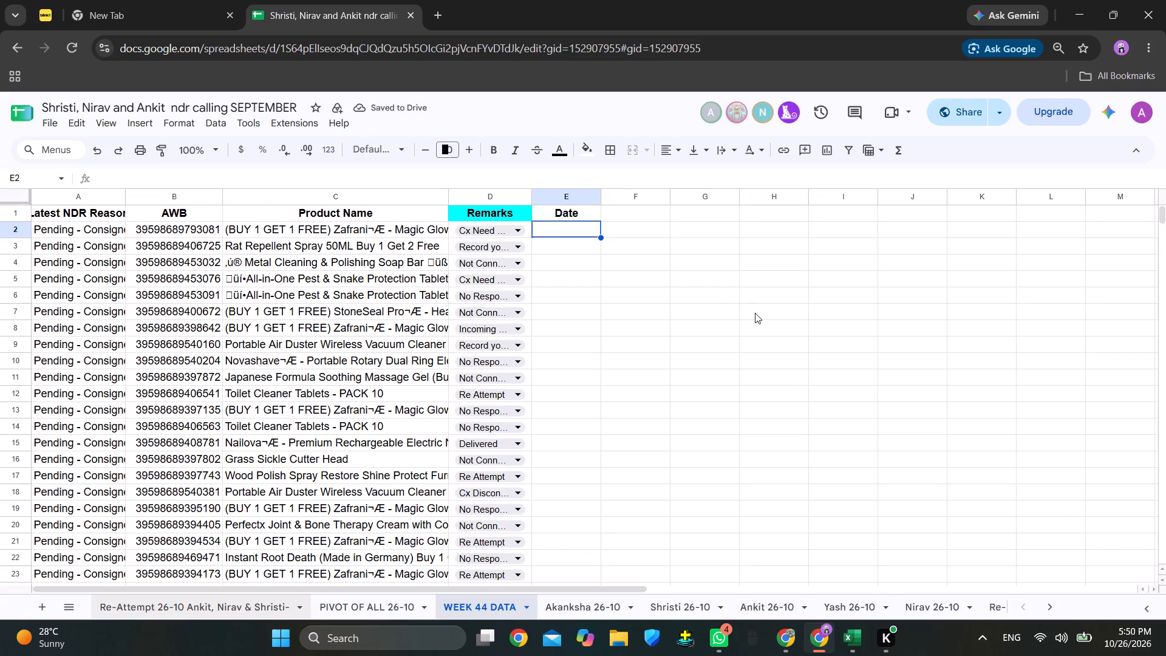
{"action": "type", "text": "26"}
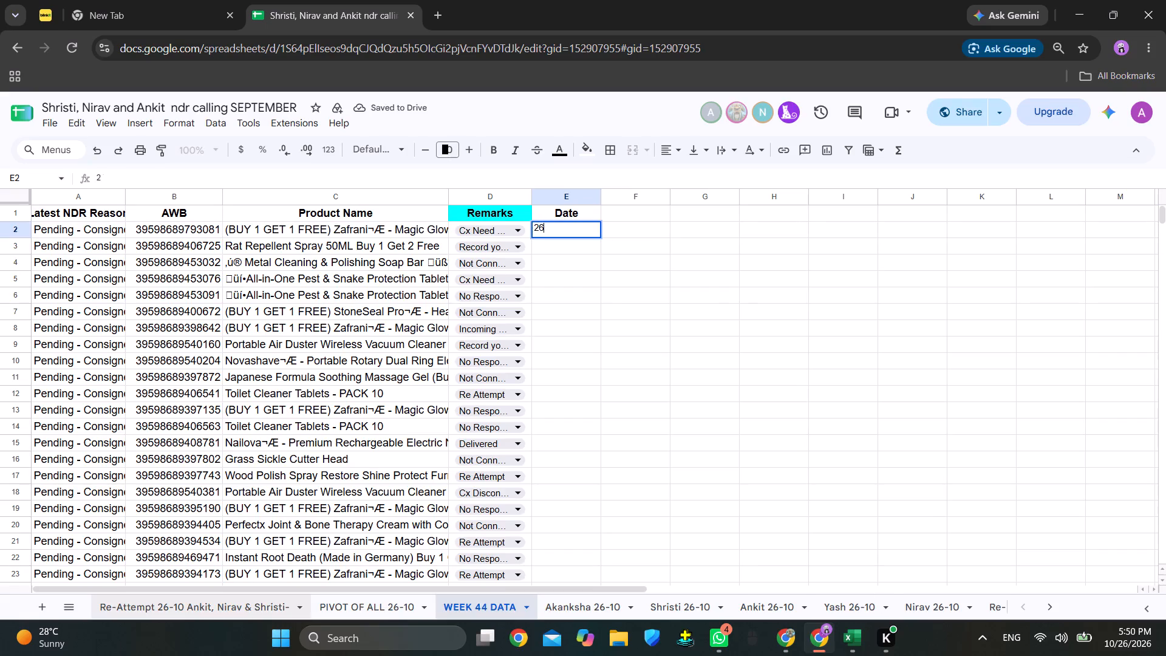
{"action": "key", "text": "space"}
{"action": "type", "text": "October"}
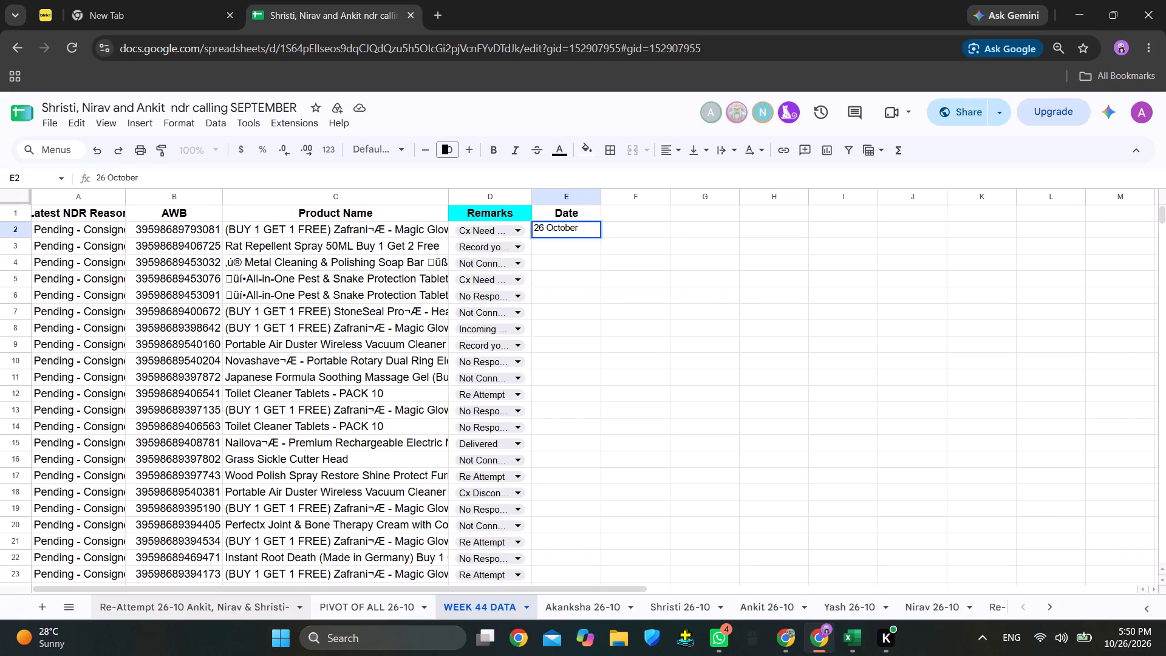
{"action": "key", "text": "Down"}
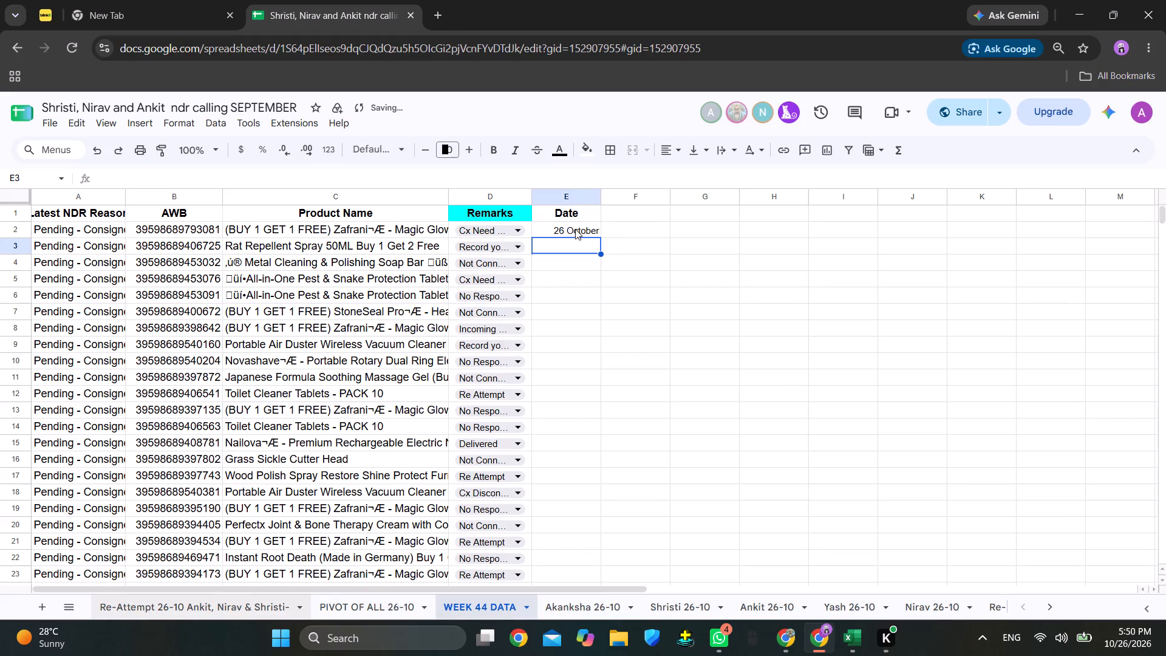
{"action": "left_click", "coordinate": [576, 229]}
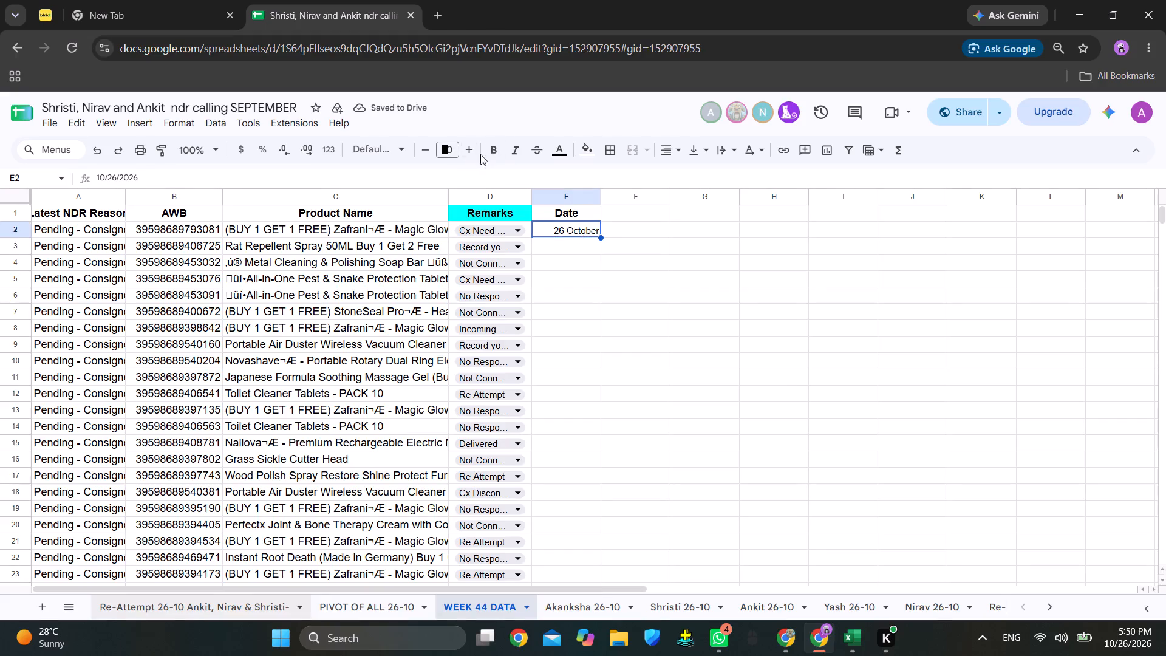
{"action": "double_click", "coordinate": [466, 151]}
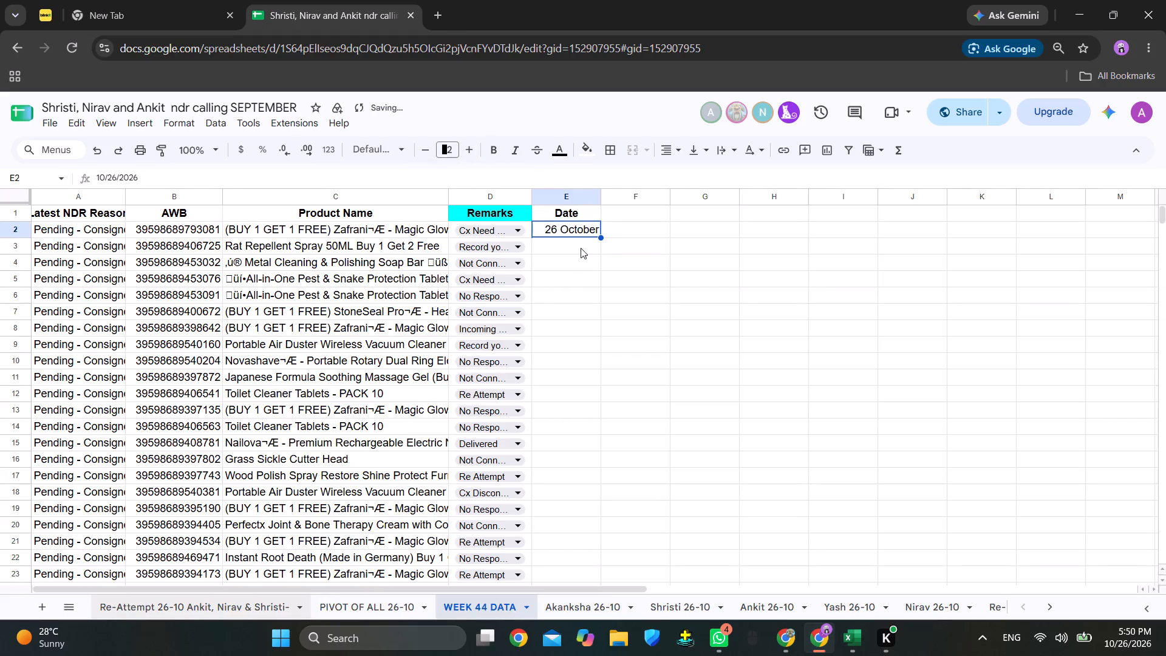
Copy the 26 October date from E2 into cells E3 to E14.
{"action": "key", "text": "ctrl+c"}
{"action": "left_click_drag", "start_coordinate": [576, 244], "coordinate": [576, 249]}
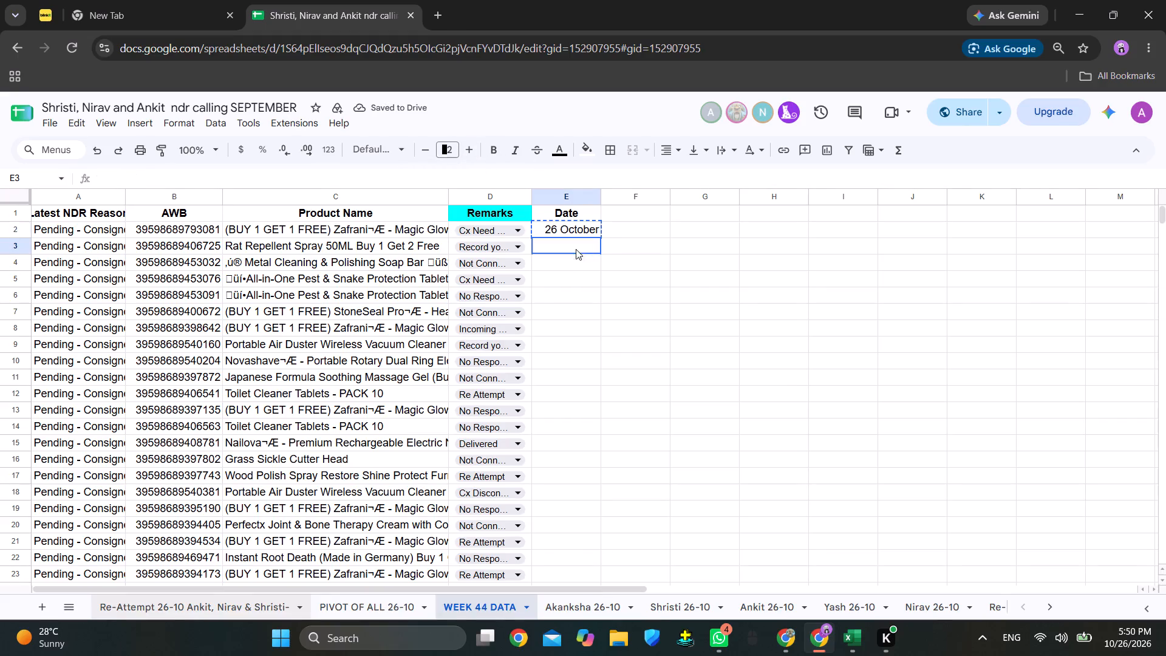
{"action": "left_click_drag", "start_coordinate": [576, 249], "coordinate": [564, 423]}
{"action": "key", "text": "ctrl+v"}
Make the first date, in cell E2, bold.
{"action": "left_click", "coordinate": [578, 227]}
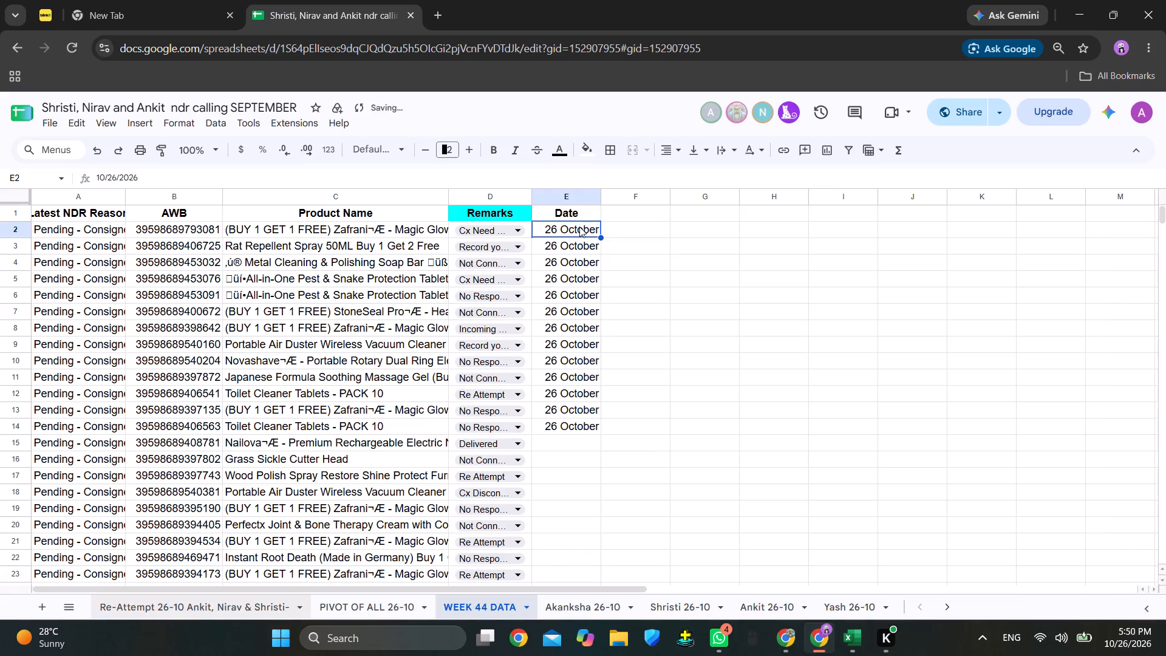
{"action": "key", "text": "ctrl+b"}
Fill the 26 October date from E3:E14 down the Date column to the last record in row 1081.
{"action": "left_click_drag", "start_coordinate": [576, 255], "coordinate": [556, 424]}
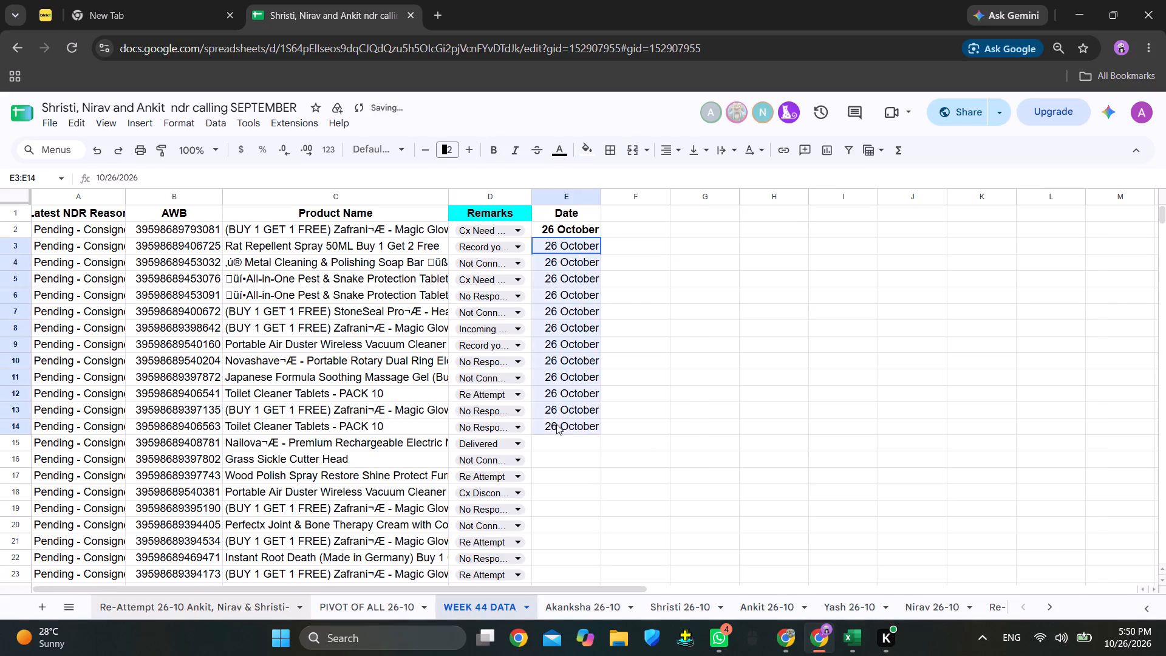
{"action": "left_click_drag", "start_coordinate": [556, 424], "coordinate": [557, 422]}
{"action": "scroll", "coordinate": [700, 333], "scroll_direction": "down", "scroll_amount": 2}
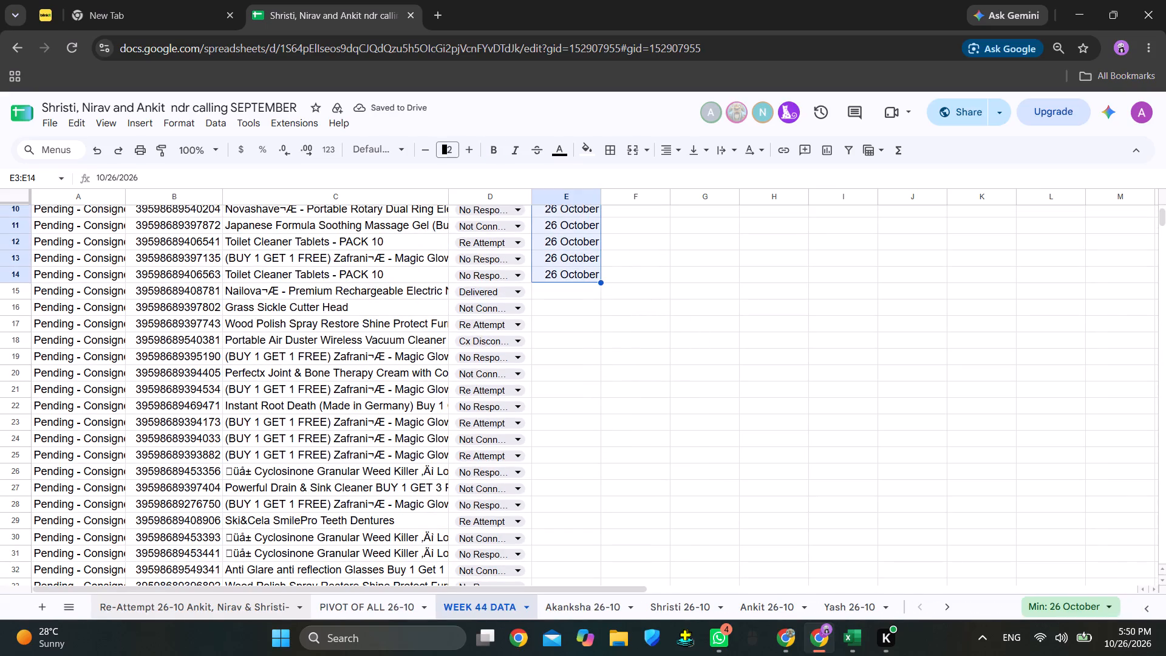
{"action": "left_click_drag", "start_coordinate": [600, 281], "coordinate": [566, 655]}
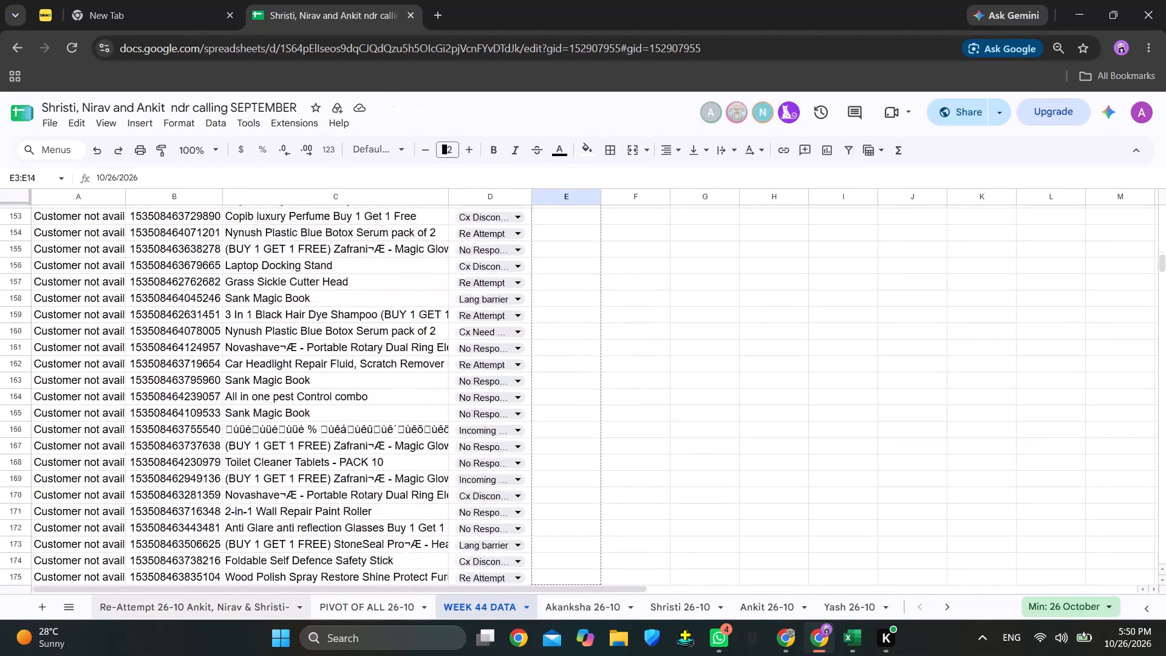
{"action": "left_click_drag", "start_coordinate": [566, 655], "coordinate": [567, 655]}
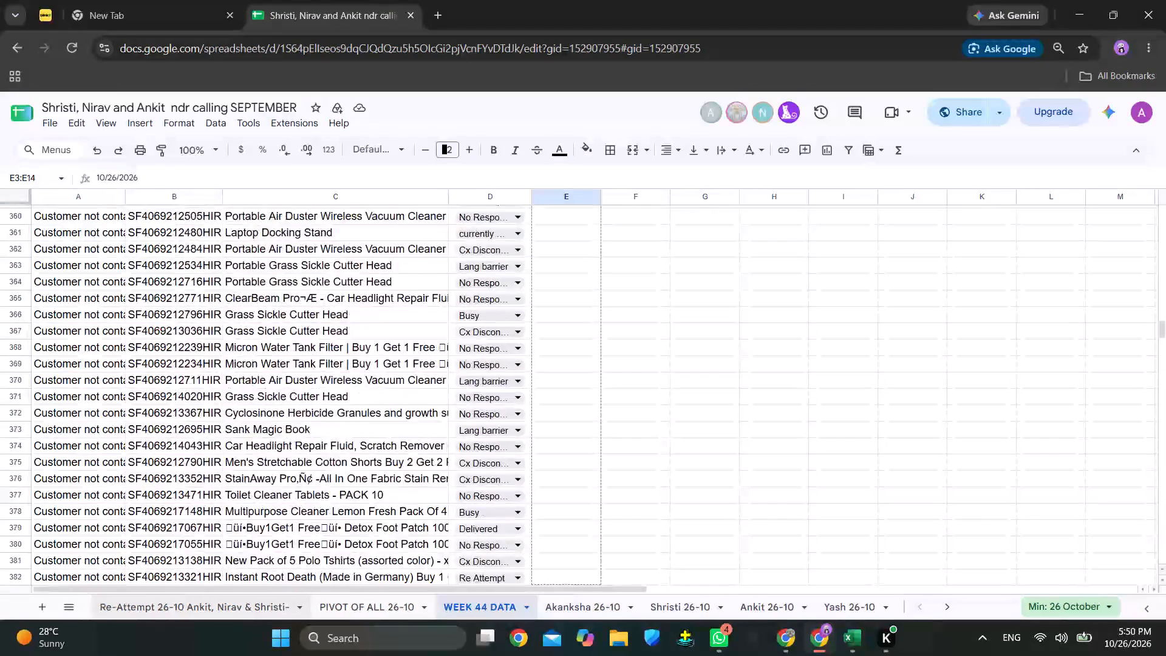
{"action": "left_click_drag", "start_coordinate": [567, 655], "coordinate": [568, 655]}
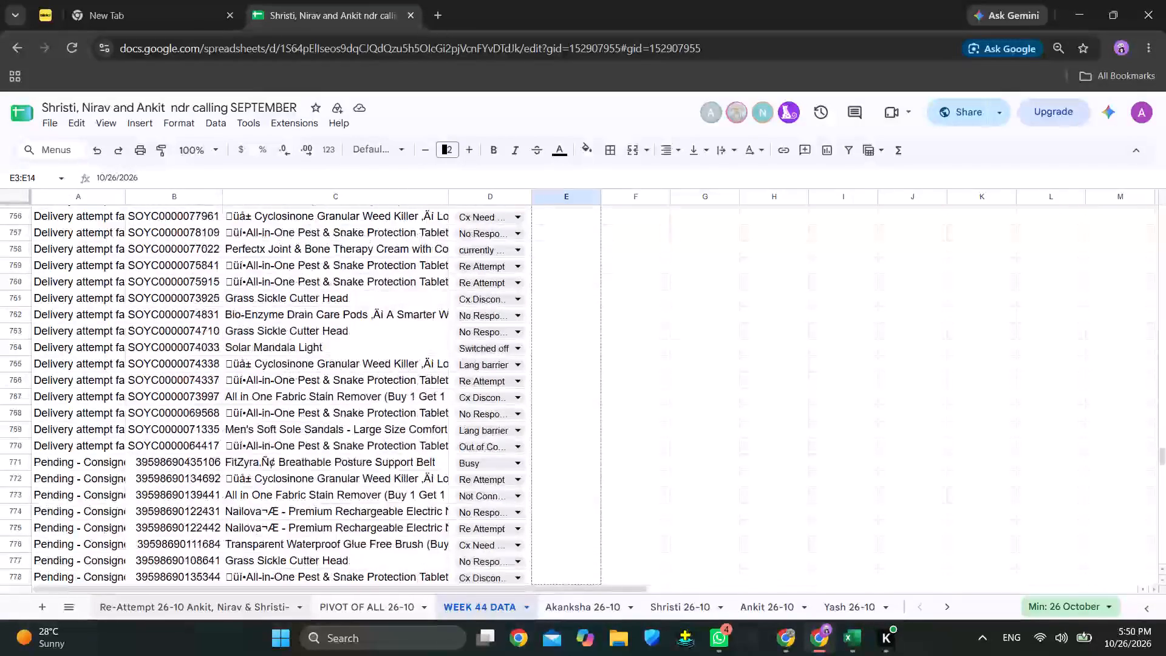
{"action": "left_click_drag", "start_coordinate": [568, 655], "coordinate": [570, 655]}
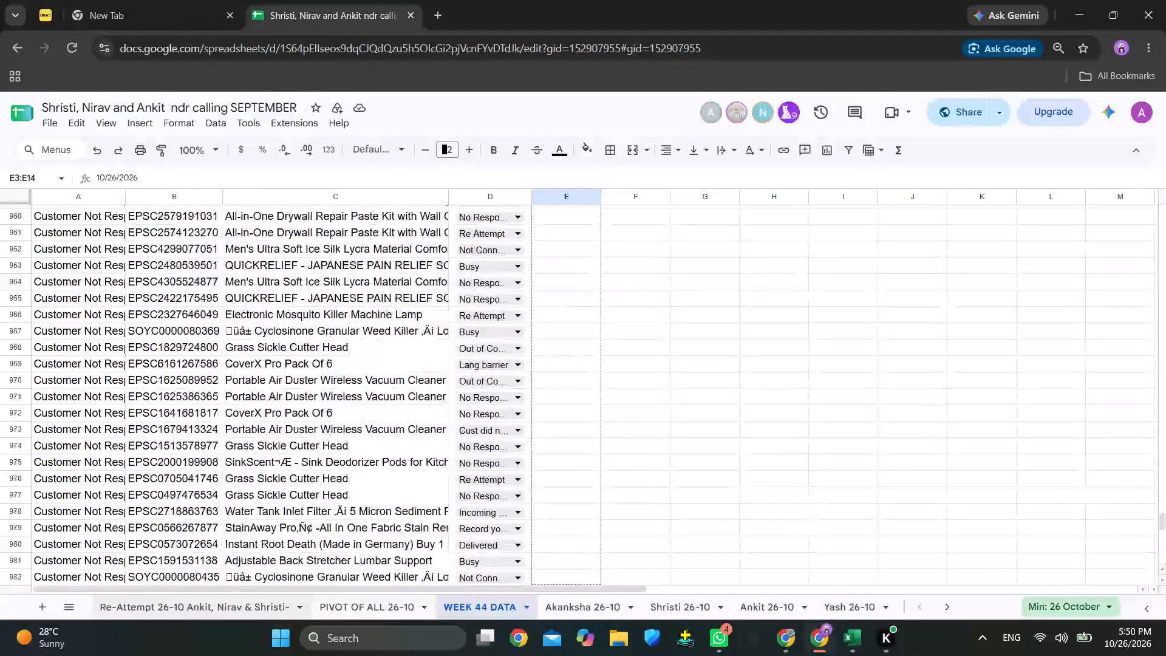
{"action": "left_click_drag", "start_coordinate": [570, 655], "coordinate": [580, 544]}
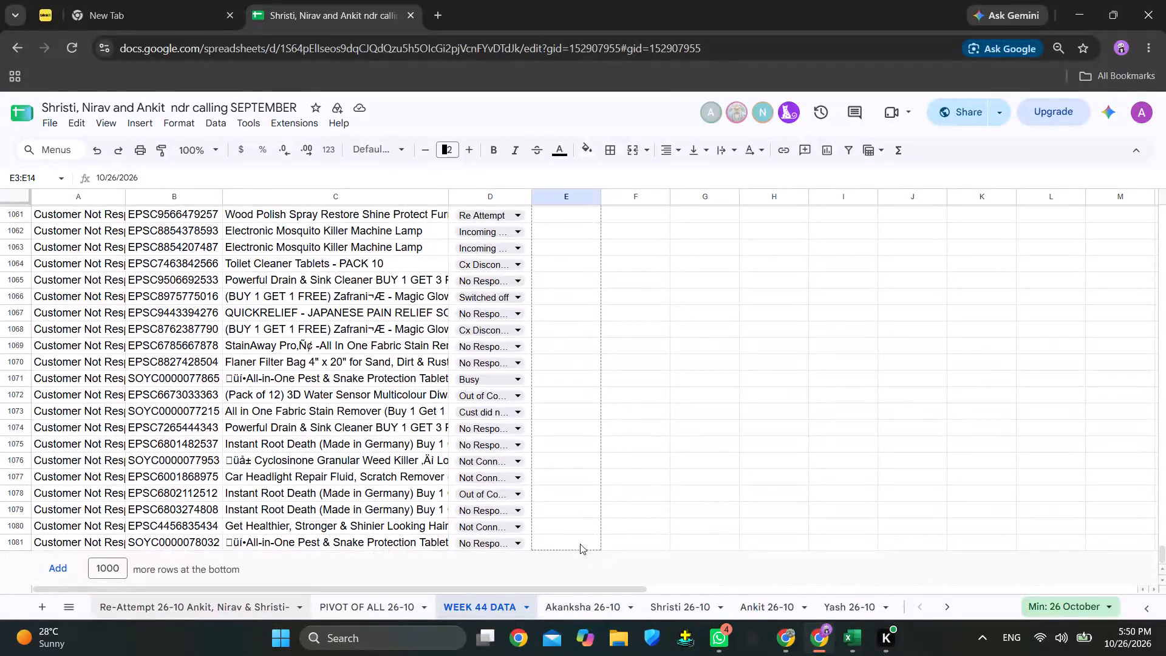
{"action": "left_click_drag", "start_coordinate": [580, 544], "coordinate": [580, 552]}
{"action": "left_click", "coordinate": [646, 545]}
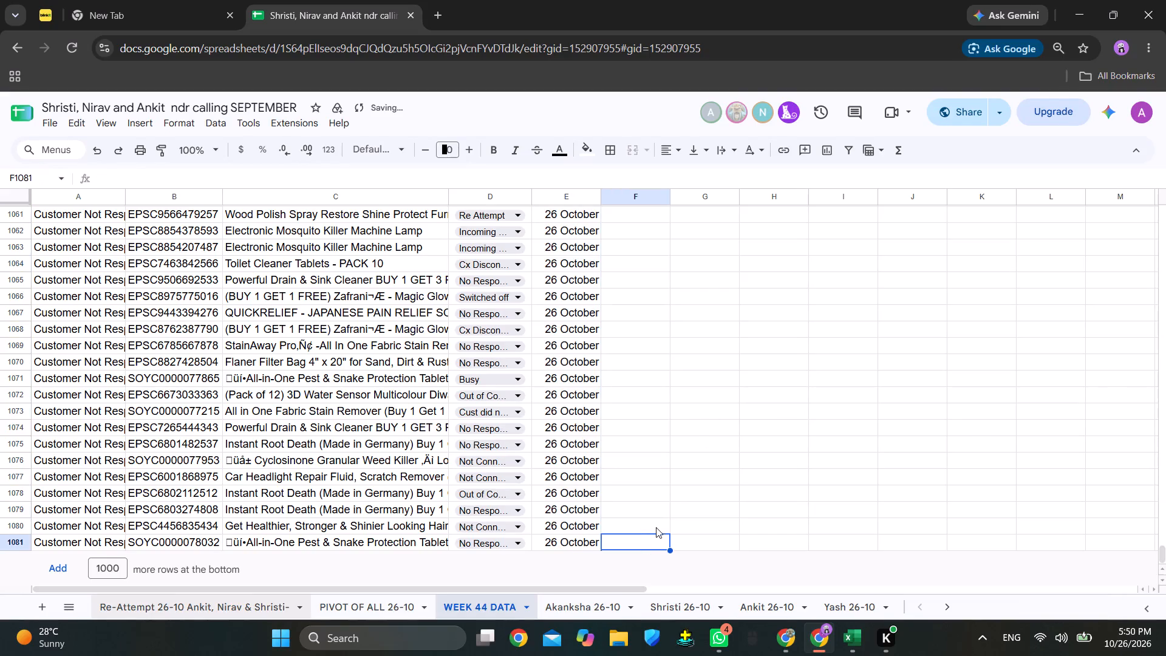
Add 6000 more rows at the bottom of the WEEK 44 DATA sheet.
{"action": "left_click", "coordinate": [98, 576]}
{"action": "key", "text": "BackSpace"}
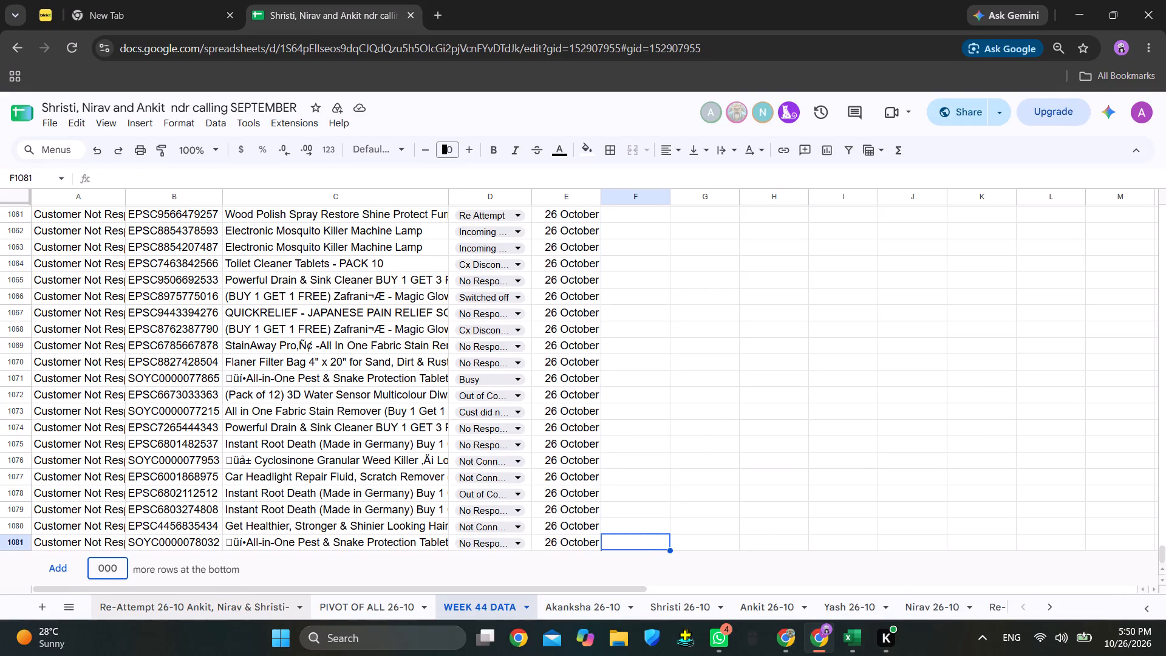
{"action": "key", "text": "6"}
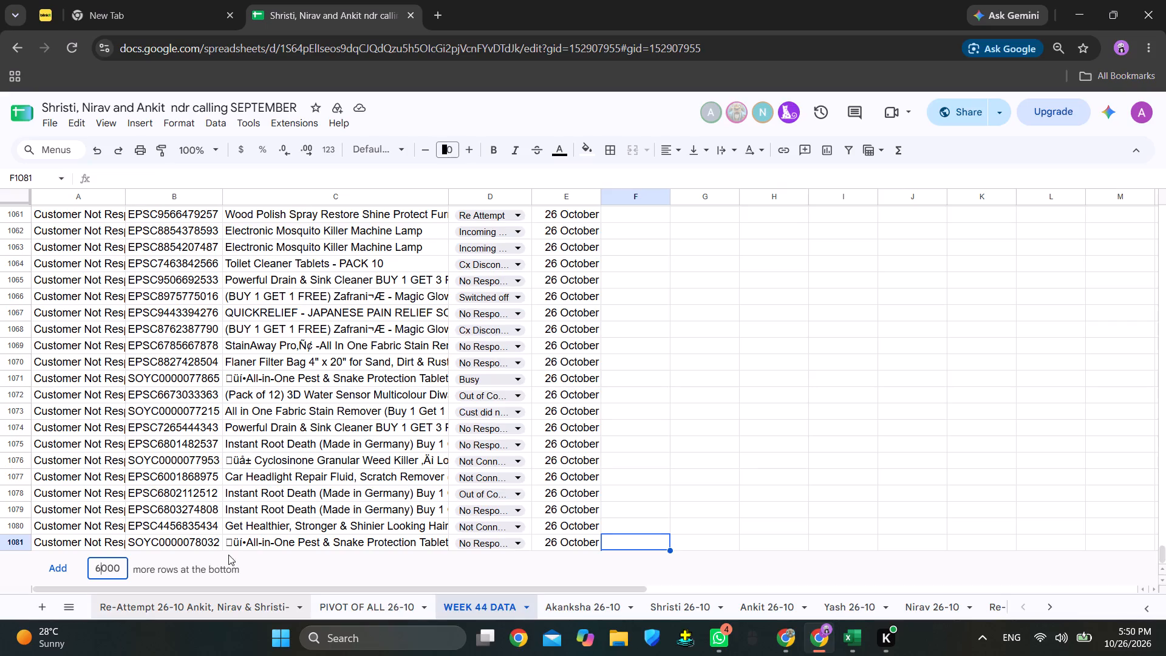
{"action": "left_click", "coordinate": [61, 571]}
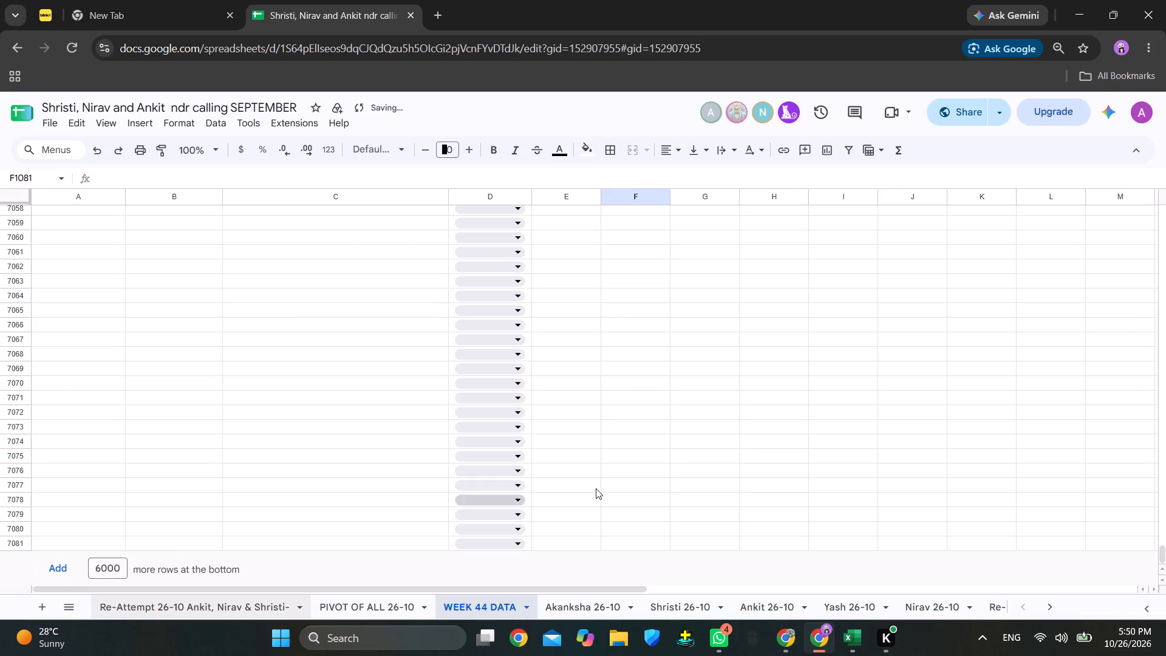
Check where the dated records end in WEEK 44 DATA, and review the PIVOT OF ALL 26-10 pivot table through its Grand Total row.
{"action": "left_click_drag", "start_coordinate": [1165, 558], "coordinate": [1165, 454]}
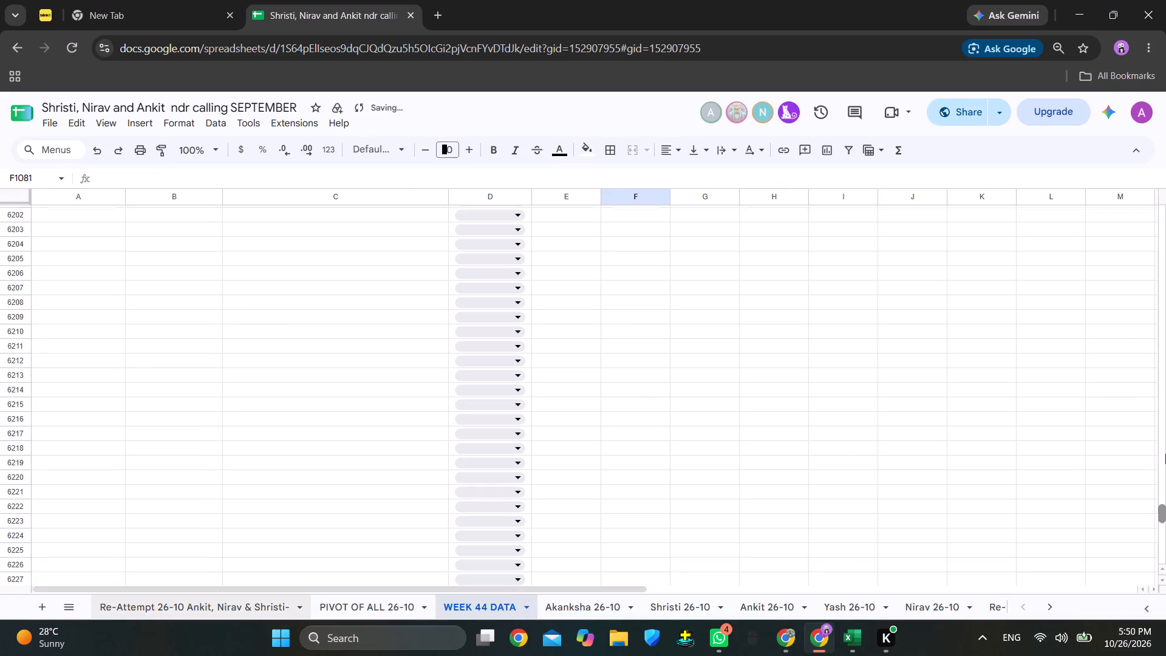
{"action": "left_click_drag", "start_coordinate": [1165, 454], "coordinate": [1165, 276]}
{"action": "scroll", "coordinate": [708, 324], "scroll_direction": "up", "scroll_amount": 6}
{"action": "scroll", "coordinate": [700, 350], "scroll_direction": "down", "scroll_amount": 2}
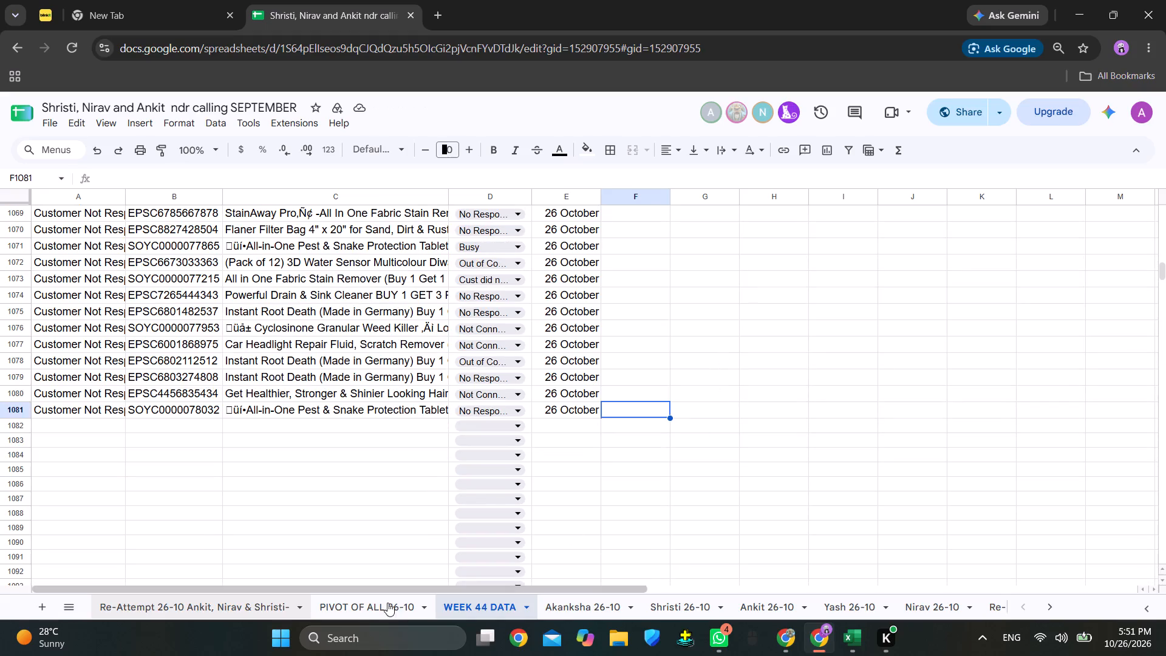
{"action": "left_click", "coordinate": [385, 609]}
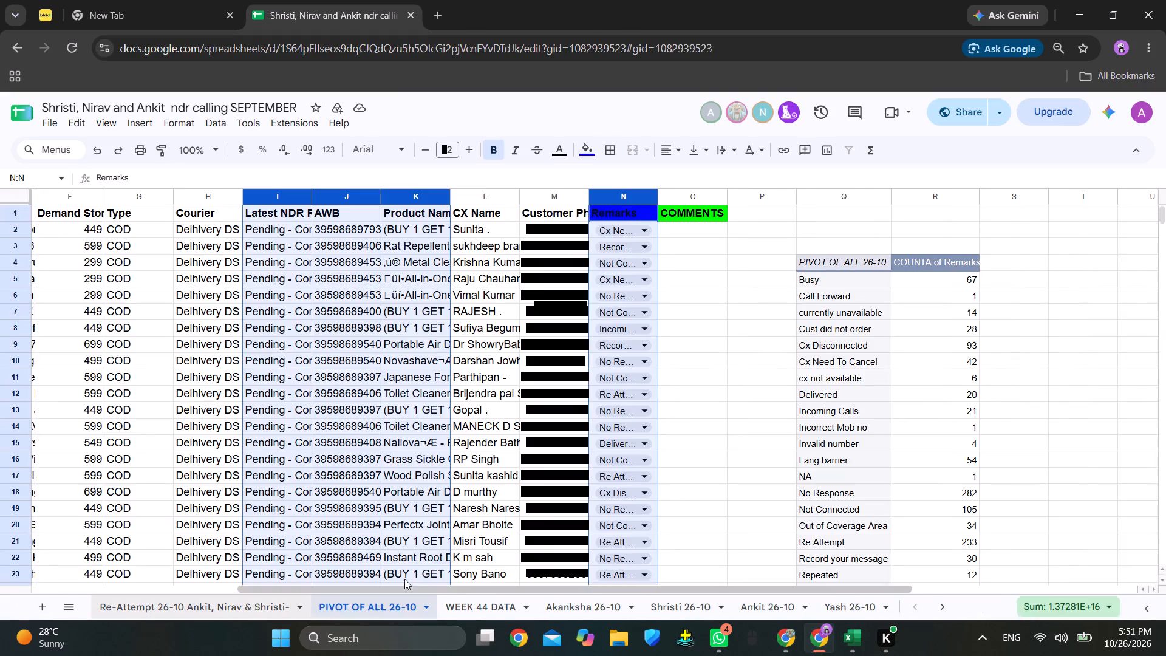
{"action": "left_click", "coordinate": [693, 208]}
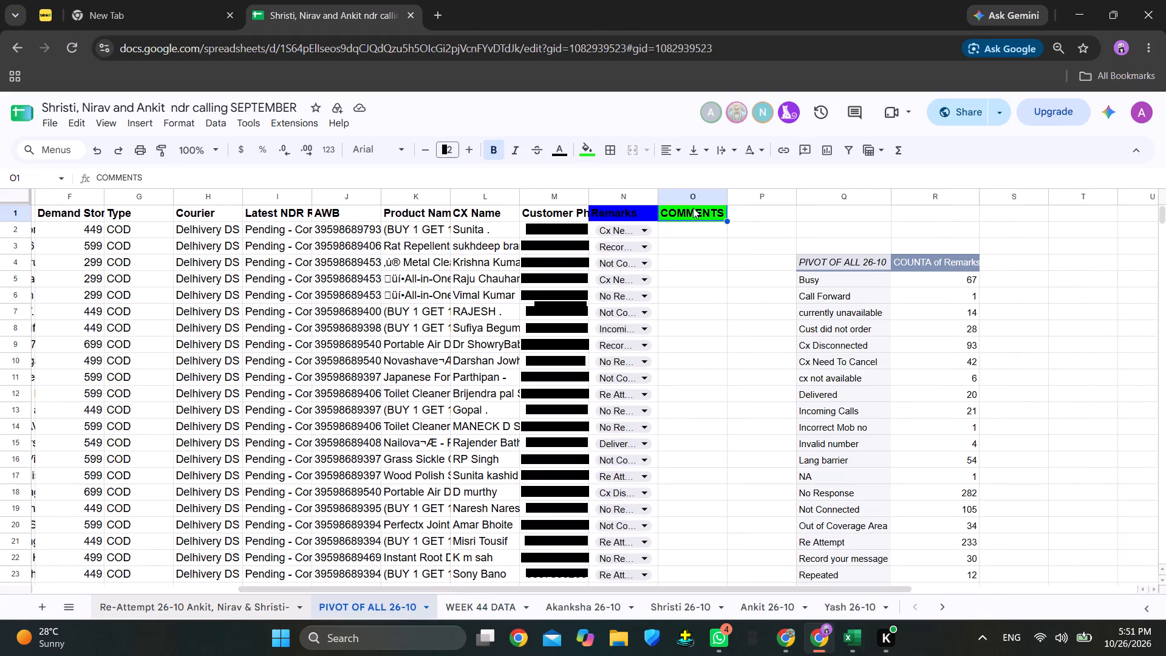
{"action": "key", "text": "Escape"}
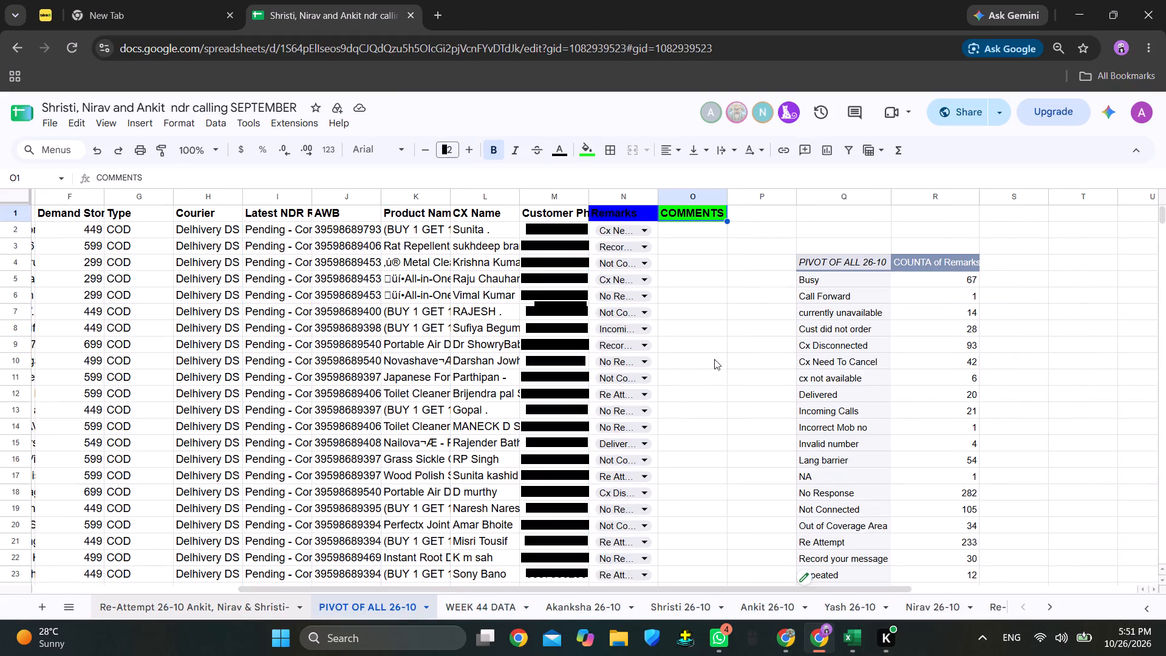
{"action": "scroll", "coordinate": [685, 390], "scroll_direction": "down", "scroll_amount": 1}
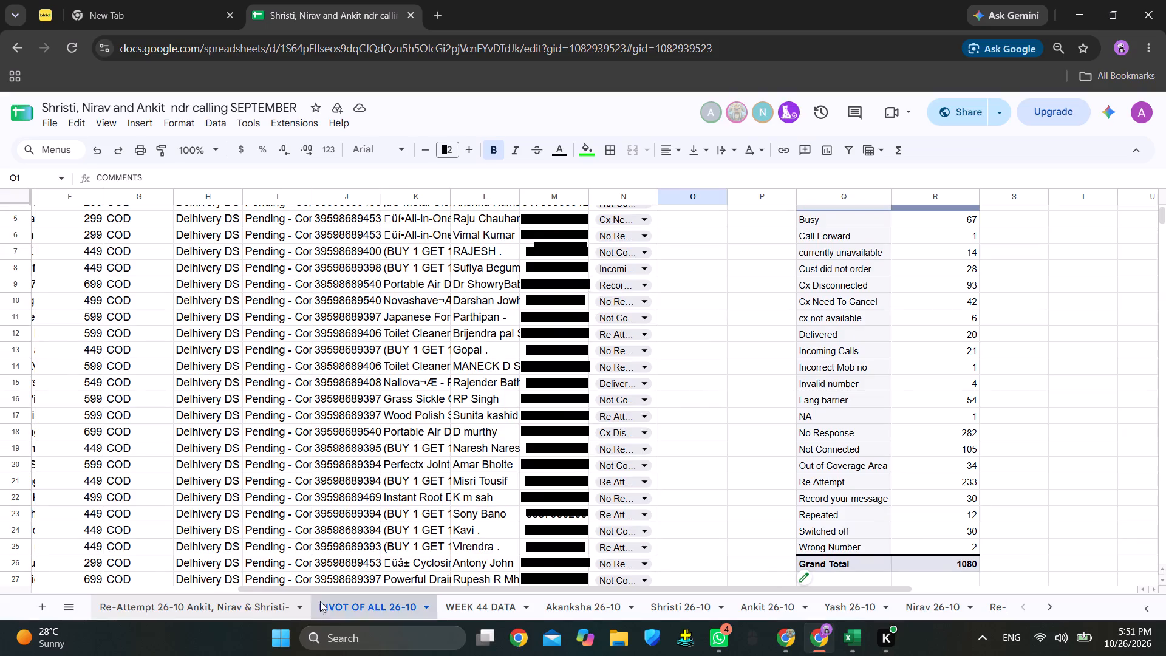
Open the Re-Attempt 26-10 sheet for Ankit, Nirav and Shristi.
{"action": "left_click", "coordinate": [241, 608]}
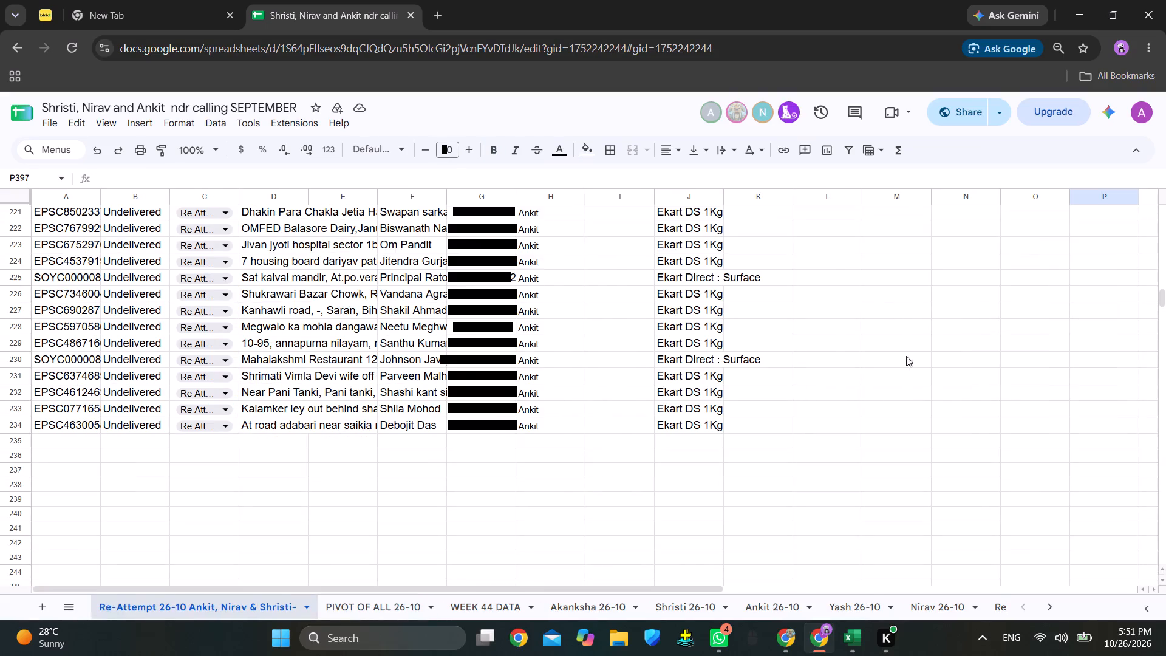